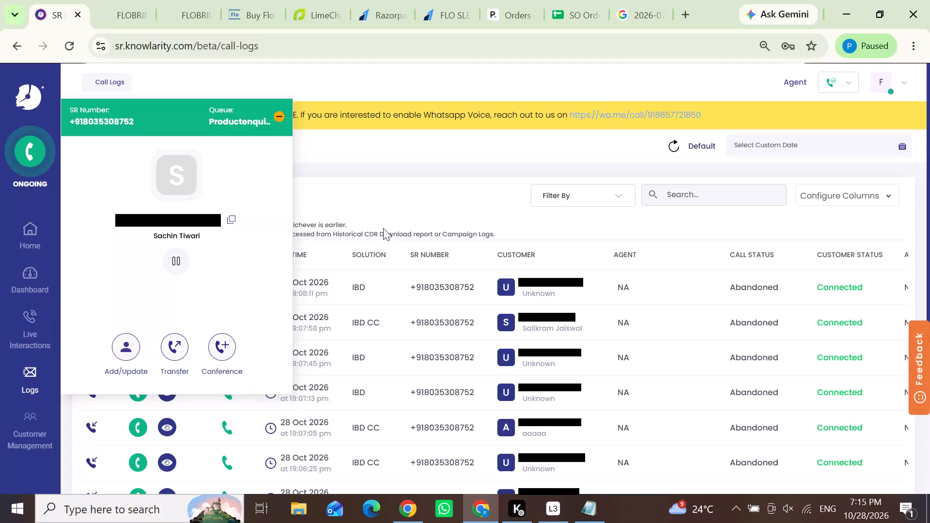
Copy the ongoing caller's number and search Flobridge CRM orders by Notification Mobile, without the number's leading prefix.
left_click(231, 227)
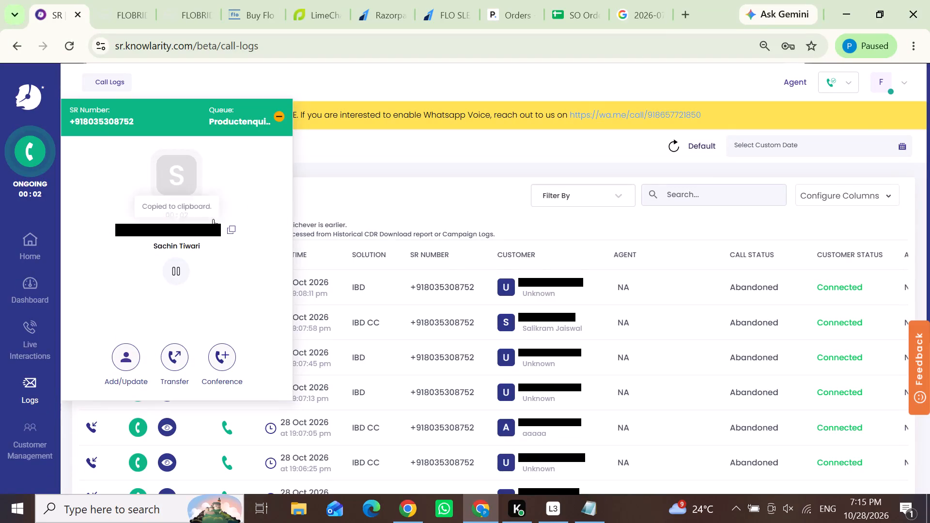
left_click(108, 0)
left_click_drag(384, 131, 276, 131)
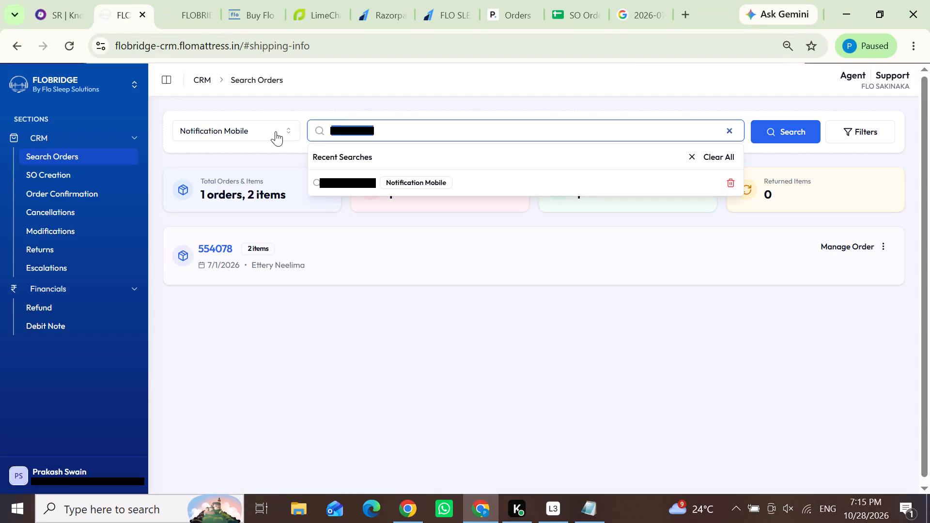
key("ctrl+v")
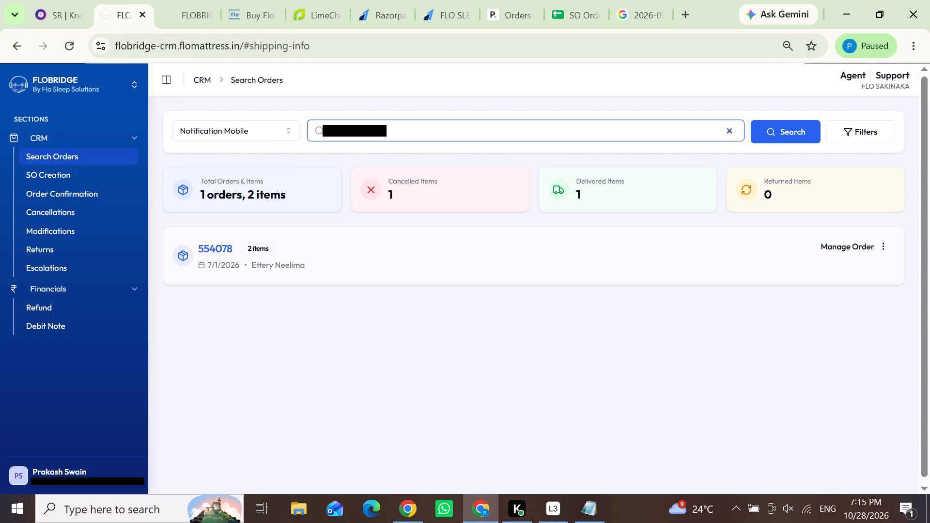
left_click_drag(341, 129, 315, 129)
key("BackSpace")
left_click(787, 132)
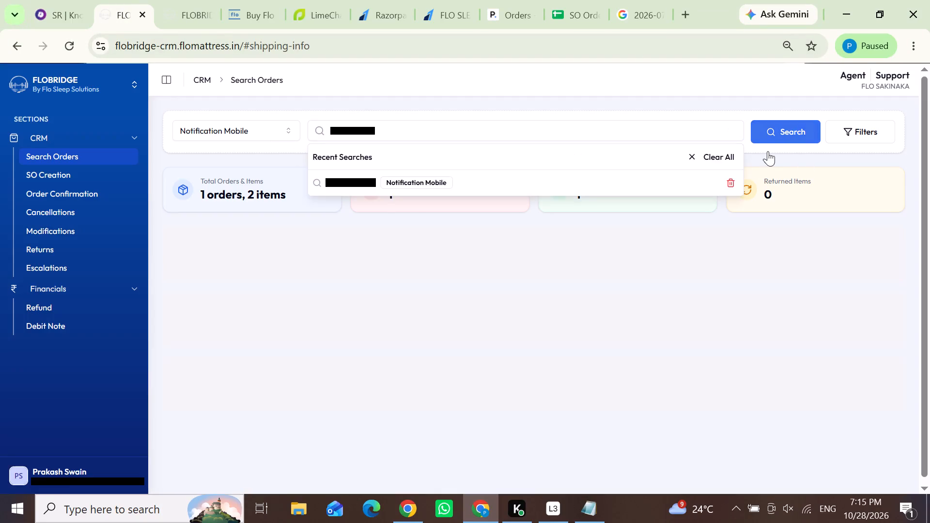
Return to the ongoing call and save the caller's customer record with the product enquiry disposition.
left_click(27, 11)
left_click(47, 15)
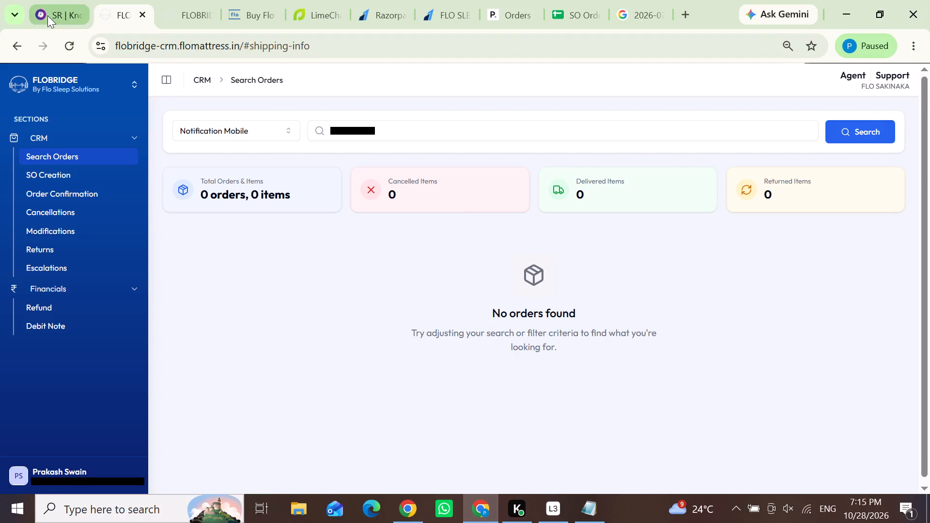
left_click(133, 366)
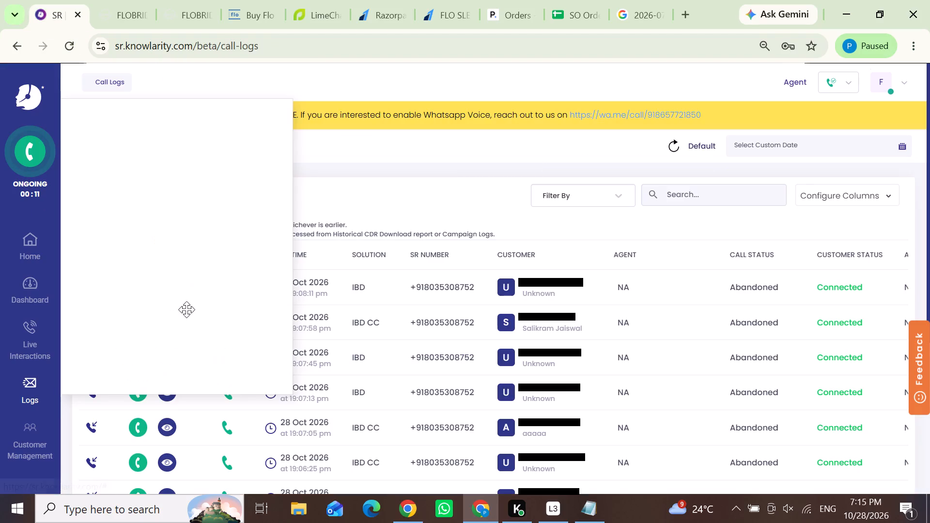
scroll(187, 309, "down", 1)
left_click(152, 307)
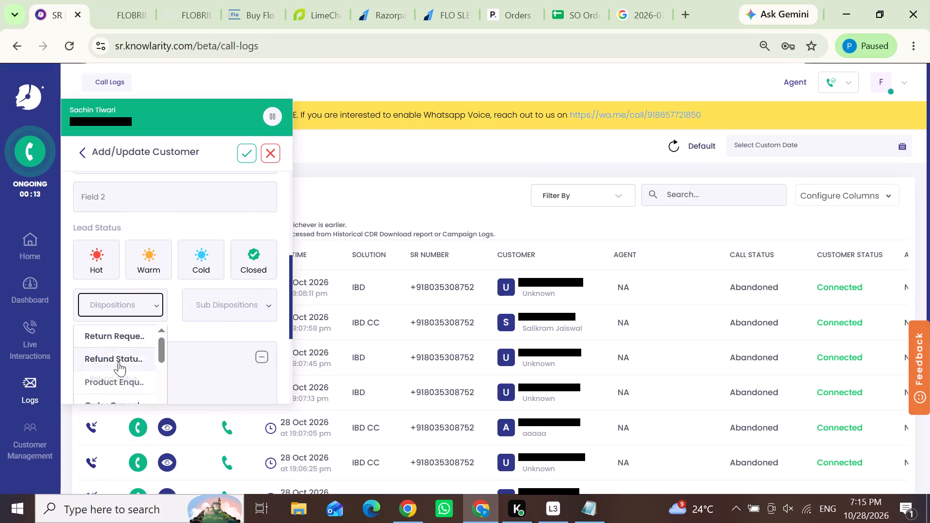
left_click(112, 373)
left_click(240, 158)
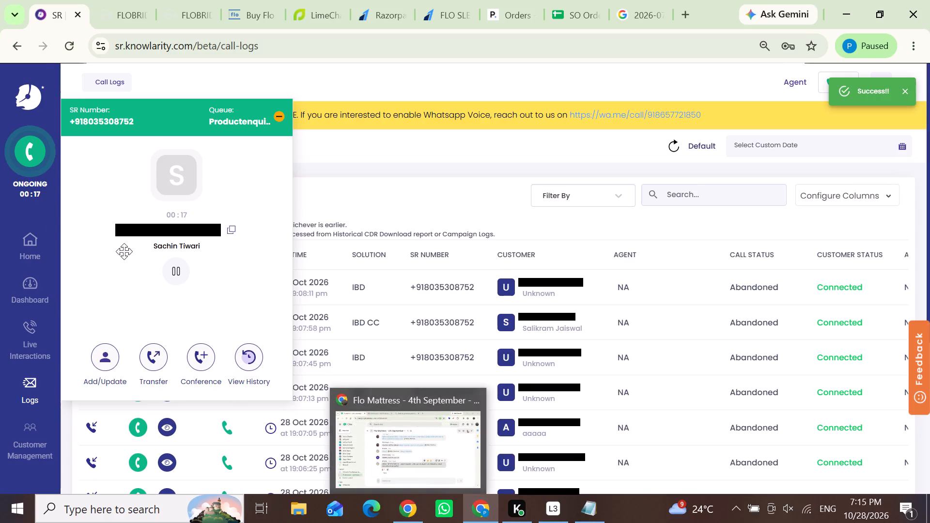
Open the dashboard, minimise the ongoing call window, and examine the agent's call statistics and performance durations for today.
left_click(59, 226)
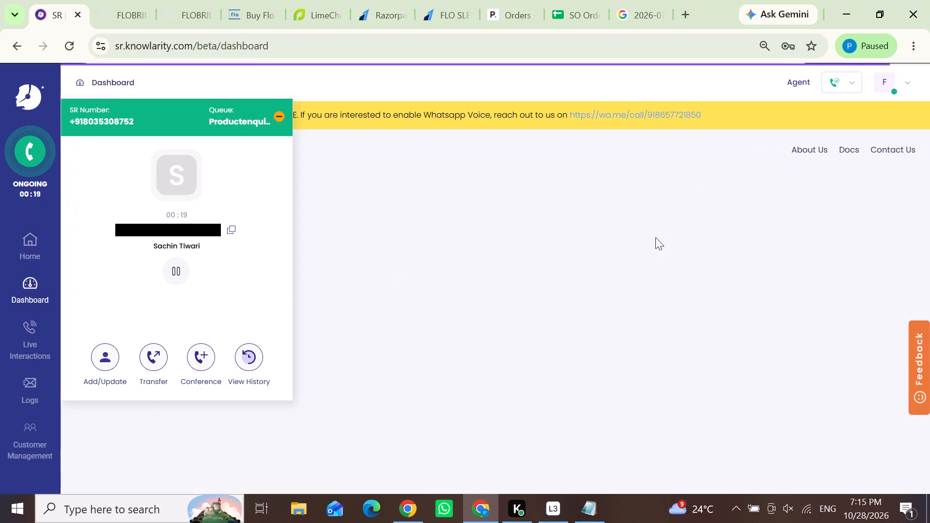
left_click(279, 113)
scroll(550, 293, "down", 4)
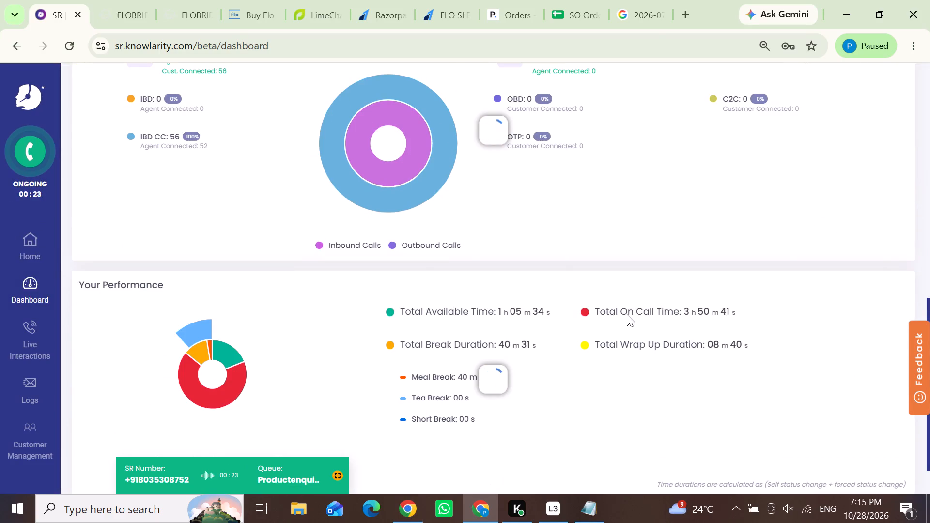
scroll(618, 313, "down", 3)
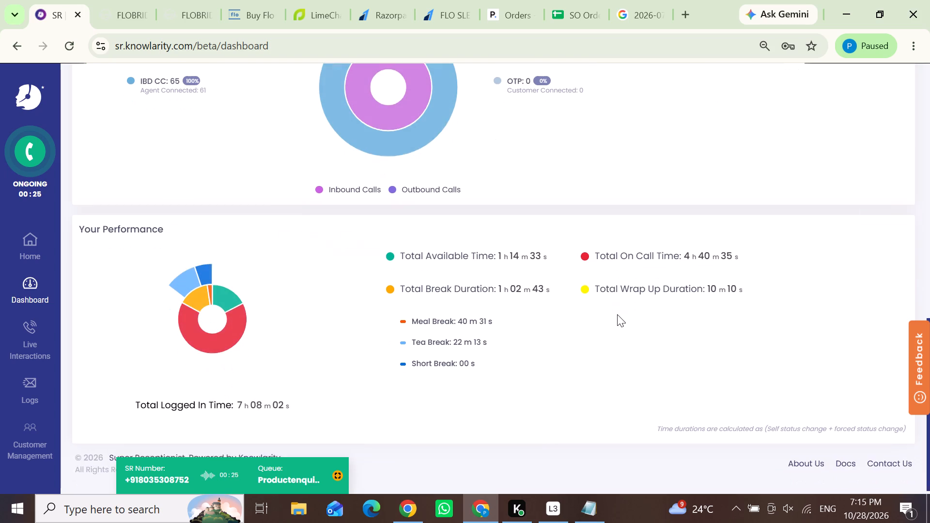
scroll(617, 314, "down", 2)
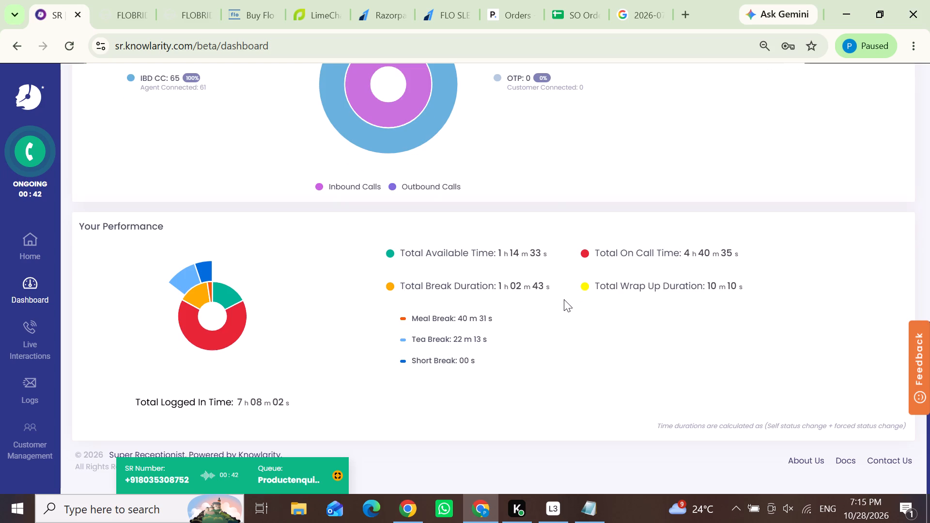
scroll(564, 299, "up", 2)
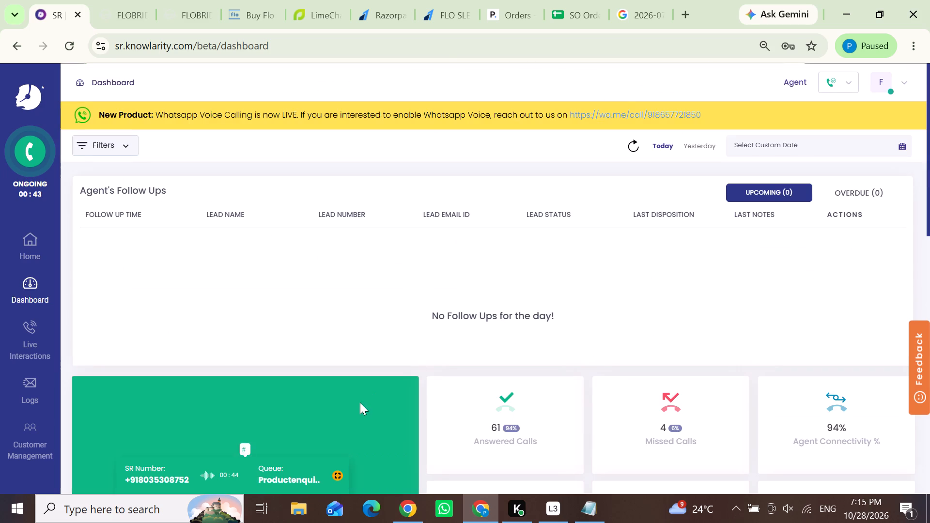
scroll(663, 331, "down", 4)
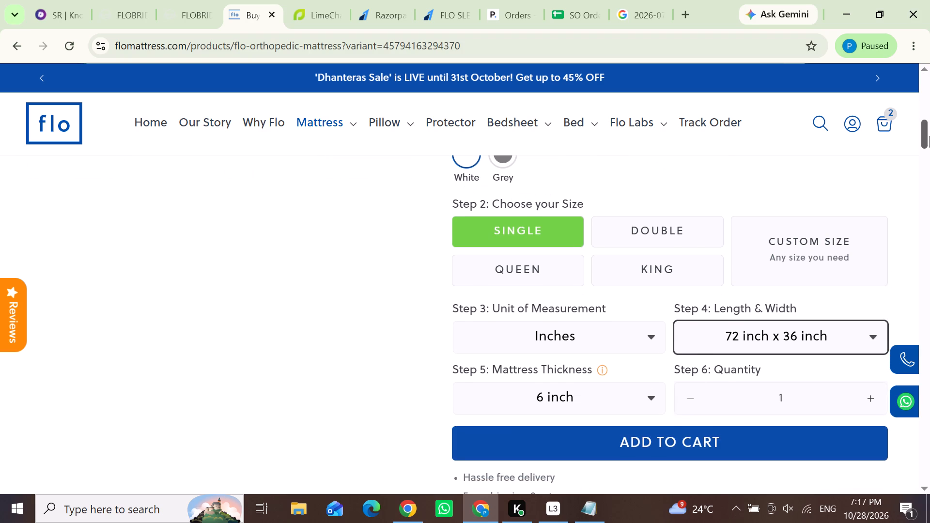
left_click_drag(929, 136, 929, 108)
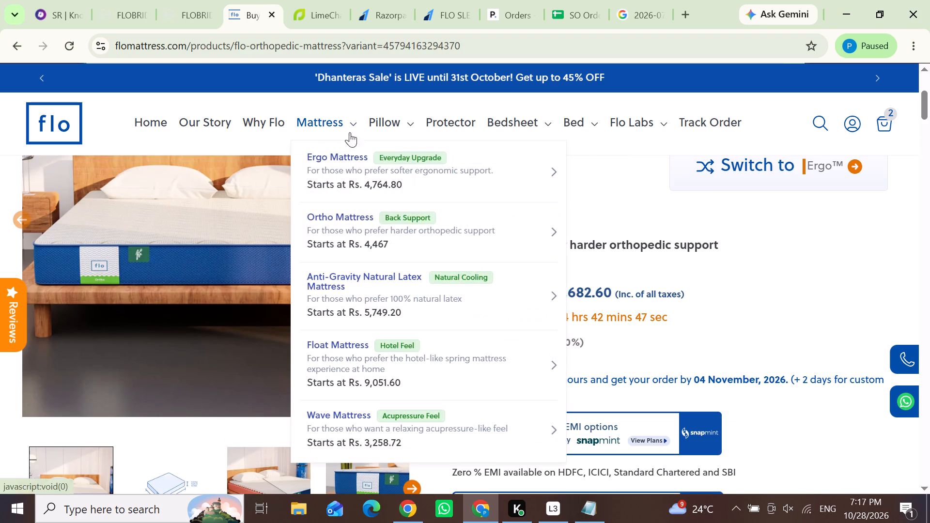
Open the Ergo mattress product page and set its length and width to 72 inch x 36 inch.
left_click(357, 157)
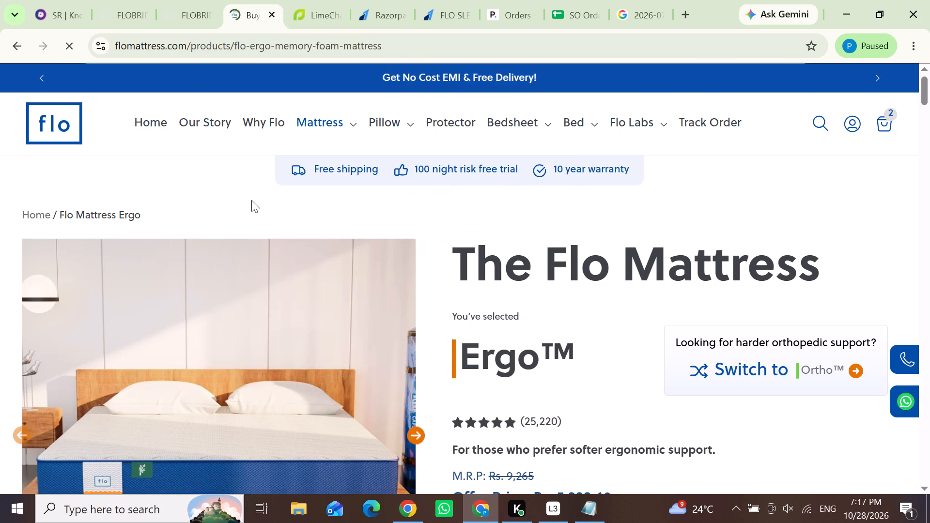
scroll(251, 200, "down", 1)
scroll(449, 236, "down", 1)
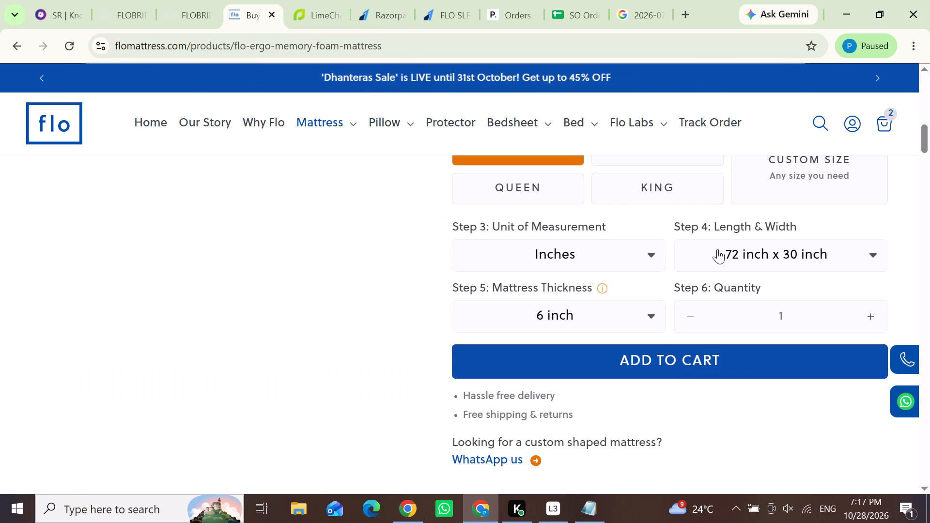
left_click(730, 255)
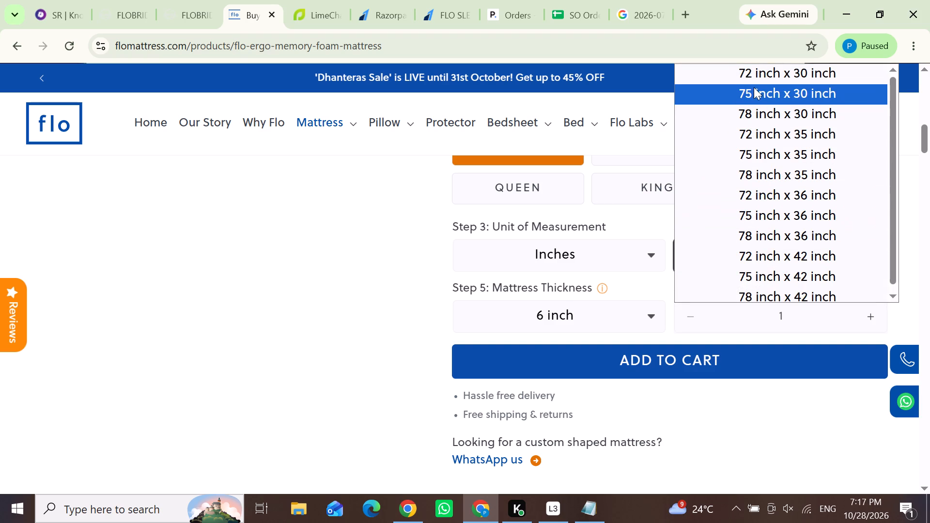
left_click(757, 193)
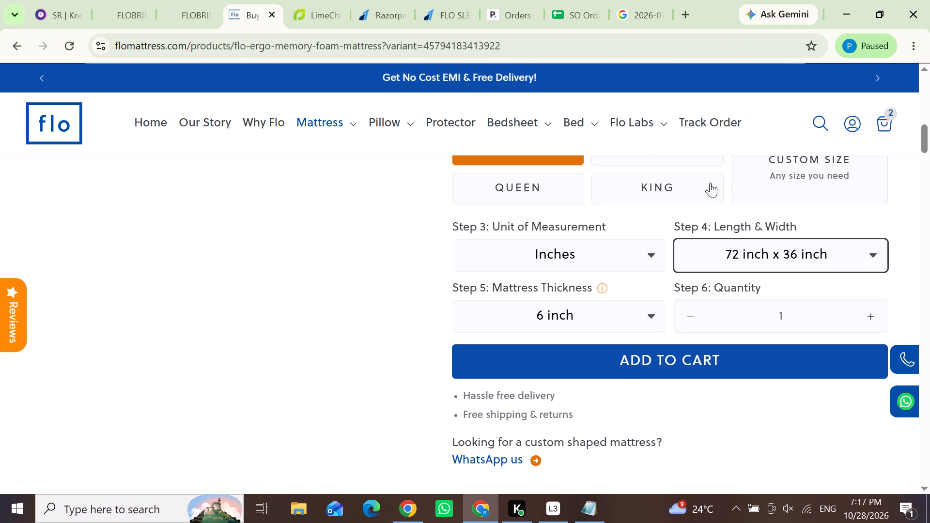
Switch to Loggy3 and check the upload status of today's recording sessions.
left_click(542, 514)
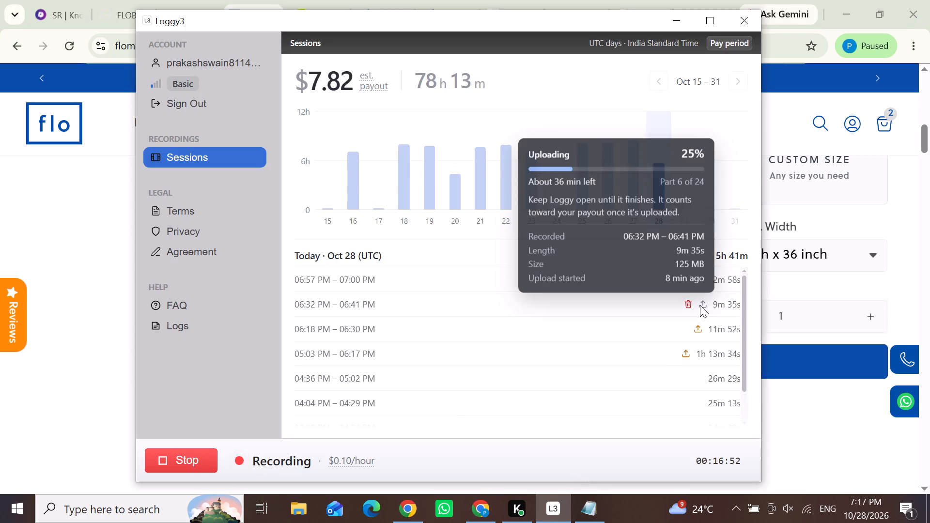
scroll(723, 346, "down", 1)
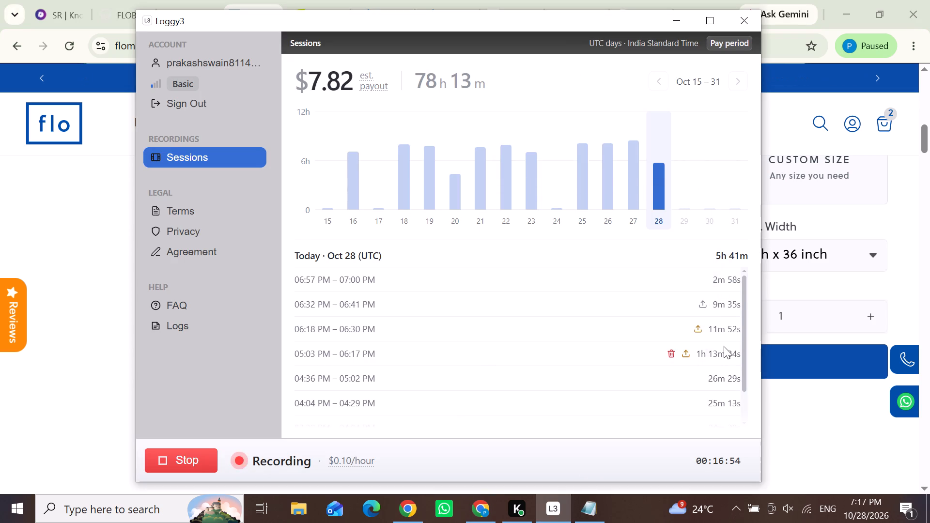
Look through today's recording sessions in Loggy3, then minimise it to return to the Ergo mattress page.
scroll(724, 346, "down", 2)
scroll(686, 384, "up", 3)
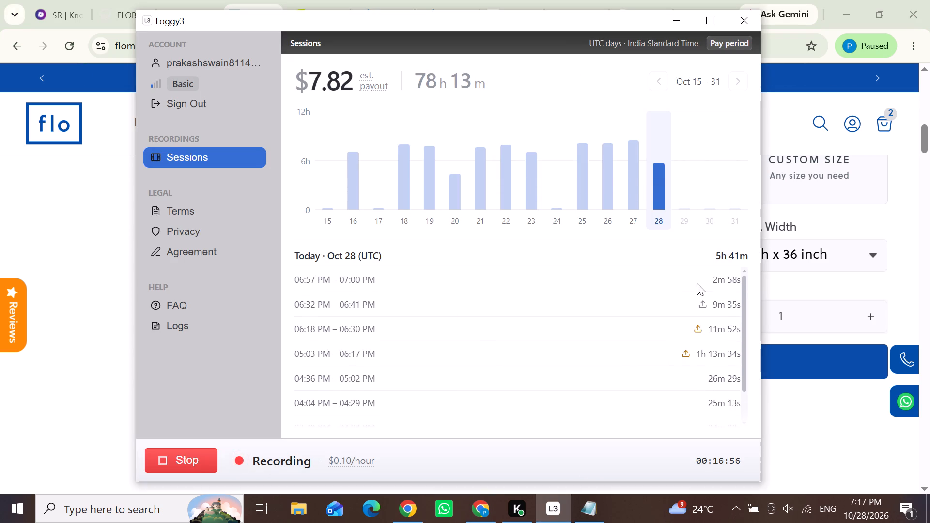
left_click(672, 20)
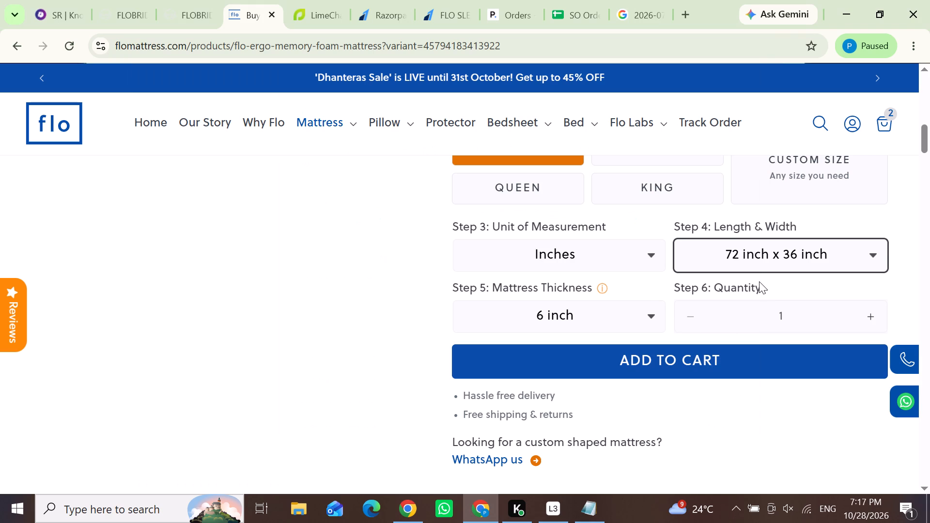
Check the offer price of the 72 inch x 36 inch Ergo mattress in 6 inch thickness.
left_click_drag(925, 134, 925, 129)
left_click_drag(925, 129, 925, 126)
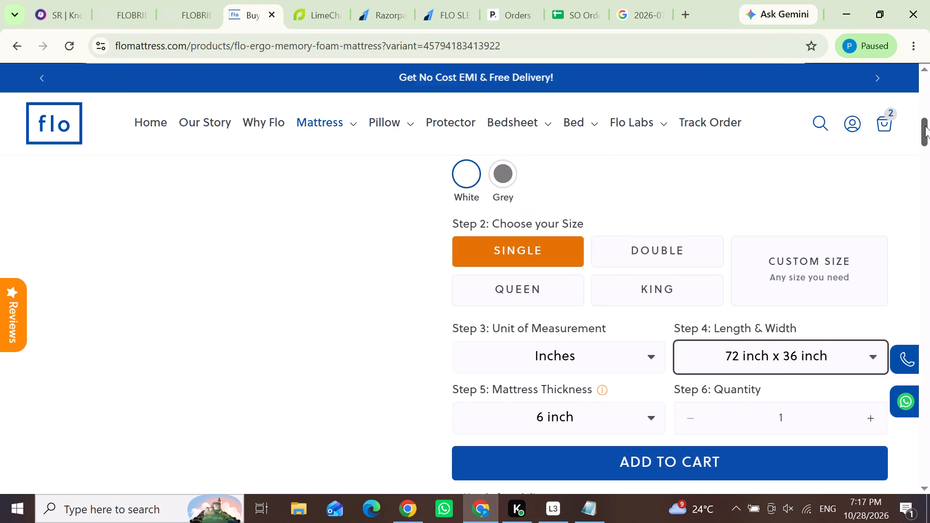
left_click_drag(925, 126, 923, 105)
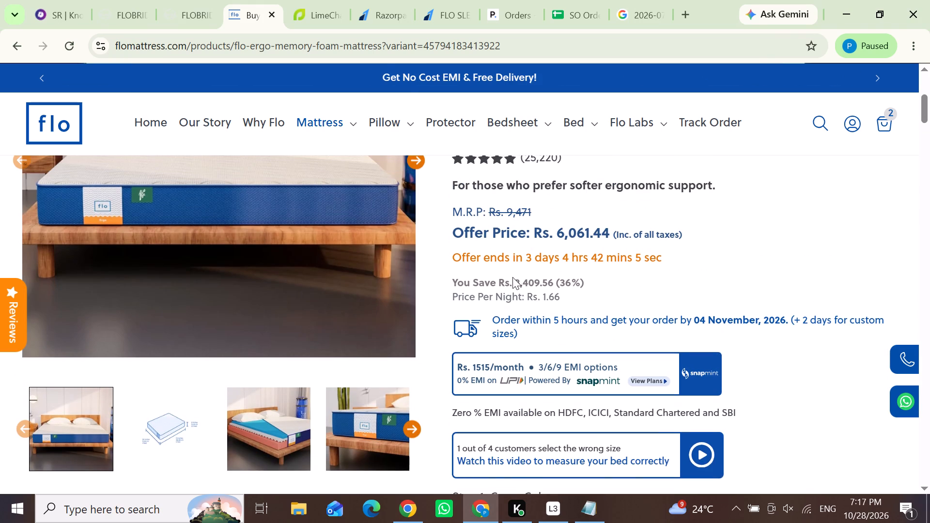
left_click_drag(555, 233, 613, 229)
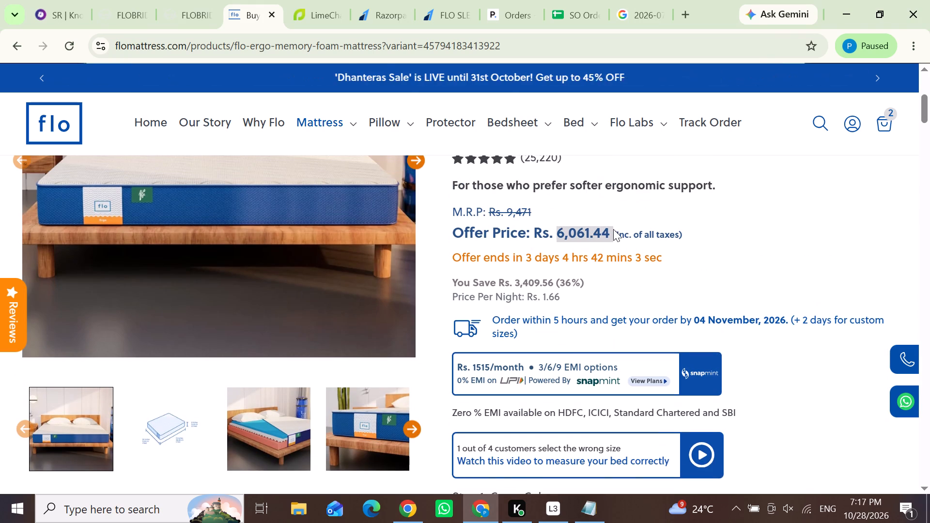
left_click_drag(613, 229, 608, 229)
left_click(755, 261)
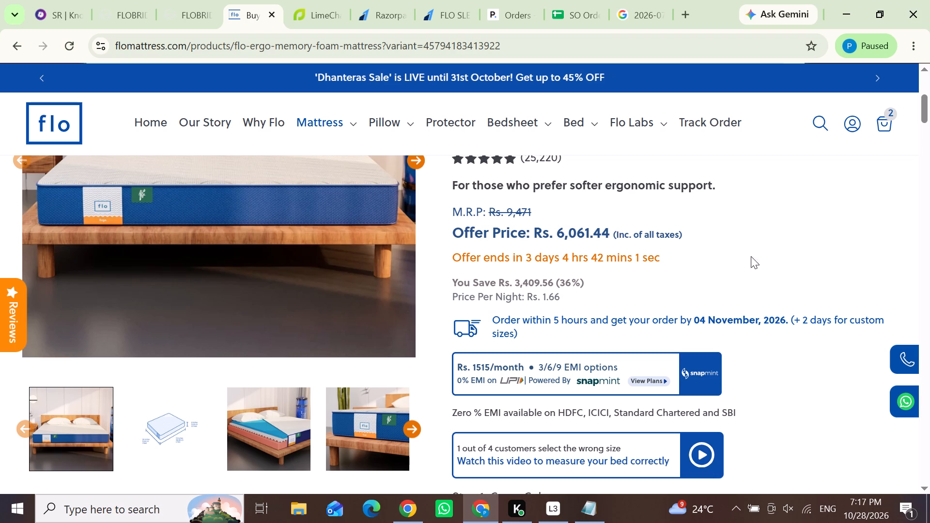
Set the Ergo mattress thickness to 8 inch and check its offer price.
scroll(724, 242, "up", 2)
scroll(722, 242, "down", 1)
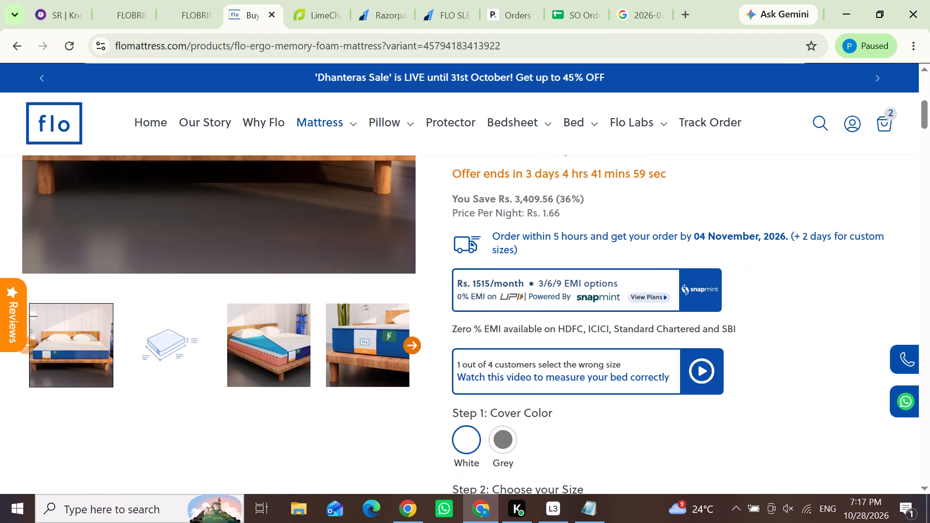
scroll(722, 242, "down", 1)
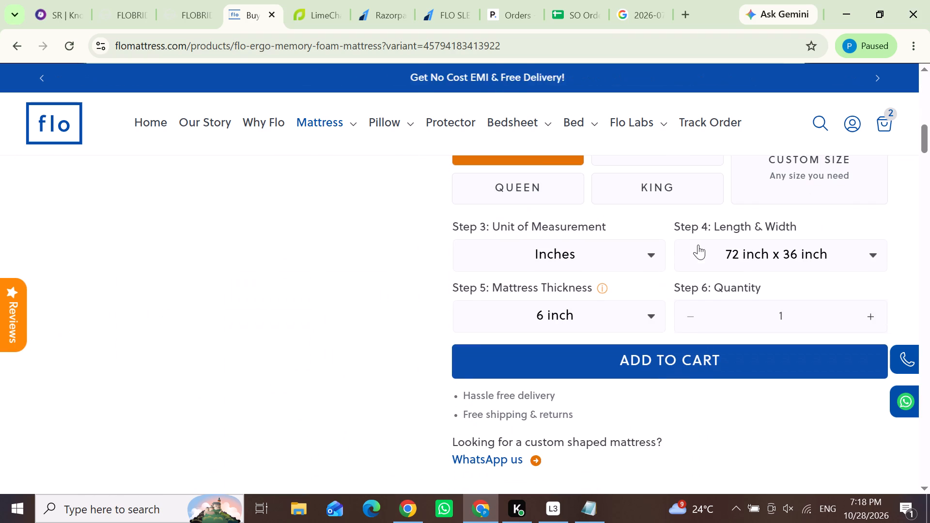
left_click(558, 309)
left_click(548, 400)
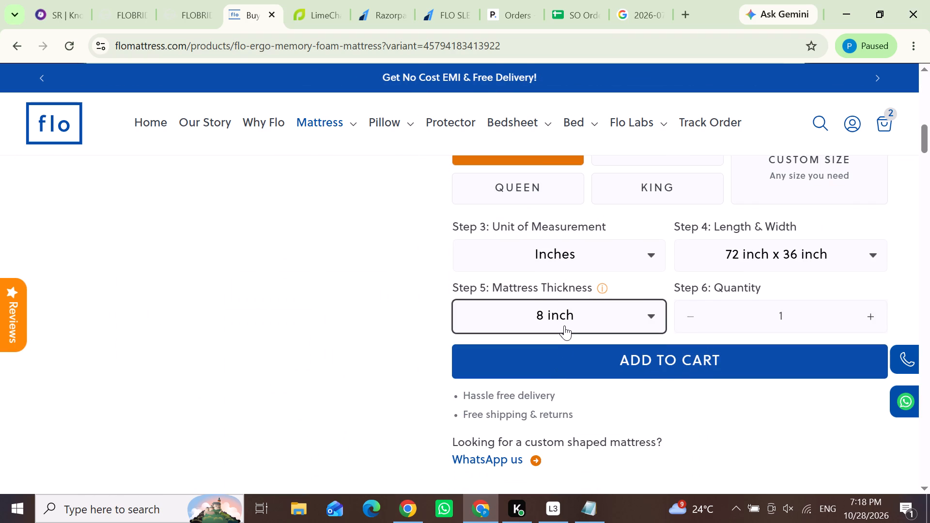
scroll(564, 325, "up", 1)
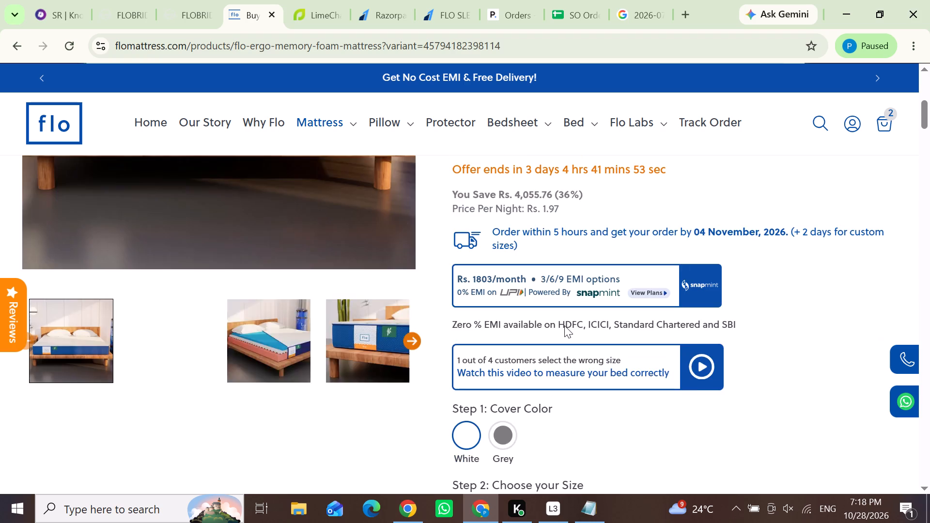
scroll(564, 325, "up", 1)
left_click_drag(927, 88, 927, 100)
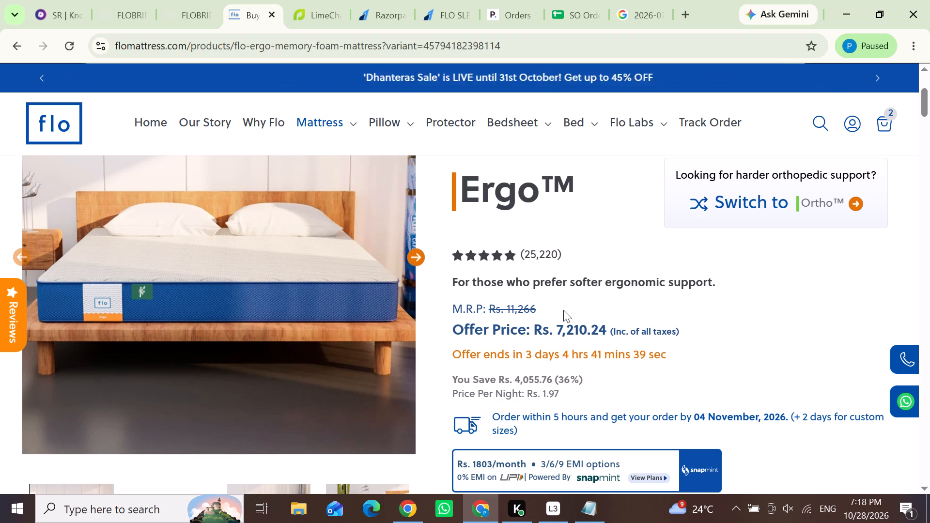
Open the Snapmint EMI plans for the 8 inch Ergo mattress.
scroll(633, 318, "down", 2)
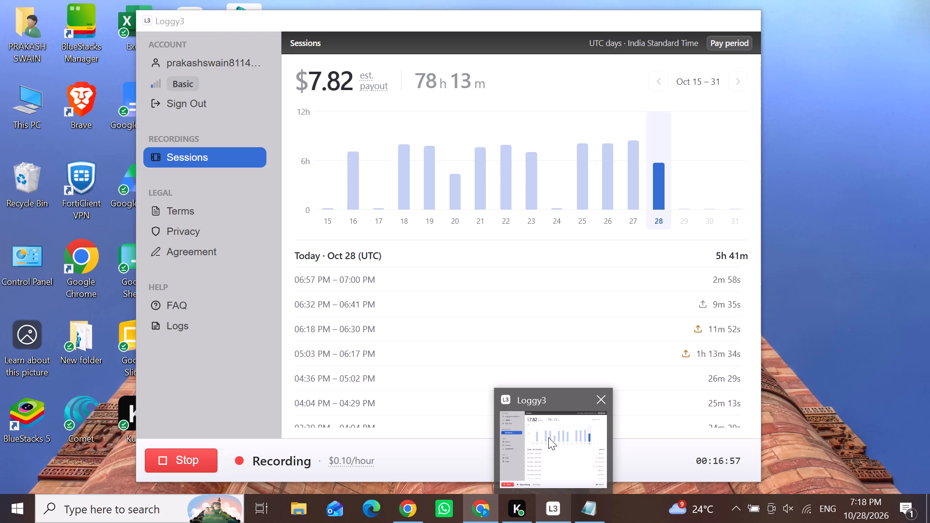
scroll(719, 266, "up", 1)
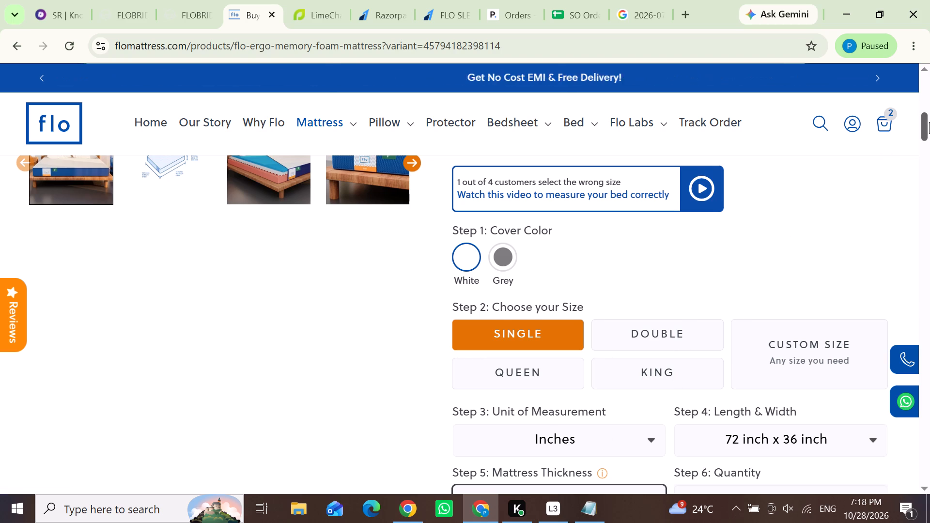
left_click_drag(929, 120, 929, 112)
left_click(629, 224)
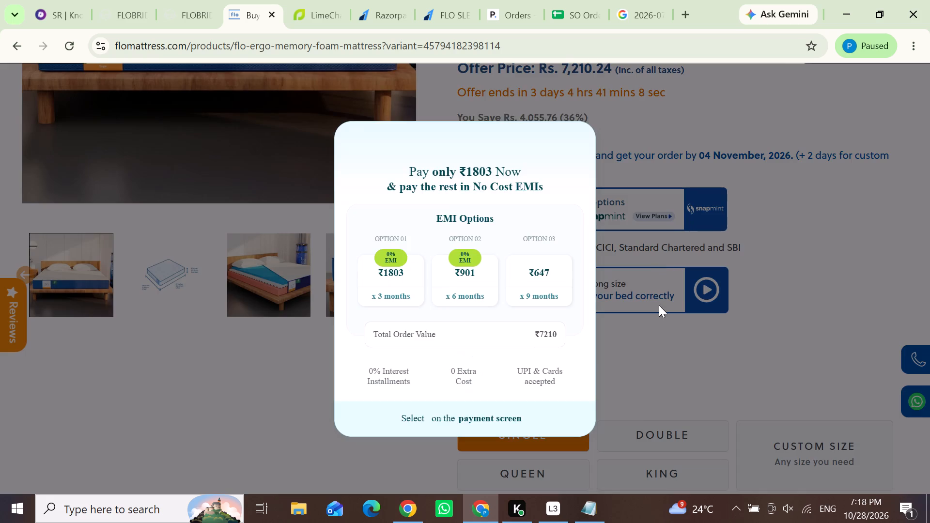
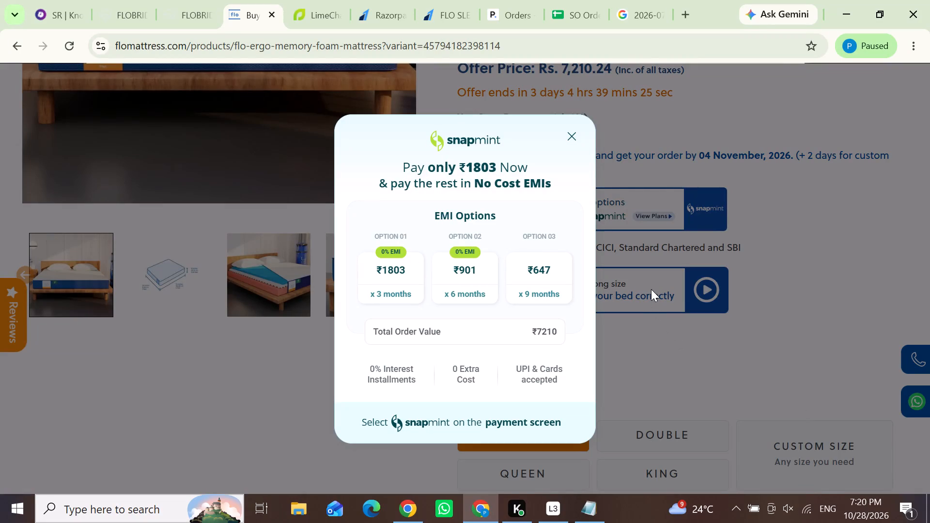
Open the Poocho dashboard in a new tab of the other Chrome window, check it for available studies, and return to the Snapmint EMI plans.
left_click(414, 509)
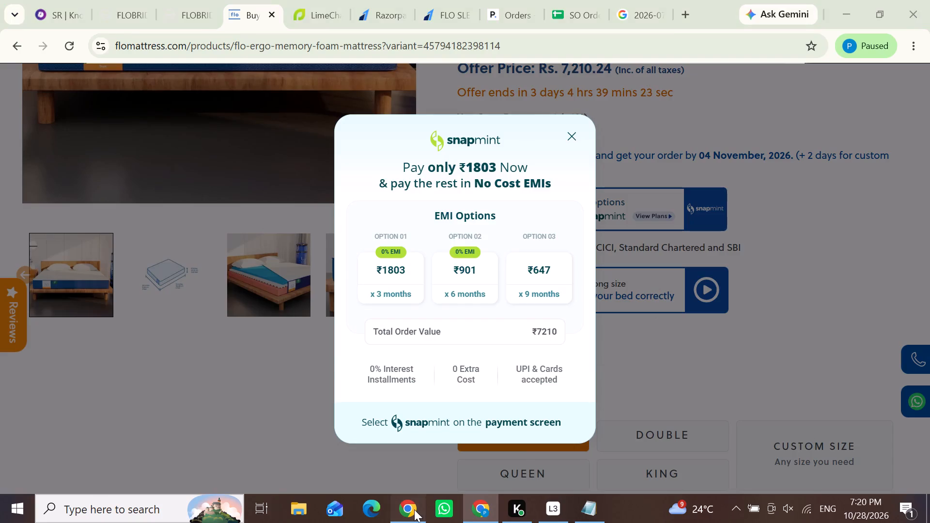
left_click(557, 11)
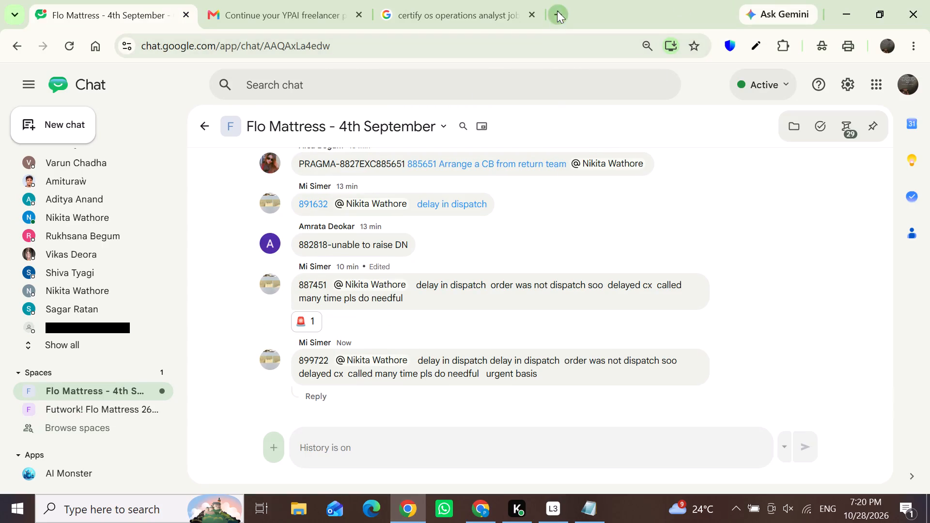
type("po")
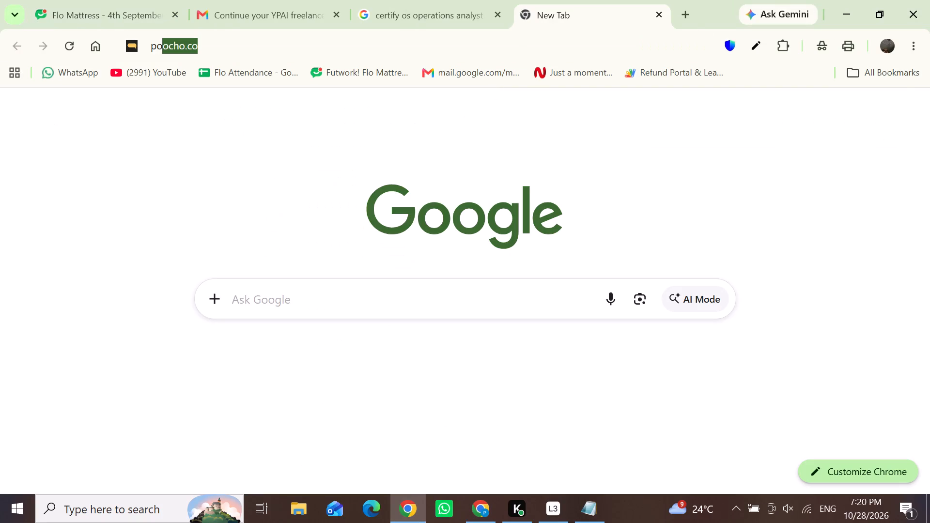
type("oc")
key("Return")
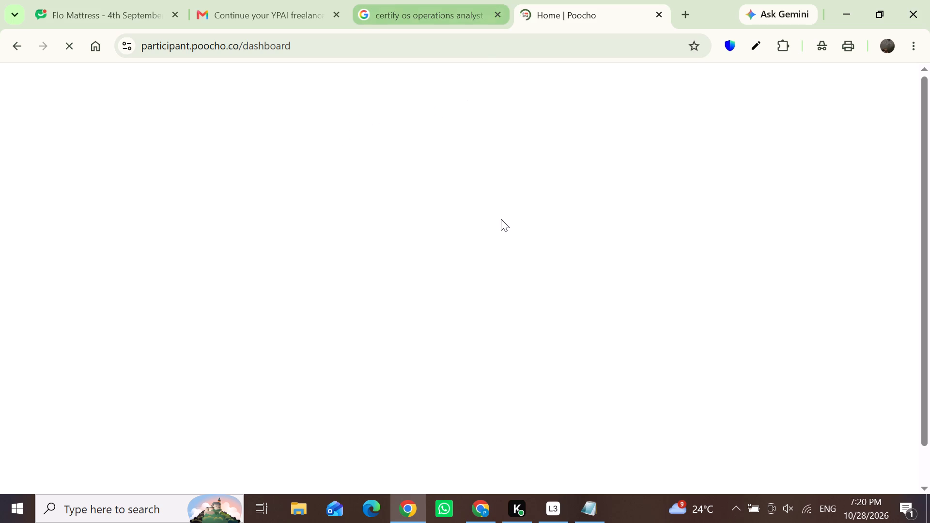
left_click(463, 456)
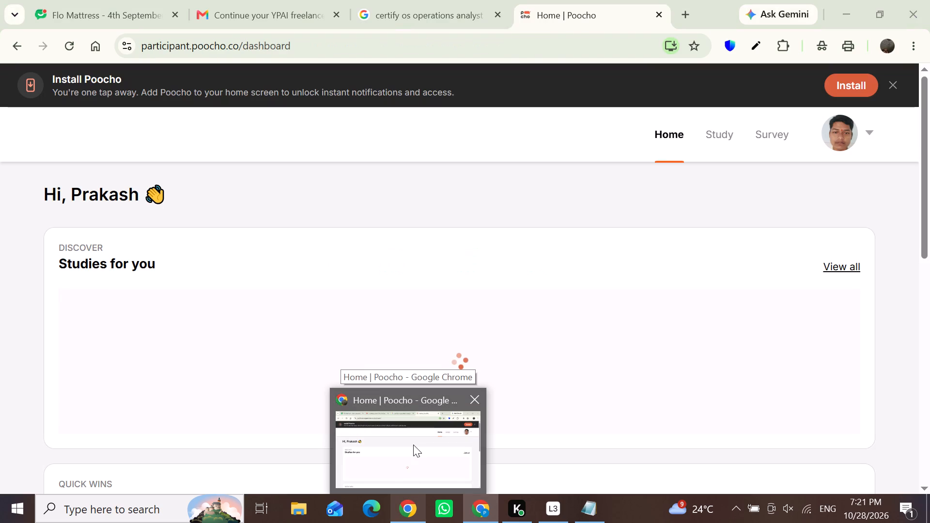
left_click(413, 445)
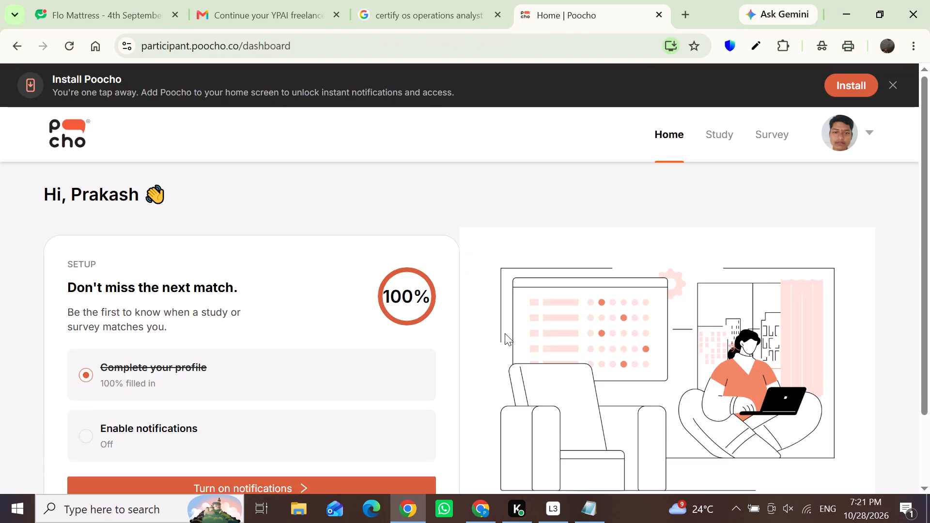
scroll(486, 342, "down", 1)
scroll(485, 344, "up", 1)
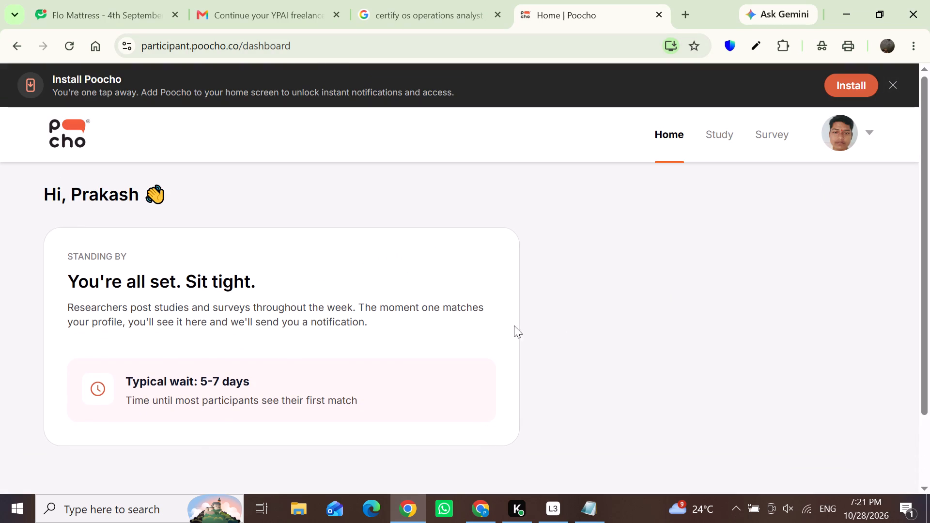
left_click(476, 514)
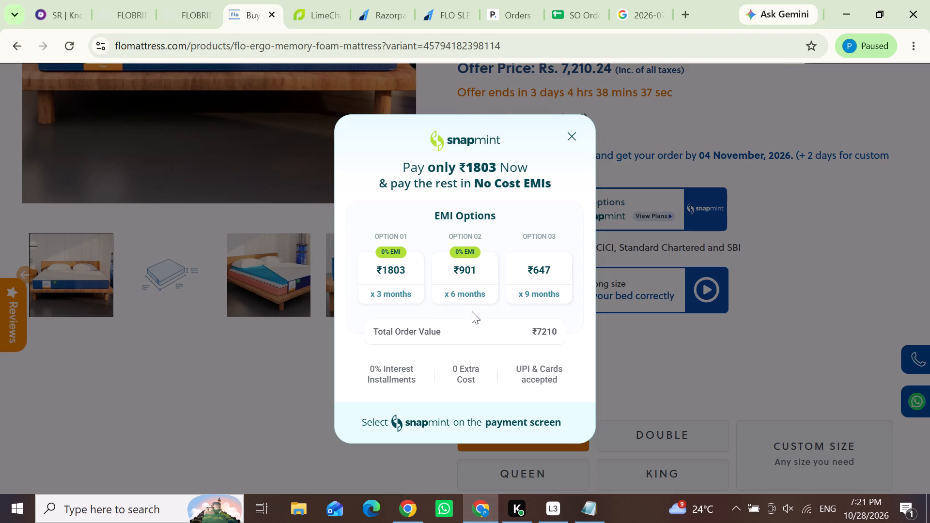
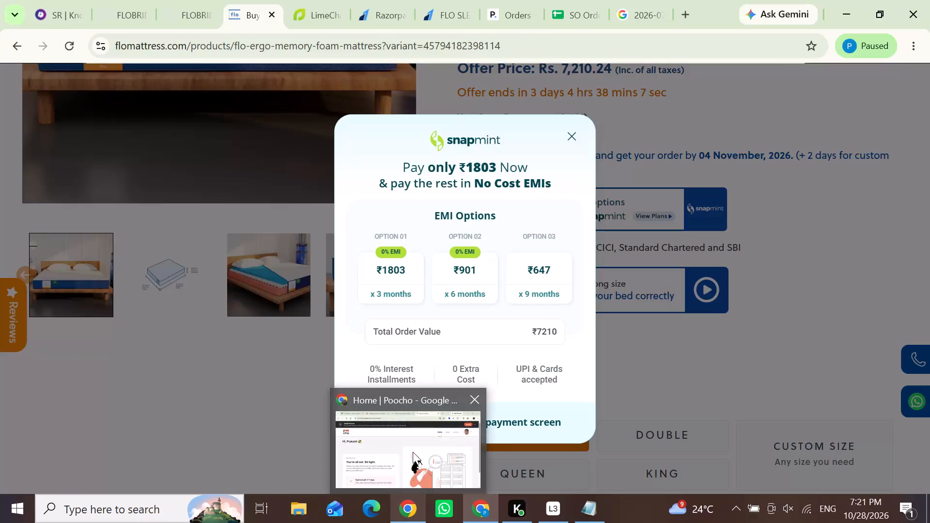
Switch to the other Chrome window, check the Poocho dashboard for studies, and close its tab.
left_click(413, 452)
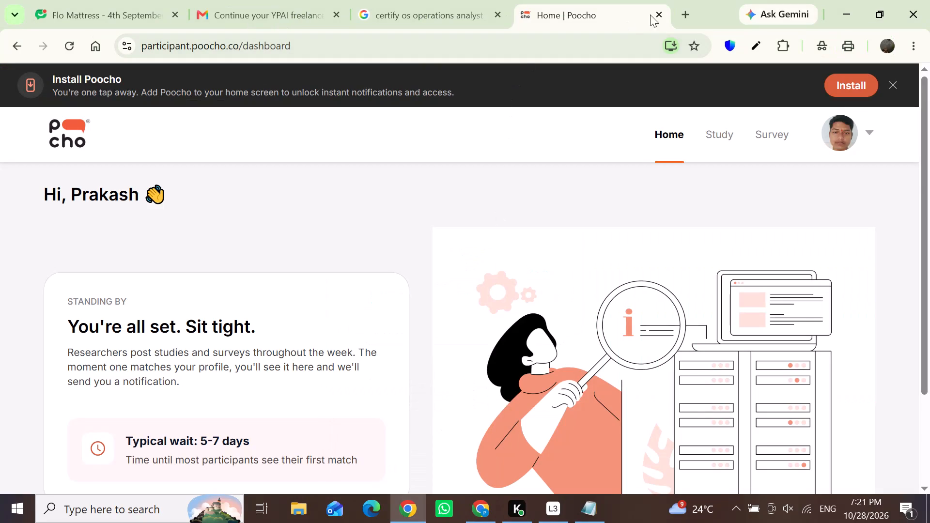
scroll(399, 276, "down", 1)
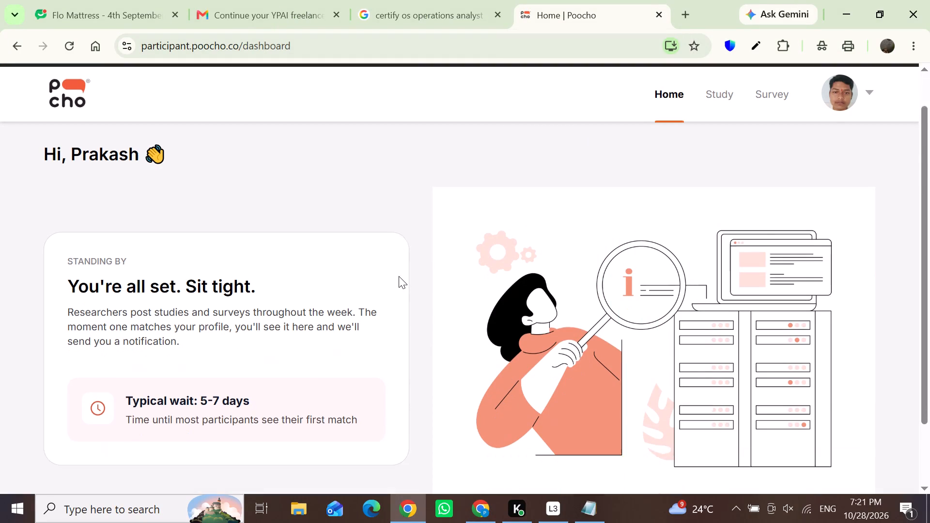
scroll(399, 276, "down", 1)
scroll(398, 277, "up", 1)
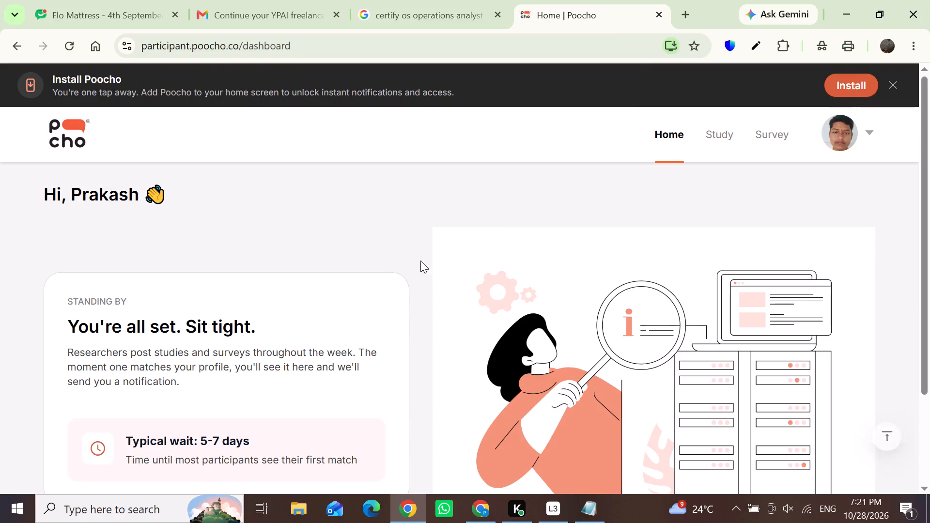
left_click(657, 15)
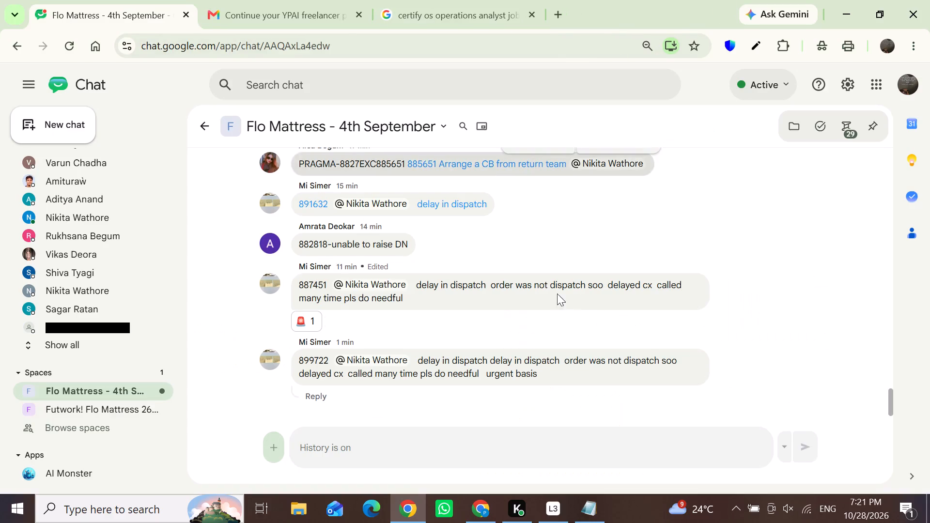
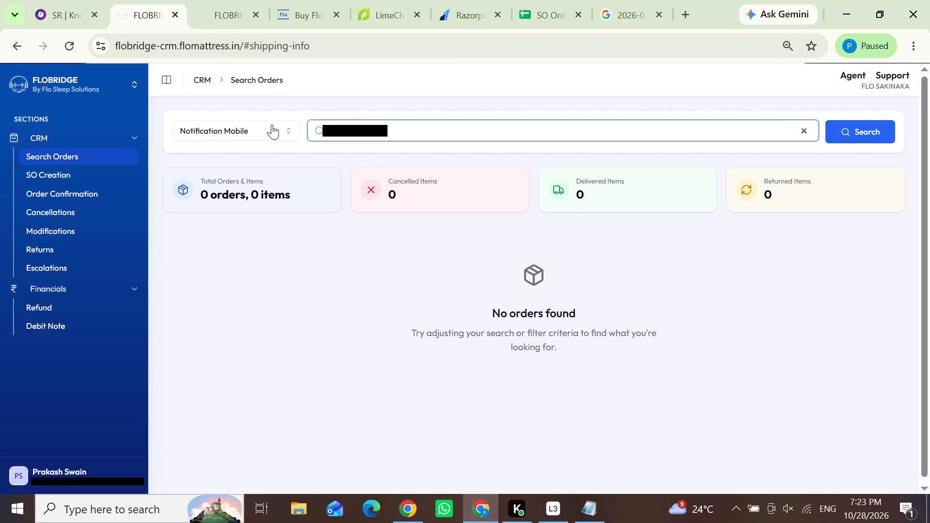
Remove the leading characters from the customer's mobile number and search orders by Notification Mobile to view the matching order items.
left_click_drag(343, 132, 325, 131)
key("BackSpace")
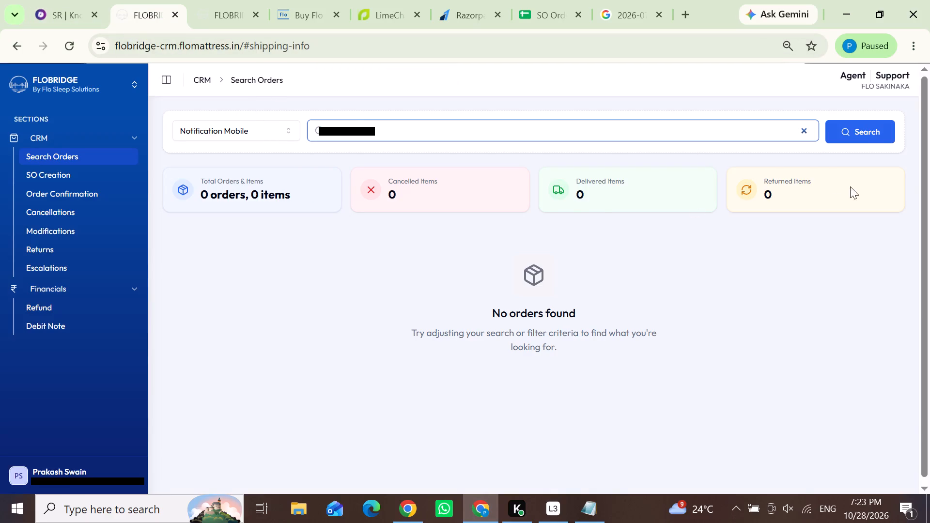
left_click(863, 134)
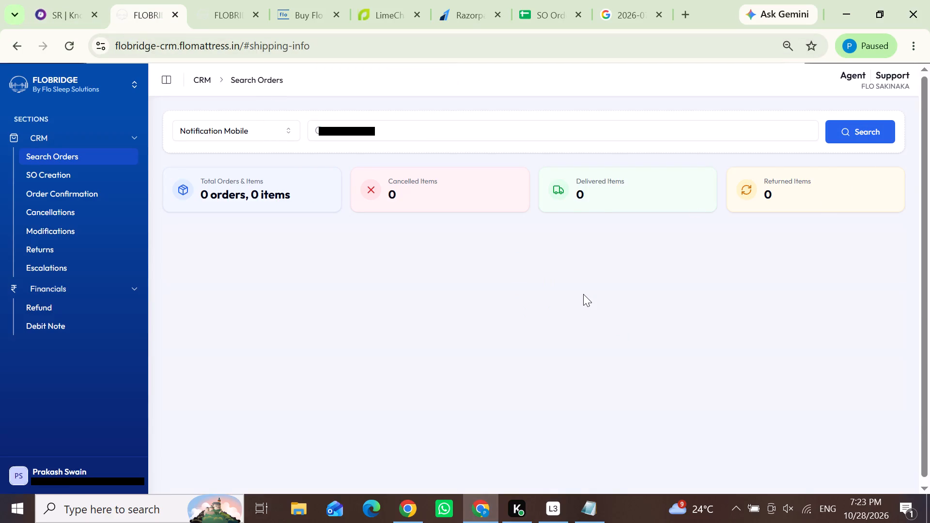
scroll(591, 377, "down", 2)
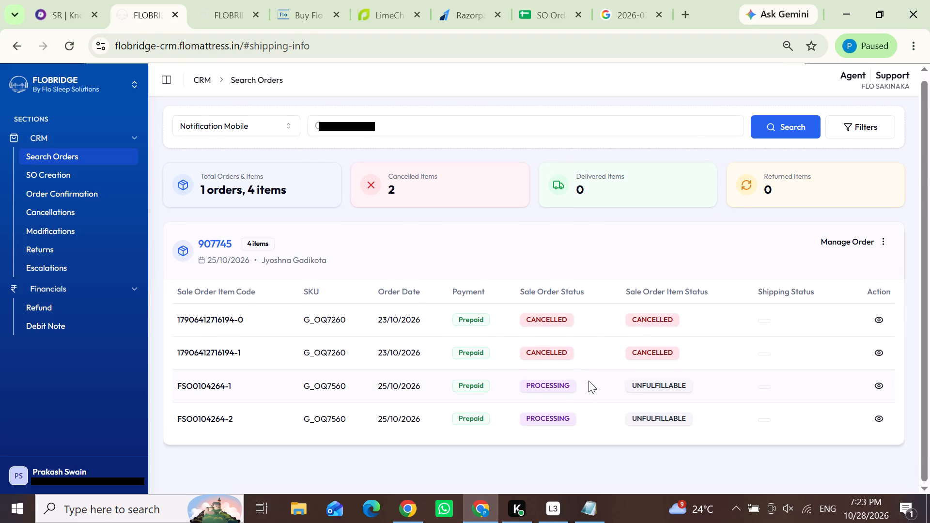
left_click(876, 385)
left_click(826, 315)
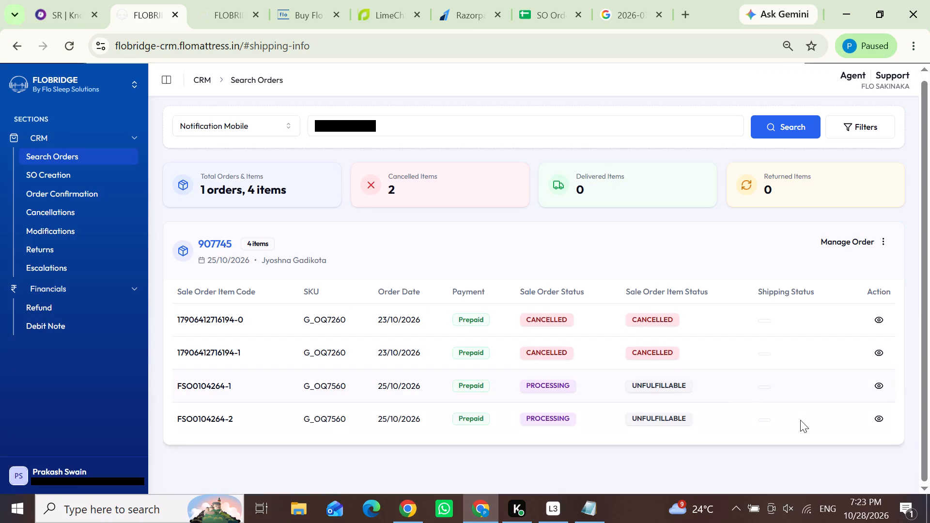
left_click_drag(233, 237, 188, 237)
left_click_drag(188, 237, 188, 240)
left_click(440, 289)
left_click(464, 248)
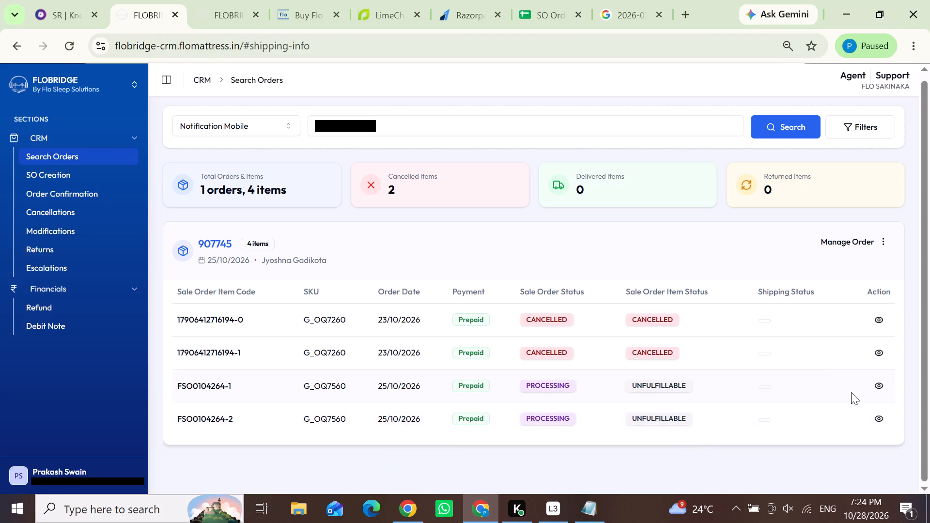
left_click(880, 388)
left_click(341, 266)
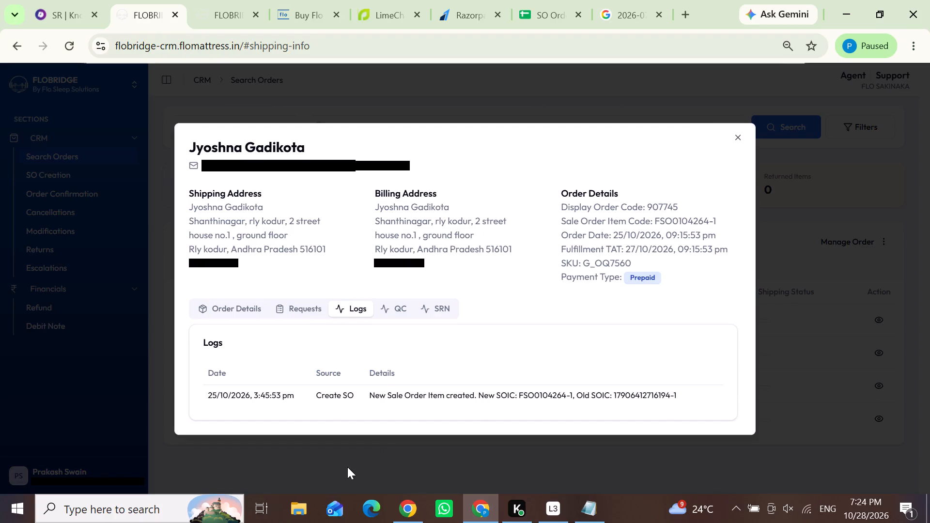
left_click(347, 467)
left_click_drag(234, 241, 191, 238)
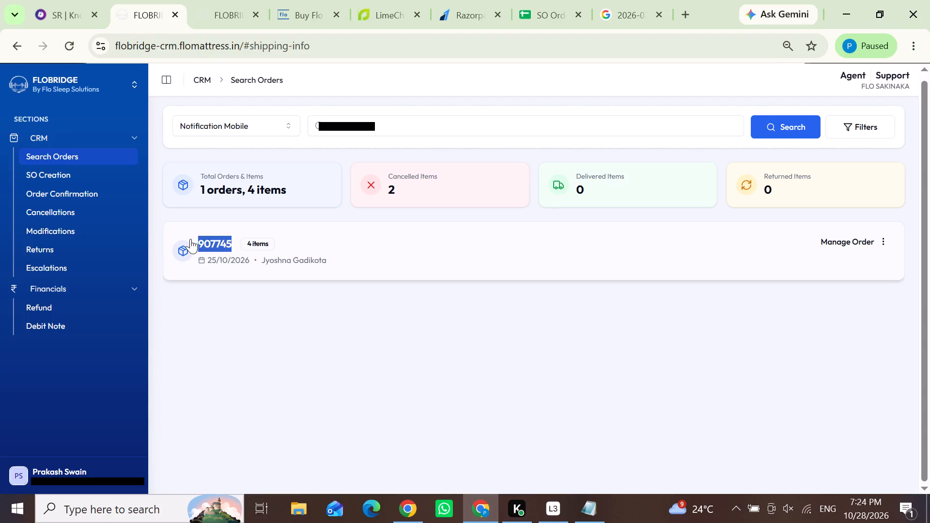
key("ctrl+c")
left_click(64, 6)
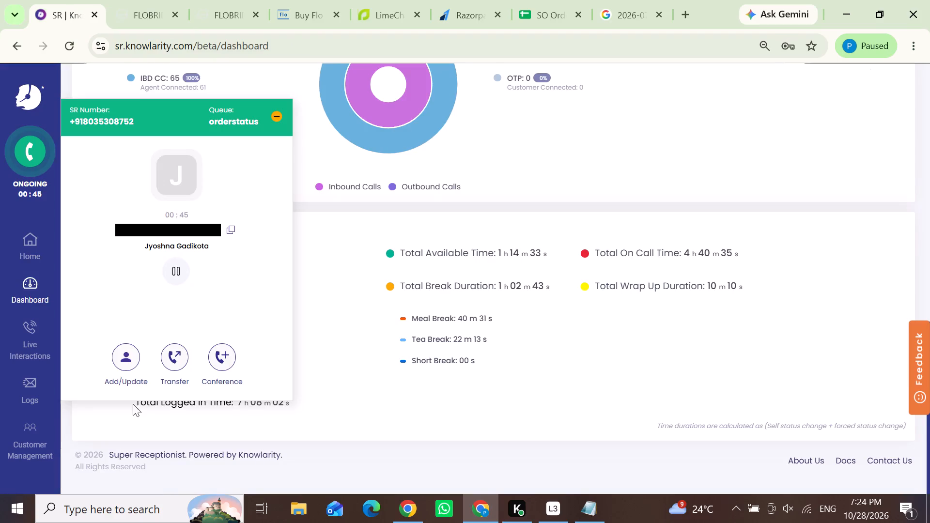
left_click(122, 357)
scroll(182, 304, "down", 1)
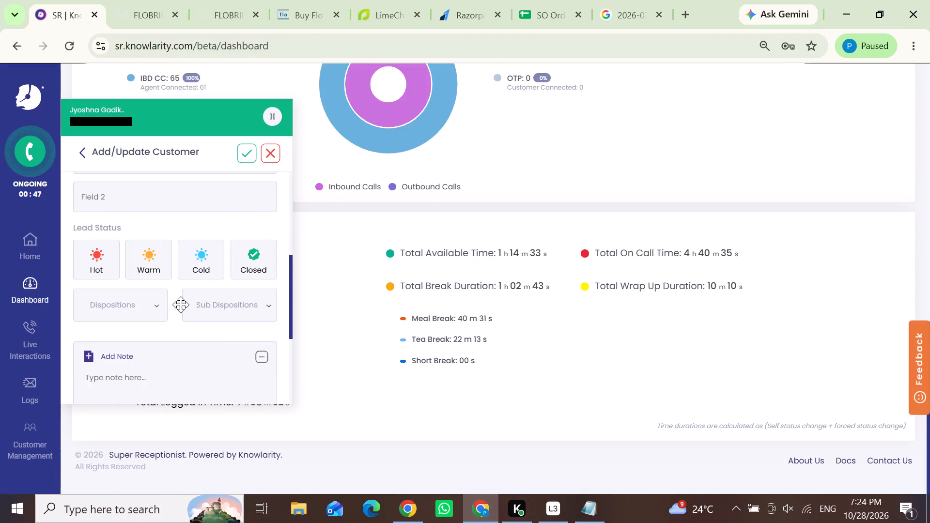
left_click(160, 301)
left_click_drag(160, 348, 158, 357)
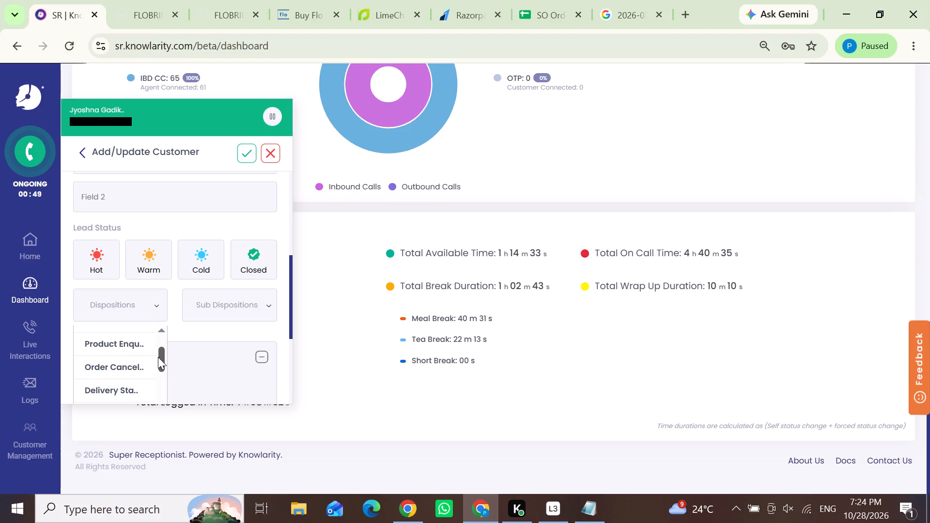
left_click_drag(158, 357, 151, 402)
scroll(215, 331, "down", 1)
left_click(96, 235)
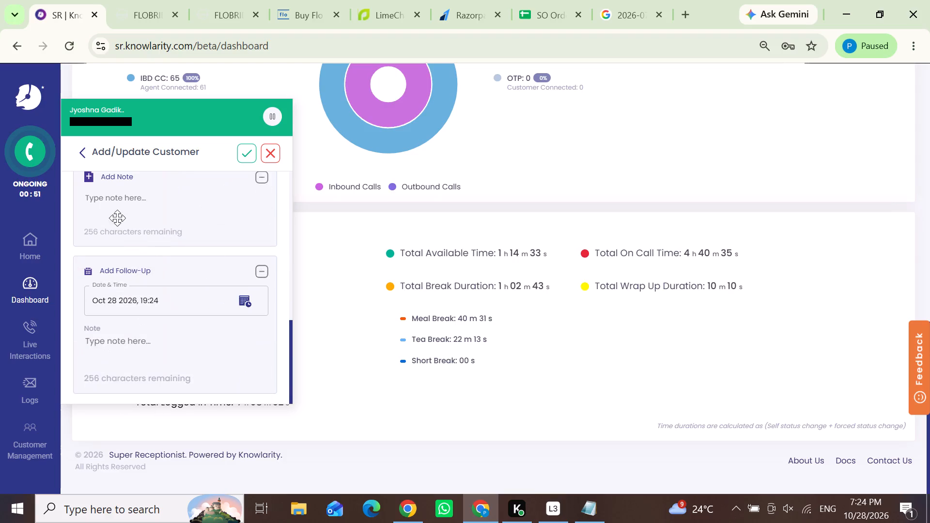
left_click(139, 192)
key("ctrl+v")
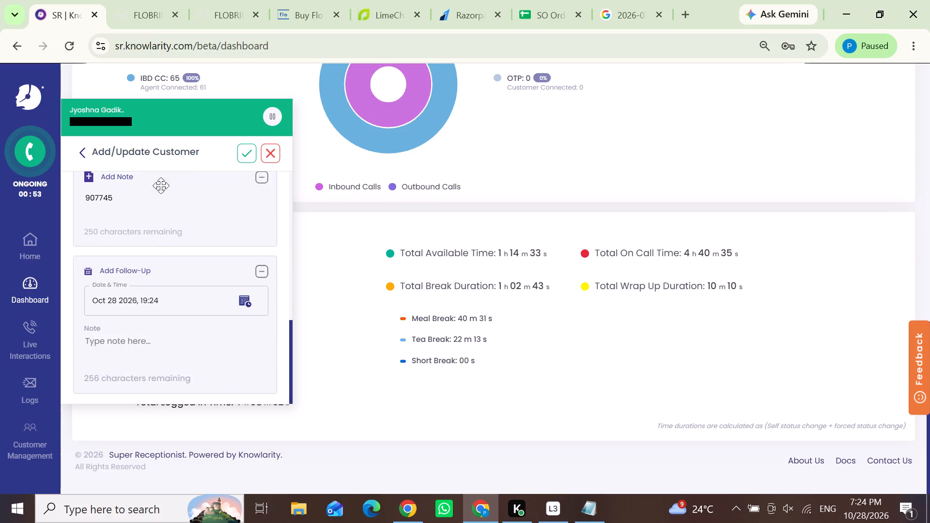
left_click(243, 152)
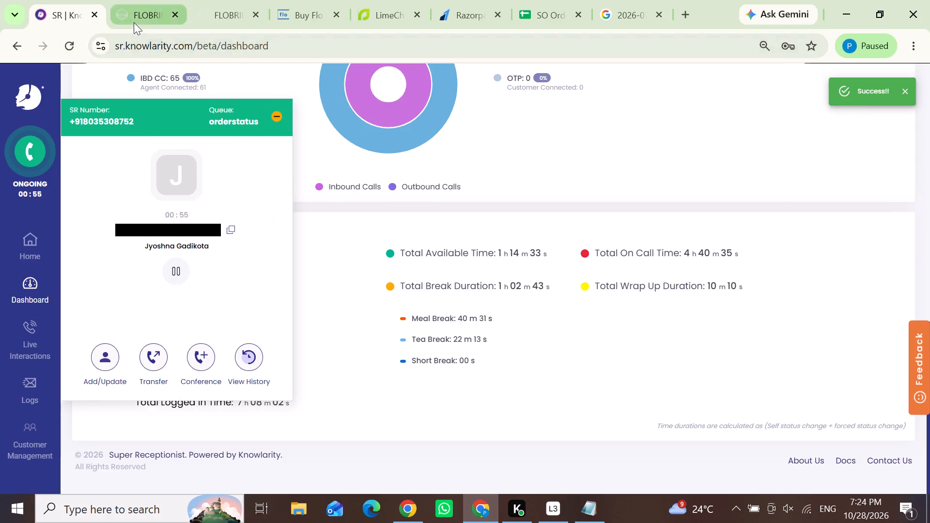
Return to the order in FloBridge and check the customer name and the current date in the calendar.
left_click(134, 22)
left_click(380, 261)
left_click_drag(327, 257, 294, 256)
left_click(283, 267)
left_click_drag(263, 259, 290, 260)
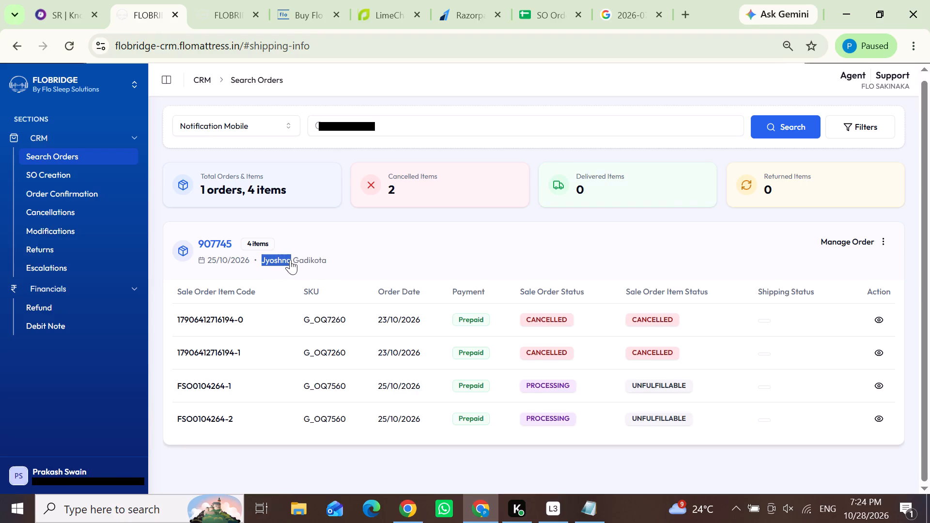
left_click_drag(290, 260, 332, 267)
left_click(868, 507)
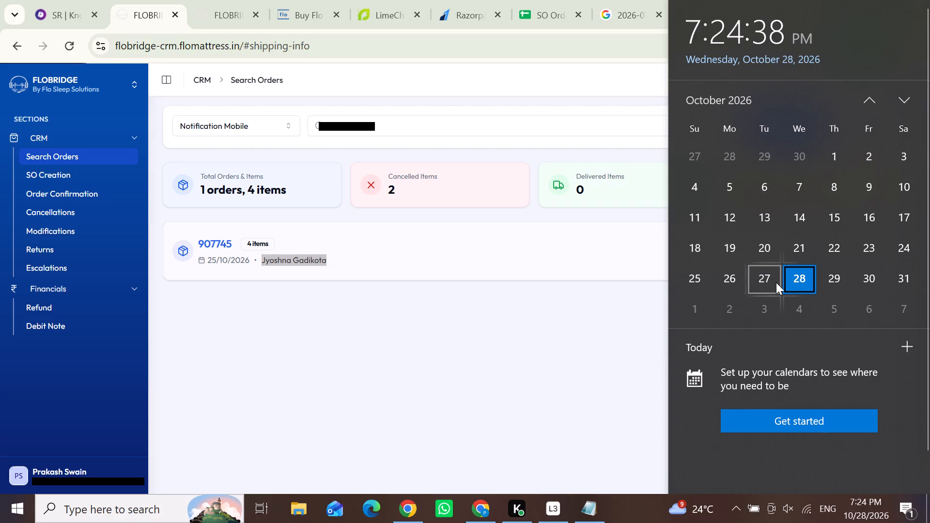
left_click(589, 258)
left_click_drag(575, 418, 574, 418)
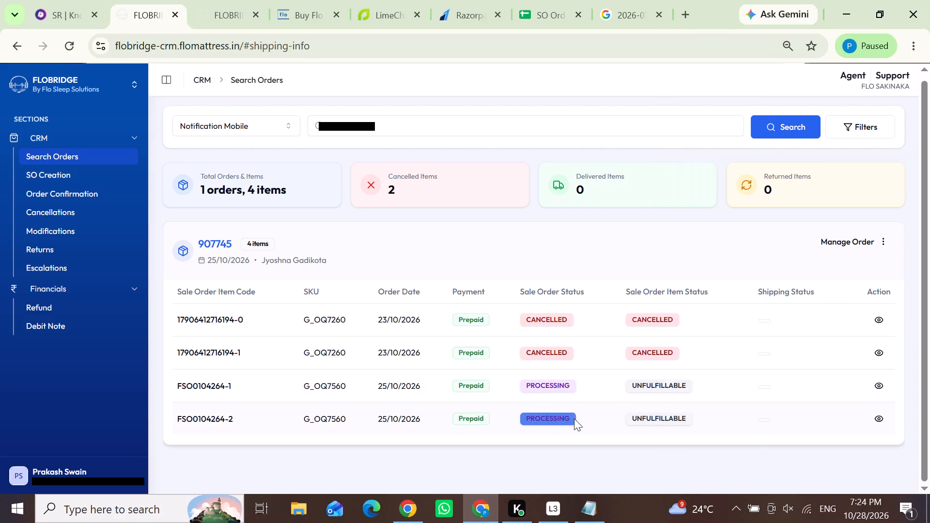
left_click_drag(574, 418, 505, 417)
left_click(502, 430)
left_click_drag(499, 418, 437, 417)
left_click(478, 402)
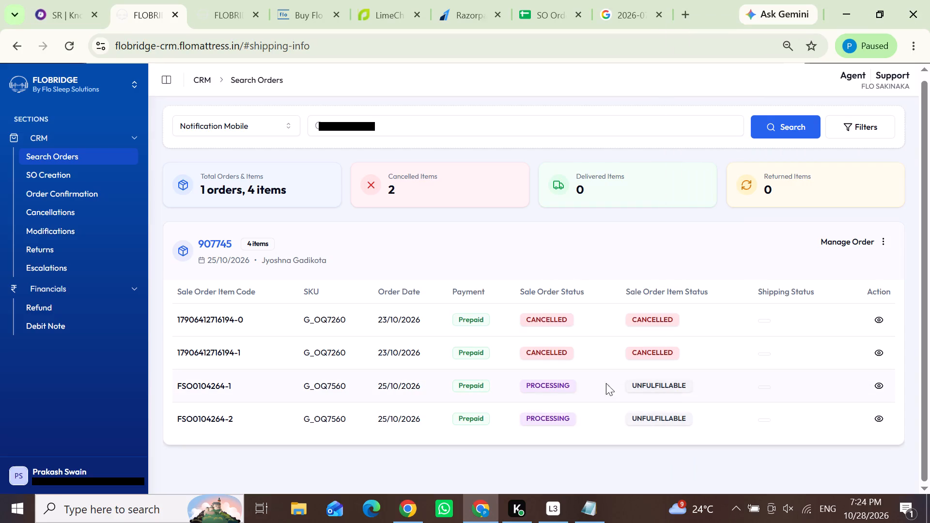
left_click_drag(704, 389, 622, 389)
left_click(616, 423)
left_click_drag(724, 423, 616, 421)
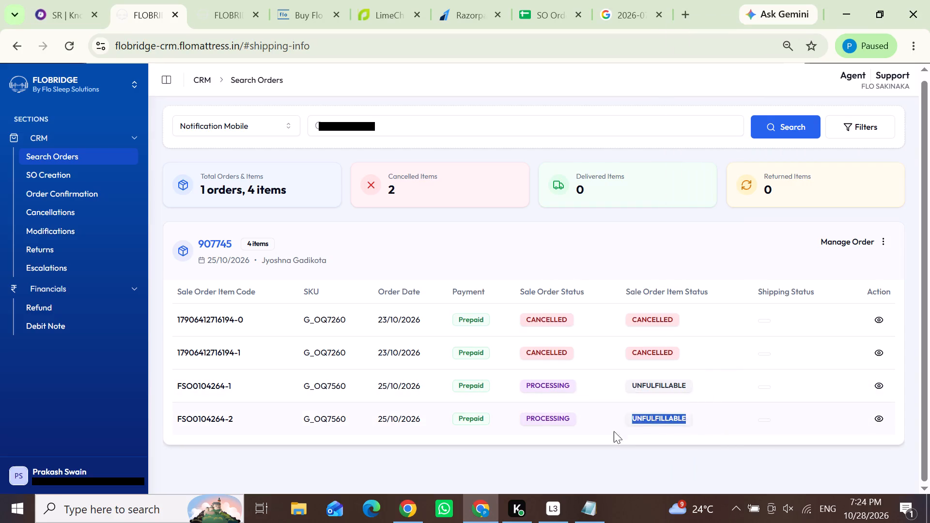
left_click(612, 447)
left_click(879, 421)
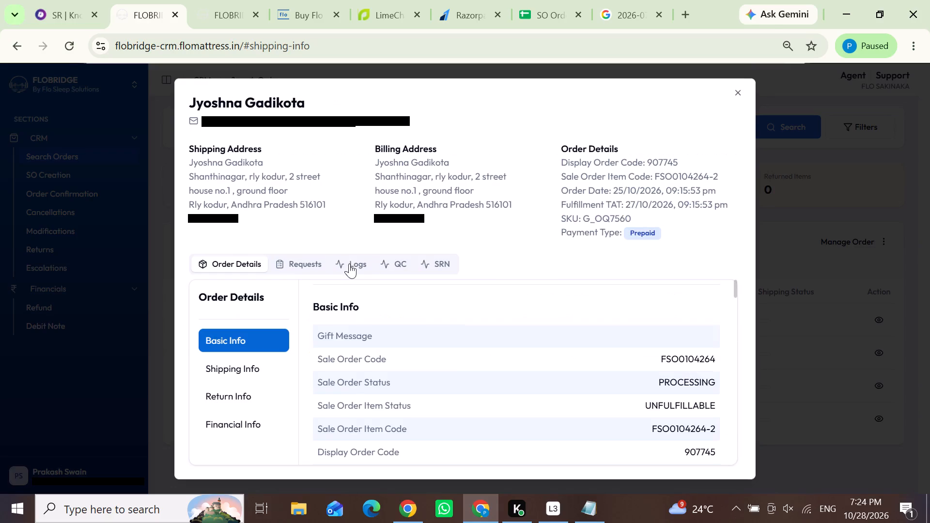
left_click(349, 263)
left_click(810, 363)
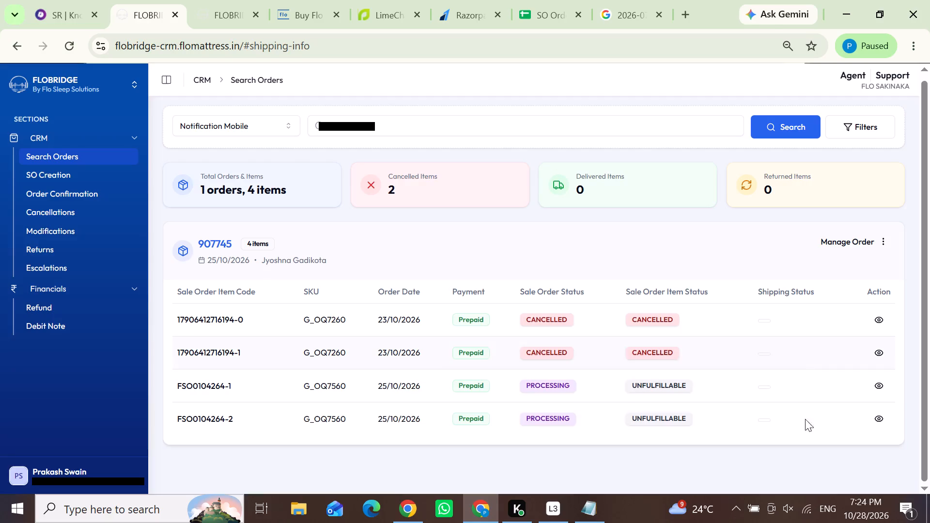
left_click_drag(929, 432, 929, 445)
left_click_drag(713, 412, 626, 414)
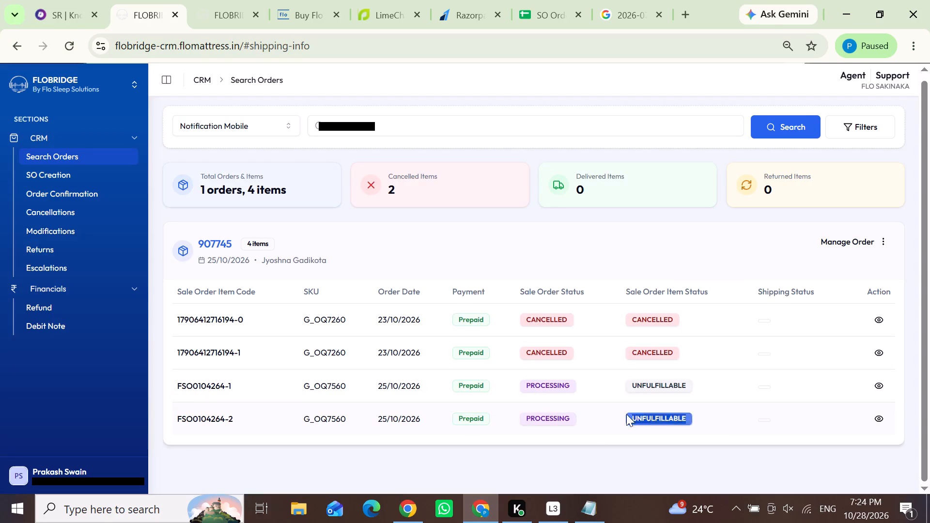
left_click_drag(626, 414, 627, 413)
left_click(593, 436)
left_click_drag(589, 390, 501, 384)
left_click(496, 423)
left_click_drag(497, 387, 434, 386)
left_click(435, 429)
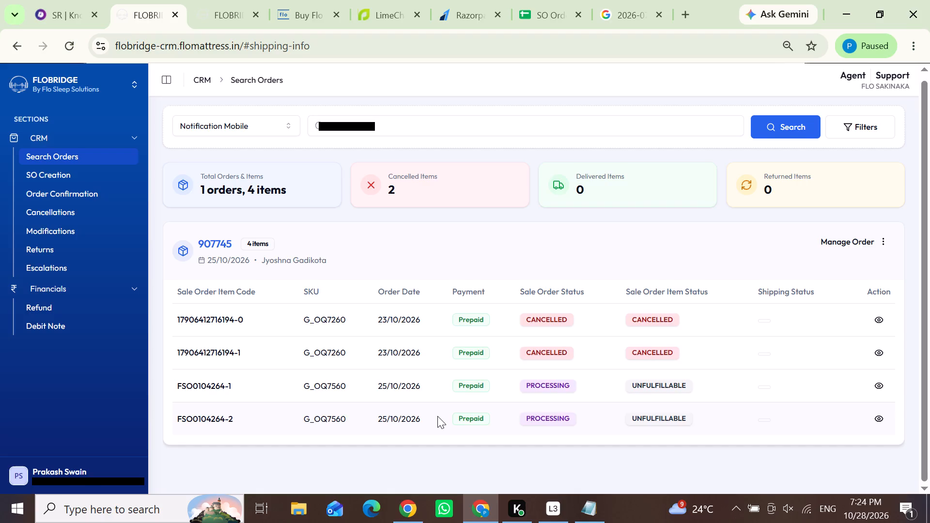
scroll(437, 416, "up", 1)
left_click(875, 392)
left_click(341, 266)
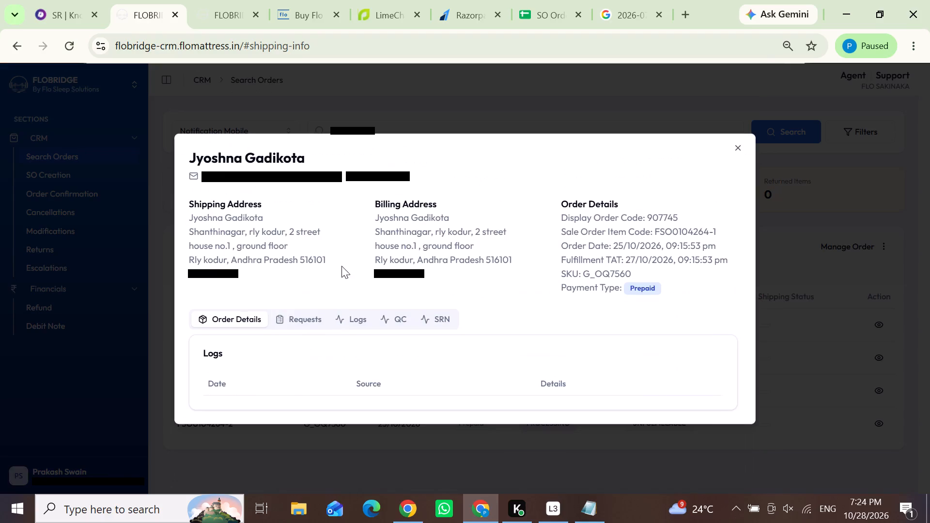
left_click(345, 468)
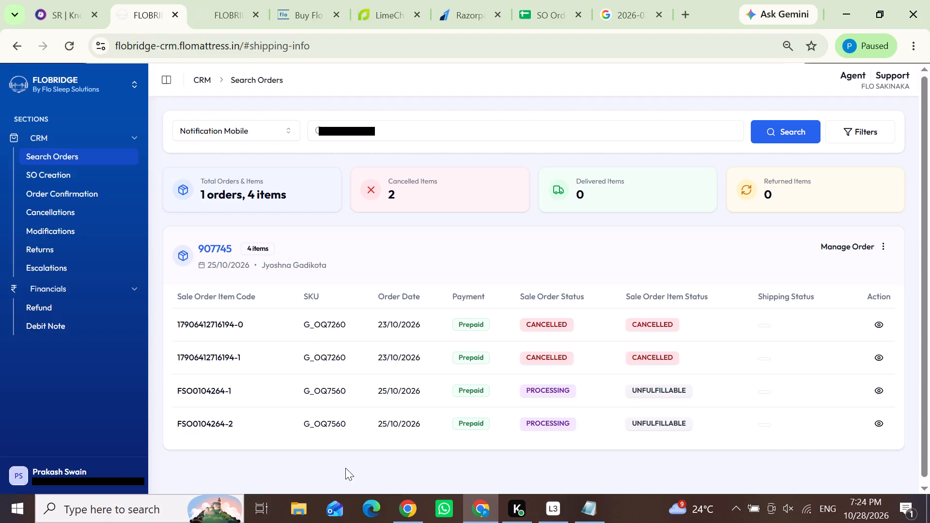
left_click(55, 0)
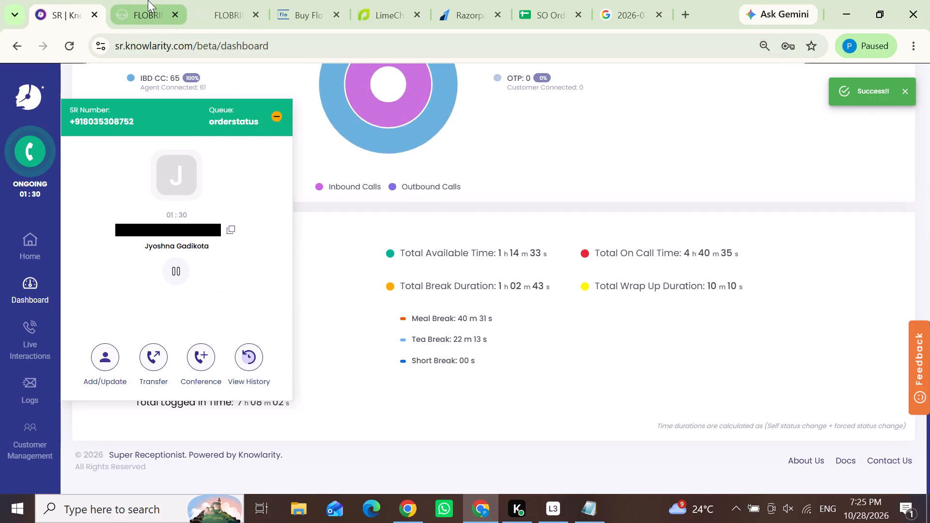
left_click(139, 0)
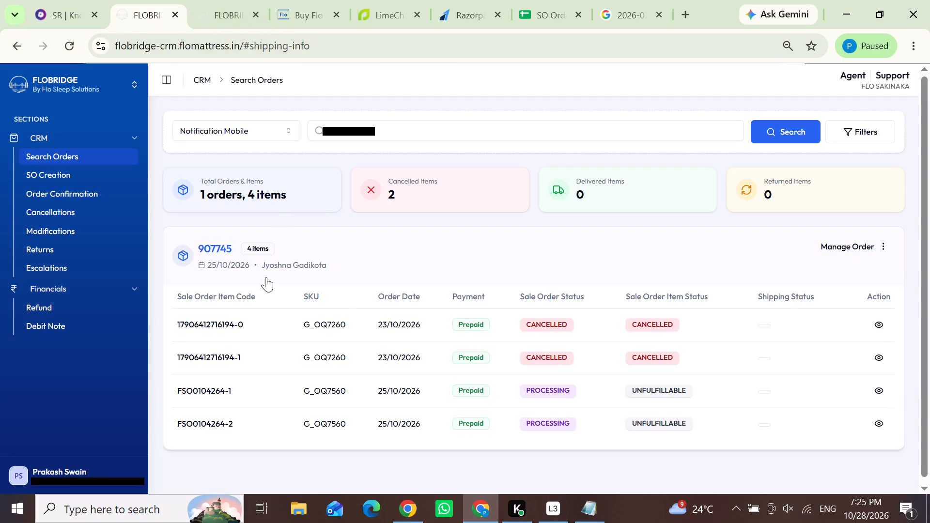
left_click_drag(326, 265, 259, 261)
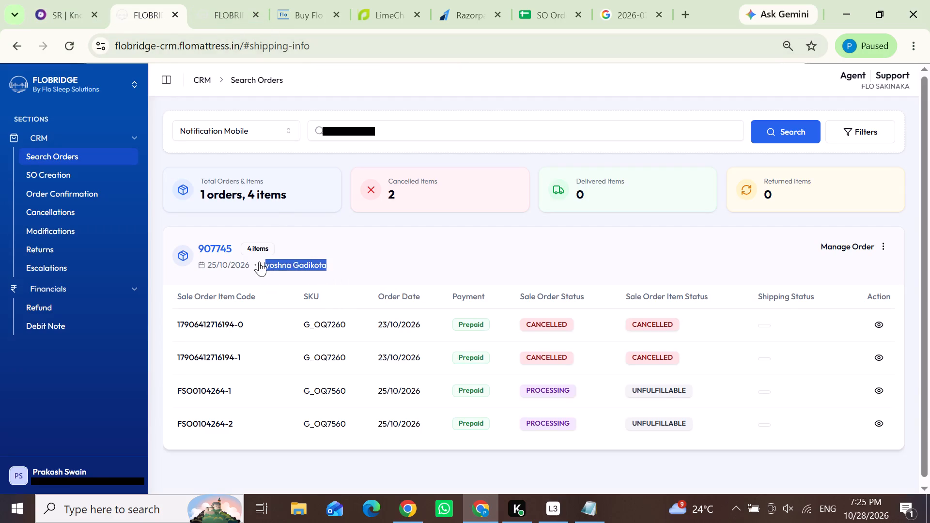
left_click_drag(259, 261, 319, 267)
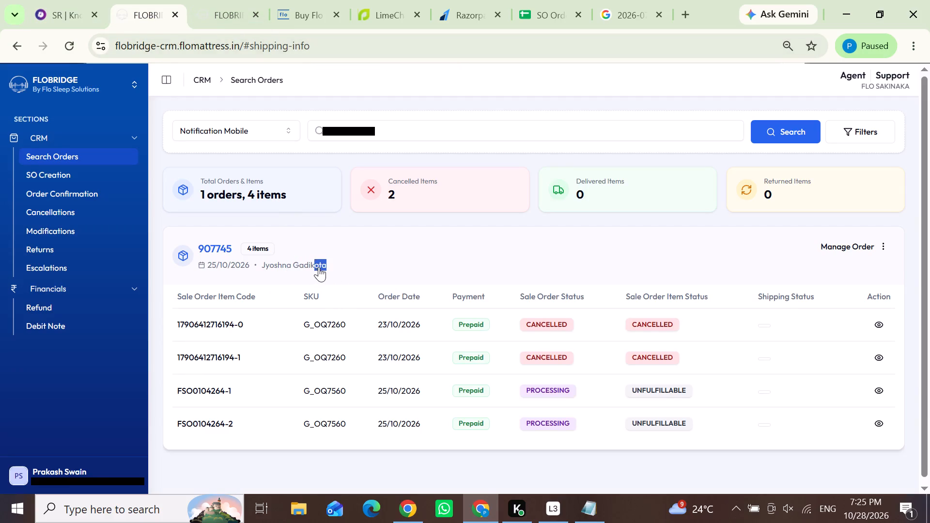
left_click_drag(319, 267, 337, 270)
left_click(773, 247)
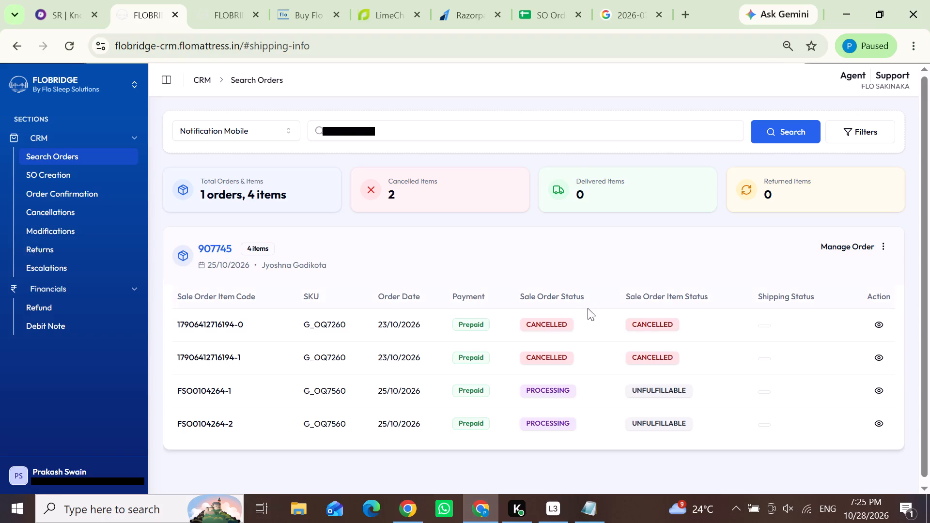
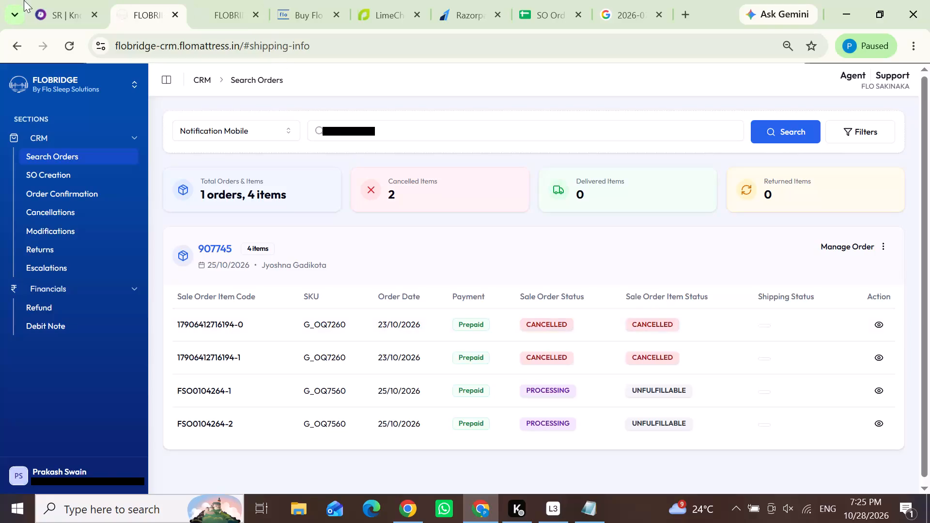
Copy the new caller's mobile number from the ongoing call in Knowlarity and search FloBridge orders by Notification Mobile, without the country prefix.
left_click(26, 0)
left_click(78, 5)
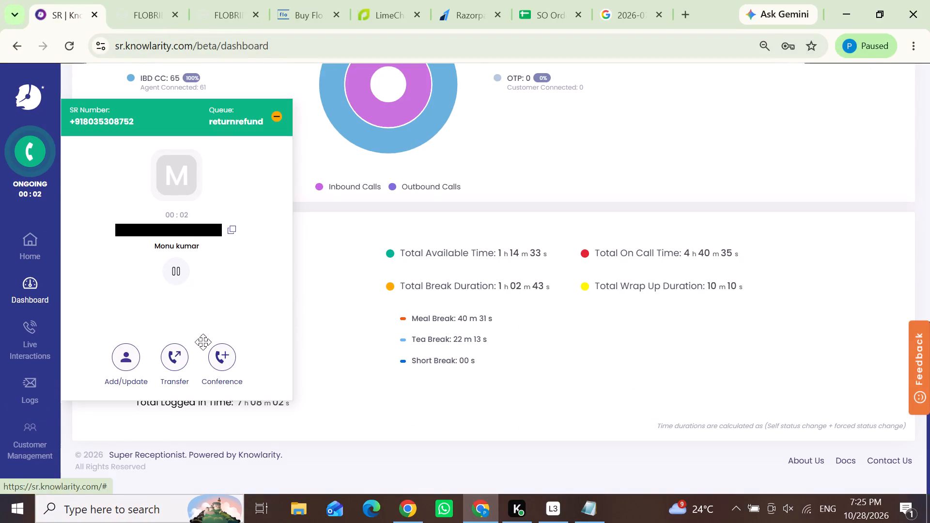
left_click(232, 231)
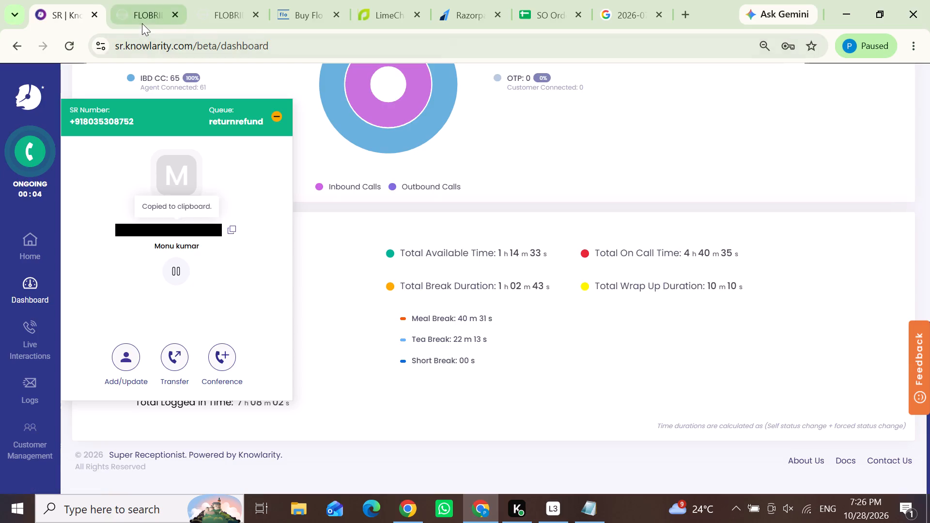
left_click(142, 23)
left_click_drag(383, 129, 294, 121)
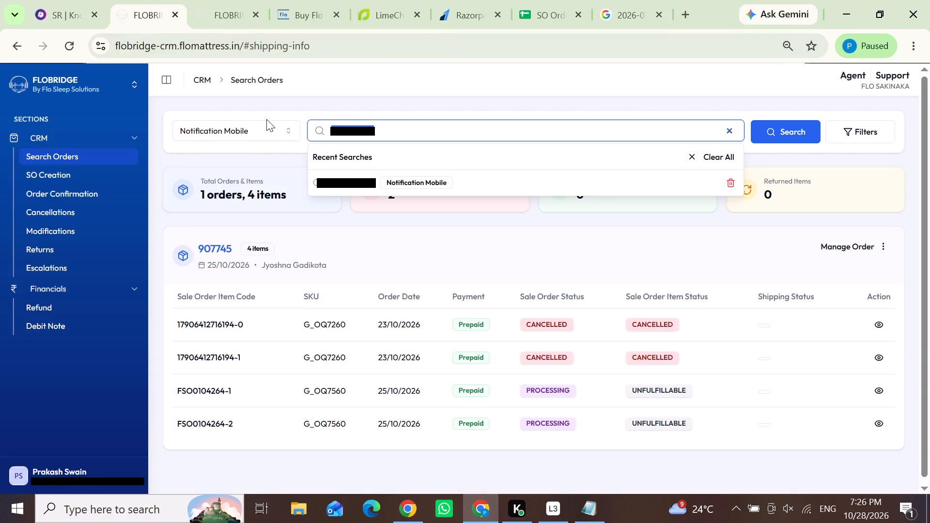
key("ctrl+v")
left_click(342, 132)
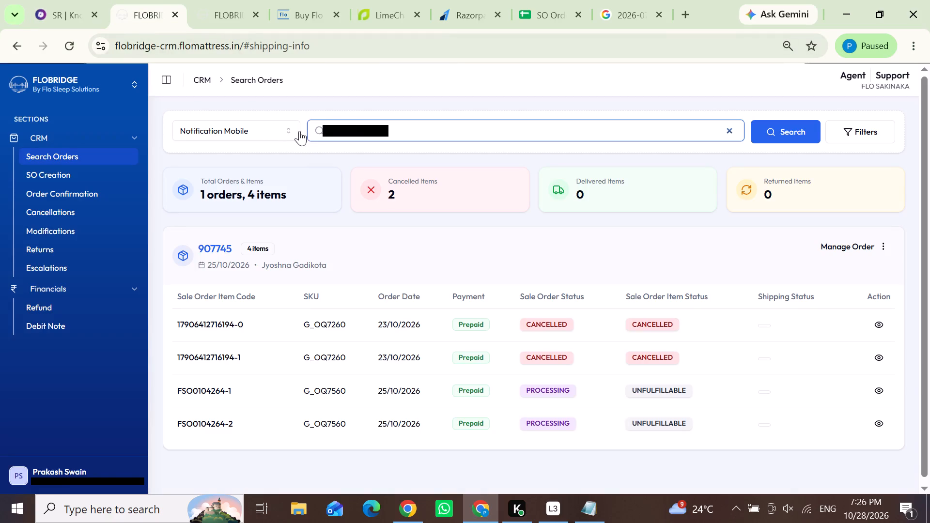
key("BackSpace")
key("BackSpace")
key("BackSpace")
left_click(804, 123)
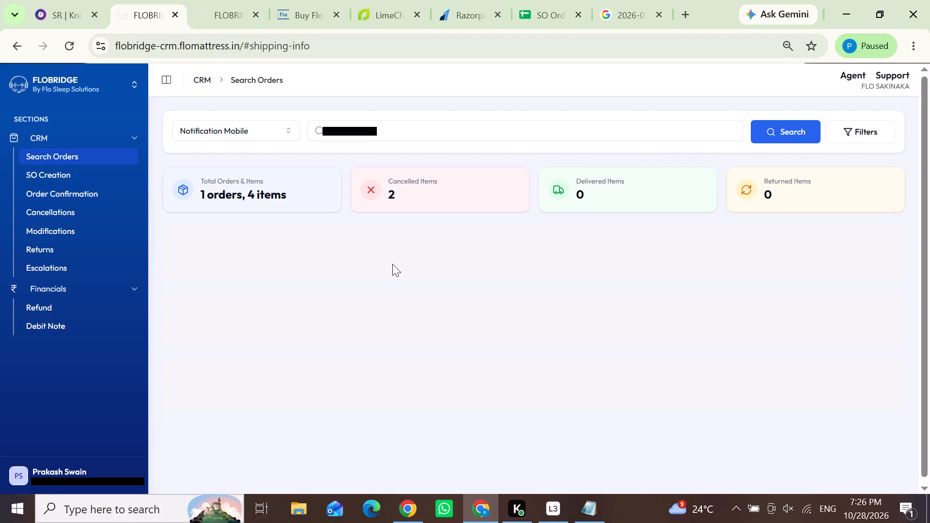
left_click(407, 397)
scroll(404, 396, "down", 3)
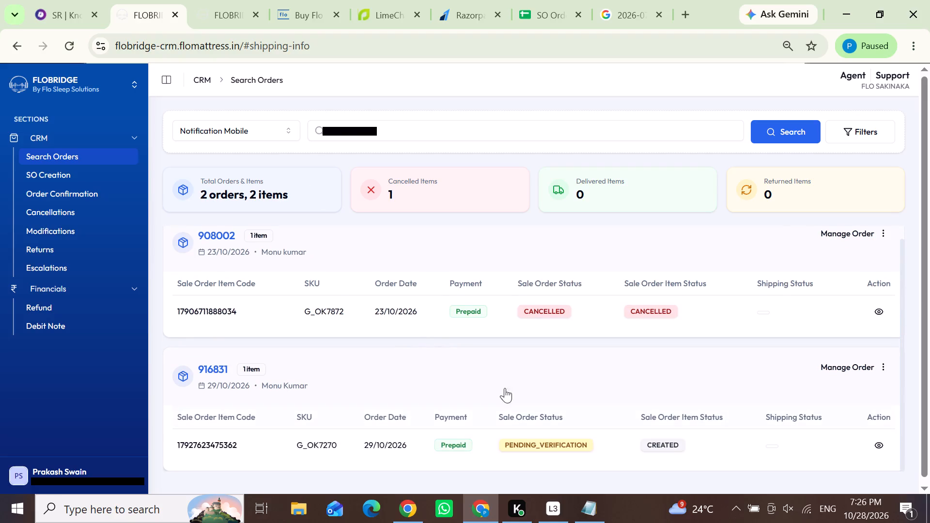
left_click(874, 307)
left_click(339, 262)
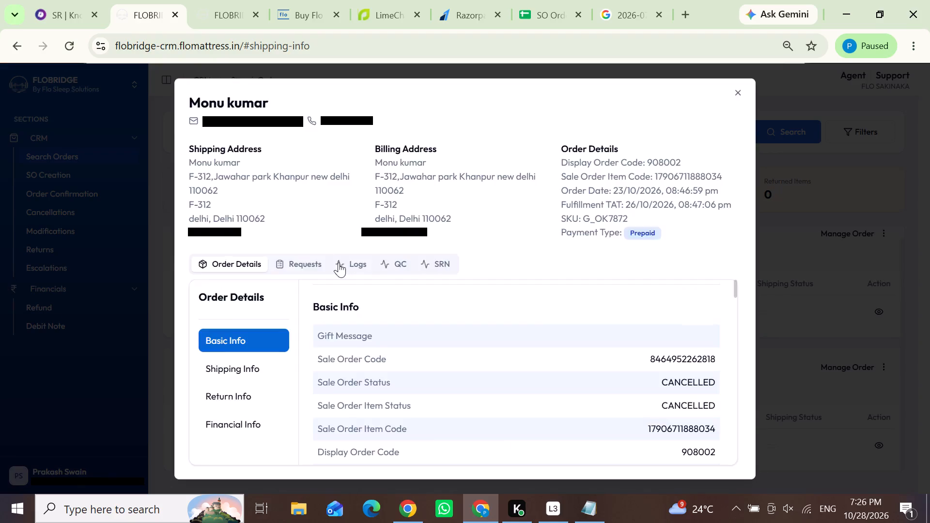
scroll(380, 394, "down", 3)
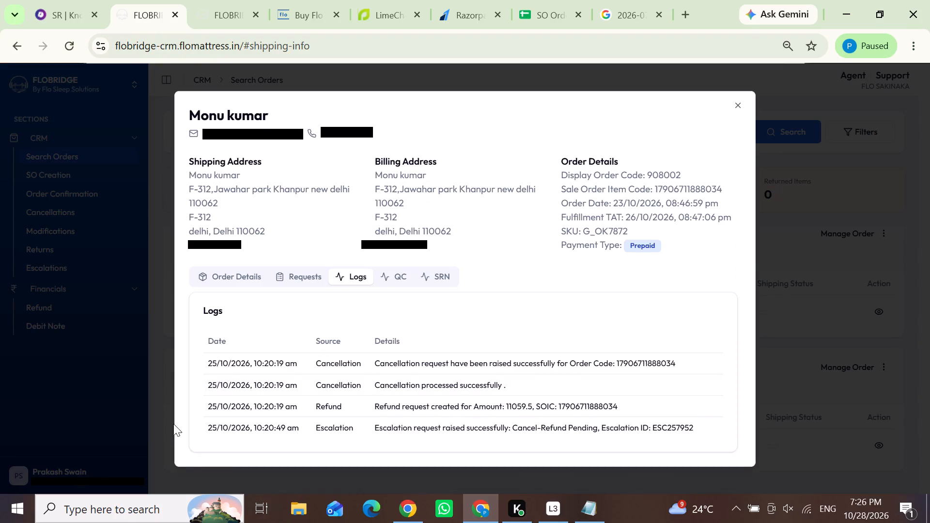
left_click(167, 409)
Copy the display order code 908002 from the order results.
left_click_drag(237, 235, 220, 235)
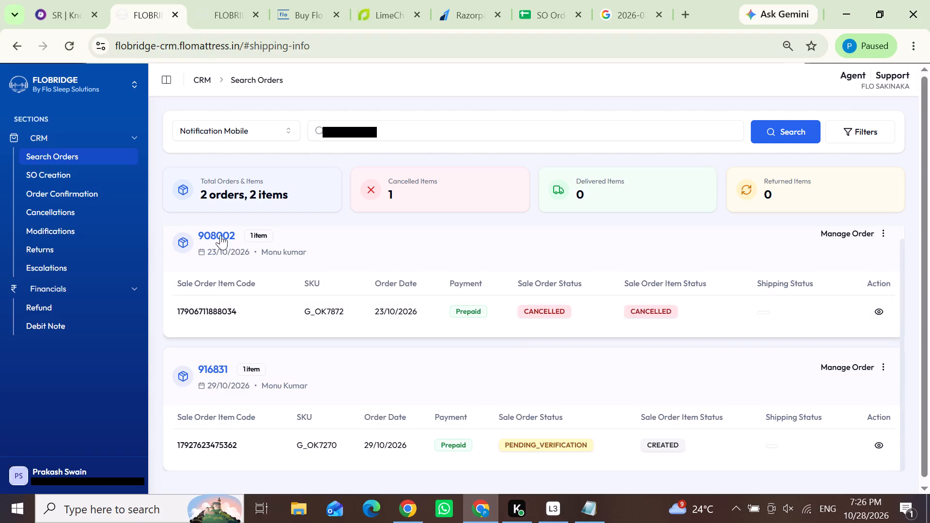
left_click_drag(220, 235, 190, 237)
key("ctrl+c")
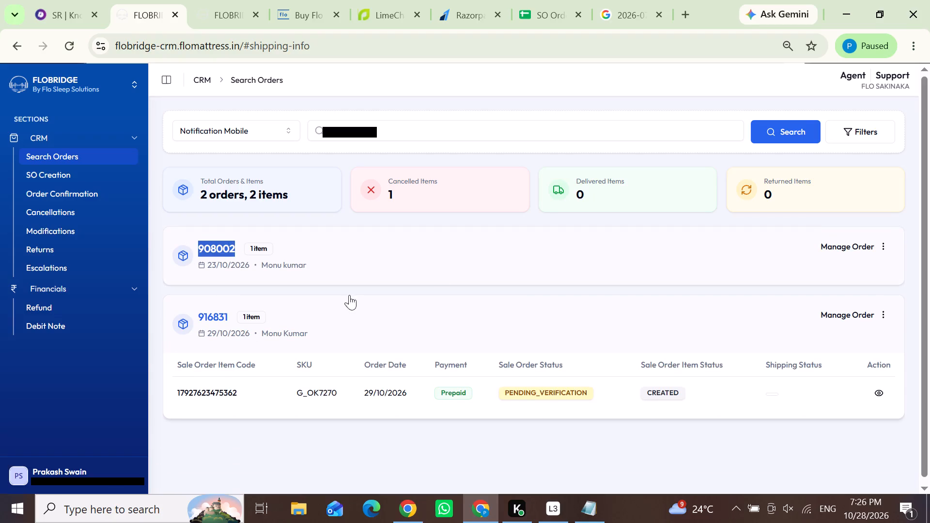
left_click(461, 255)
left_click(870, 322)
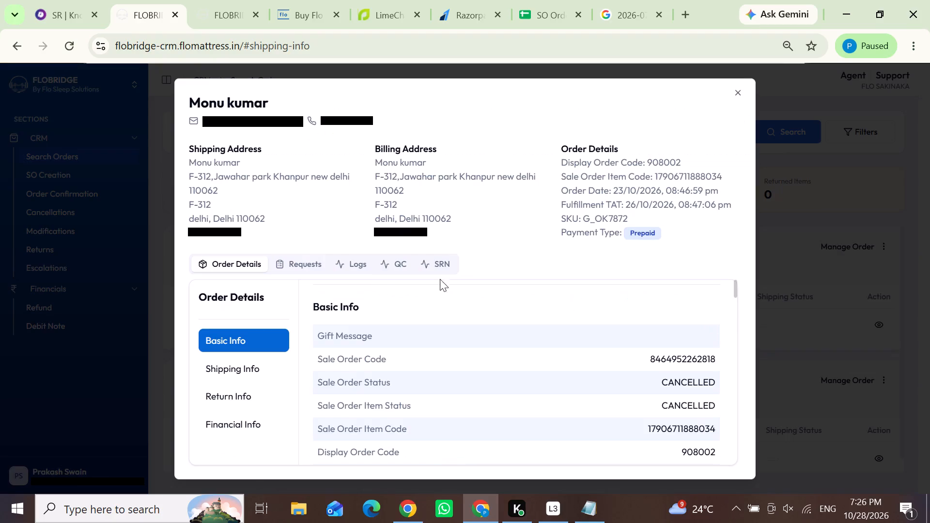
left_click(353, 266)
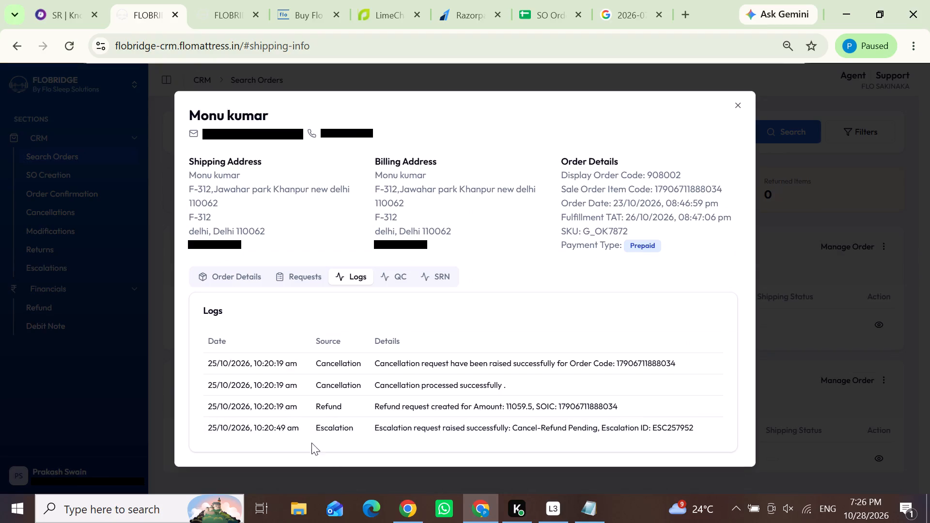
left_click(808, 374)
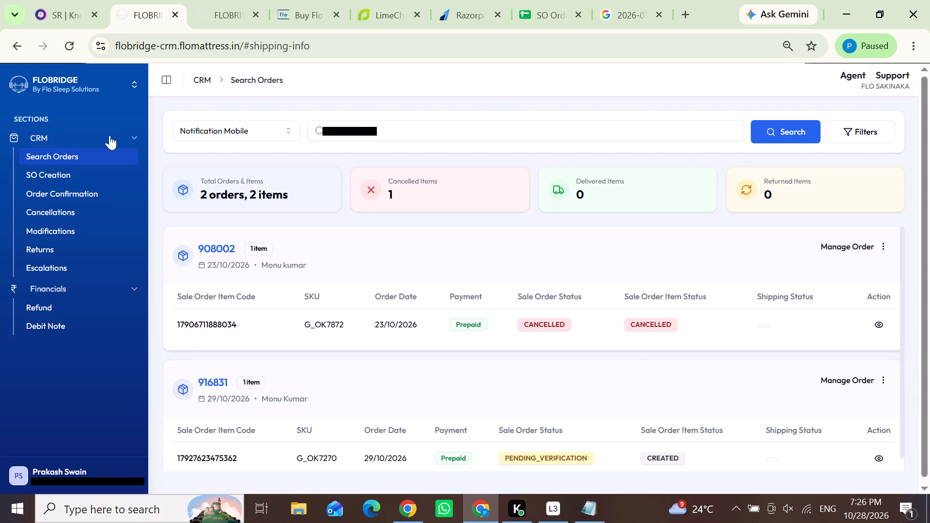
In Knowlarity, update the caller's record with the Refund Status disposition and the note 908002, and save it.
left_click(55, 9)
left_click(115, 363)
scroll(159, 292, "down", 1)
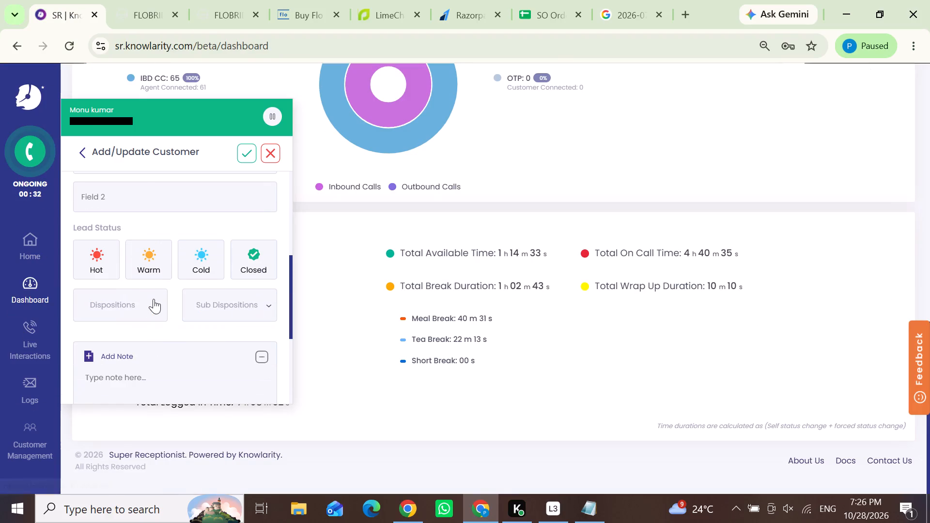
left_click(150, 308)
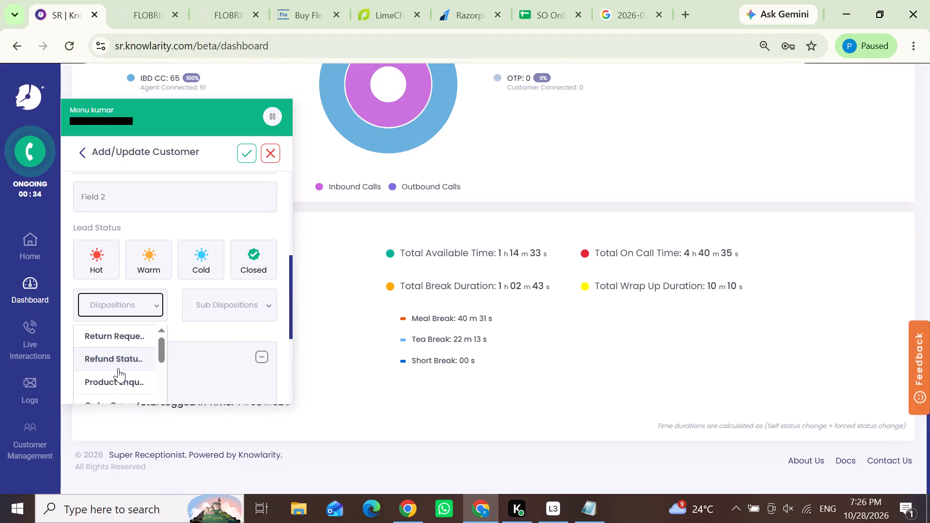
left_click(110, 360)
left_click(129, 380)
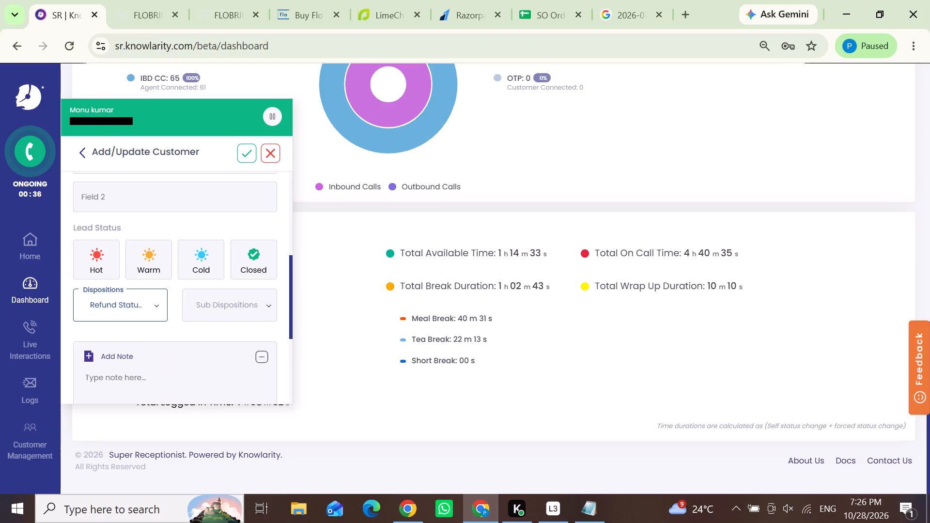
key("ctrl+v")
left_click(239, 156)
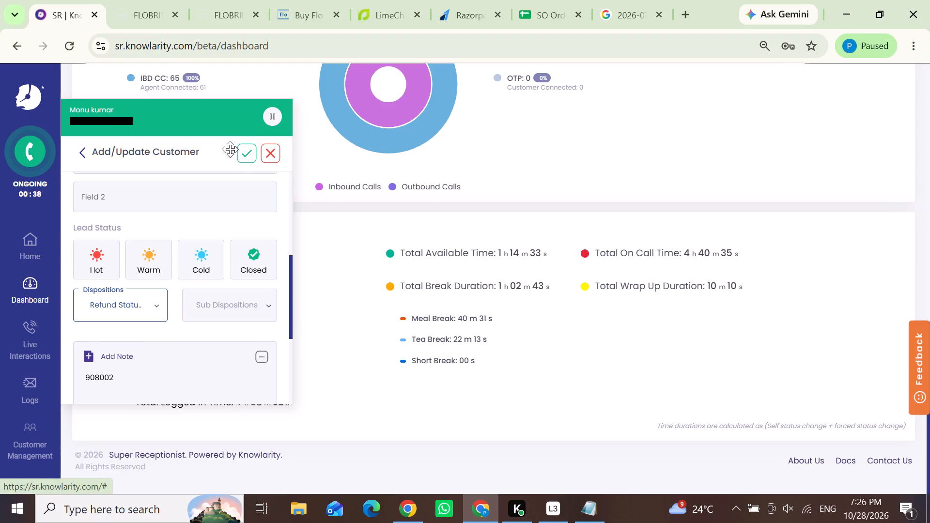
left_click(149, 20)
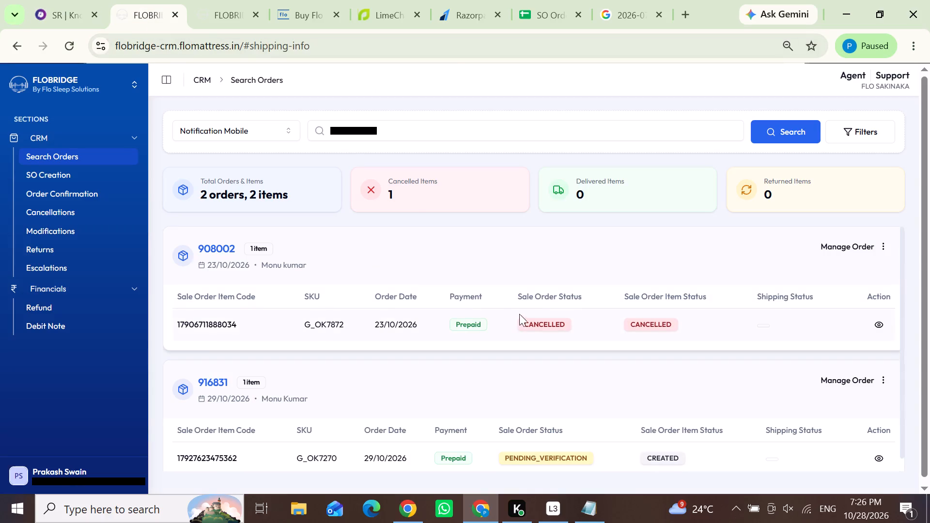
scroll(387, 381, "down", 3)
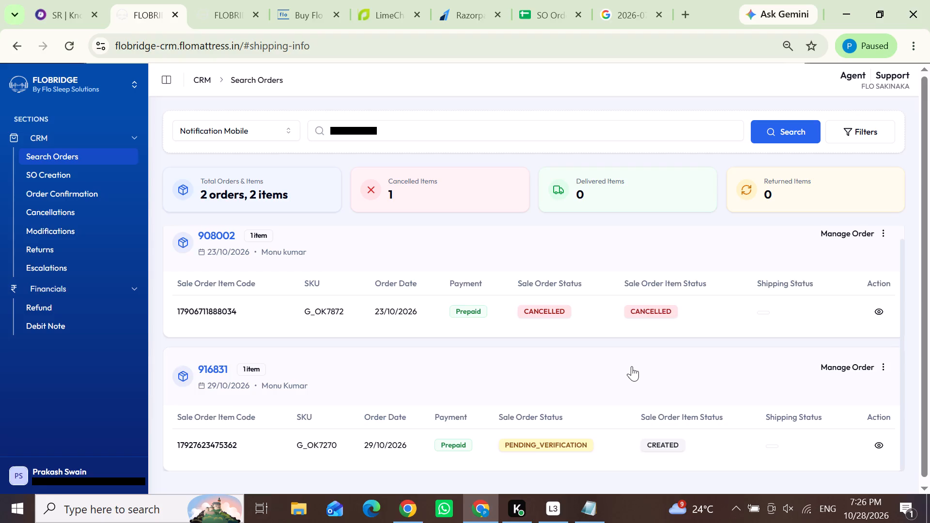
left_click(878, 309)
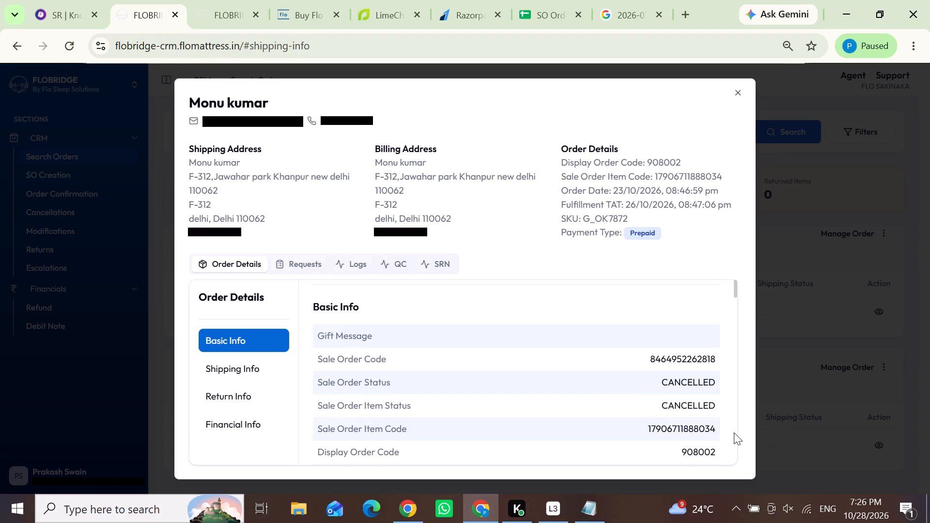
left_click(345, 264)
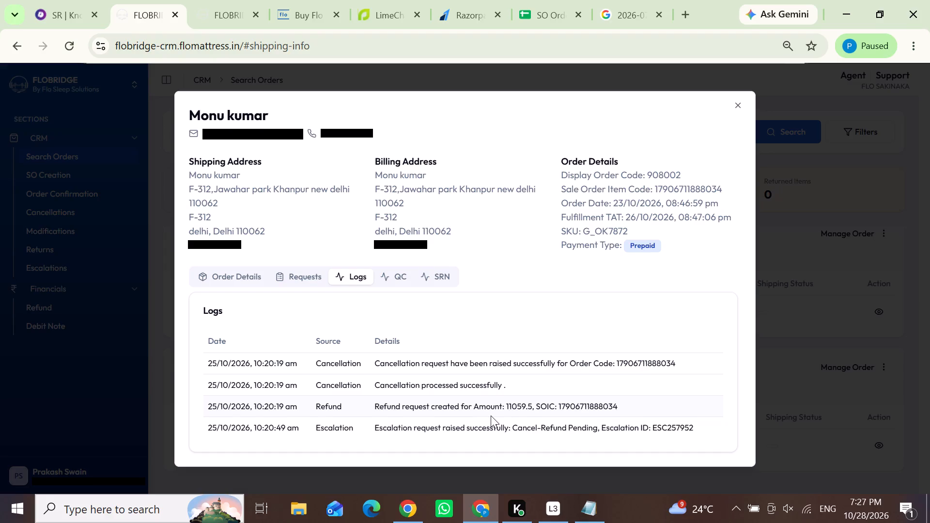
left_click(900, 358)
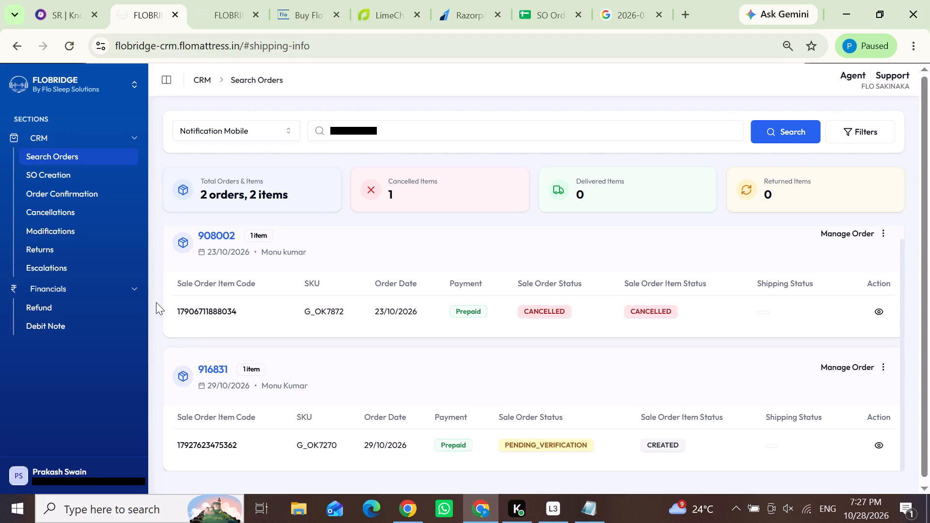
left_click_drag(238, 234, 197, 235)
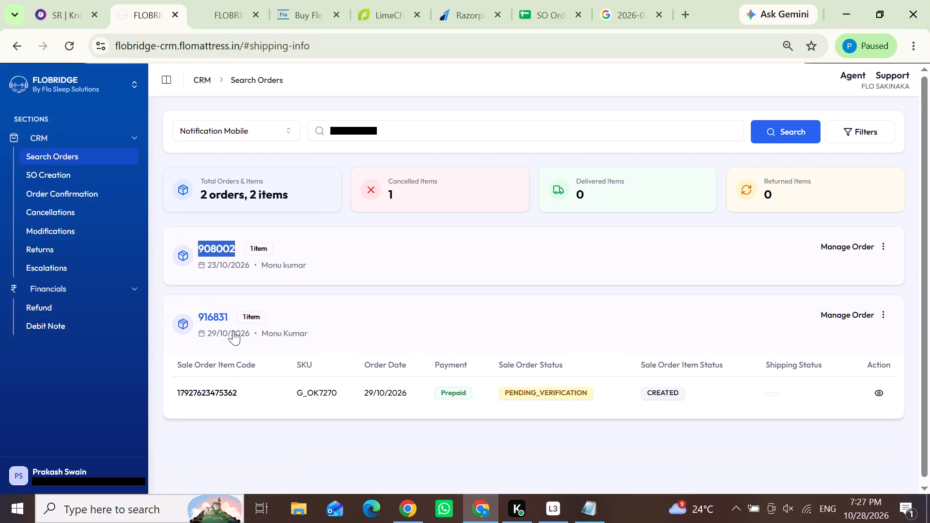
key("ctrl+c")
left_click(40, 267)
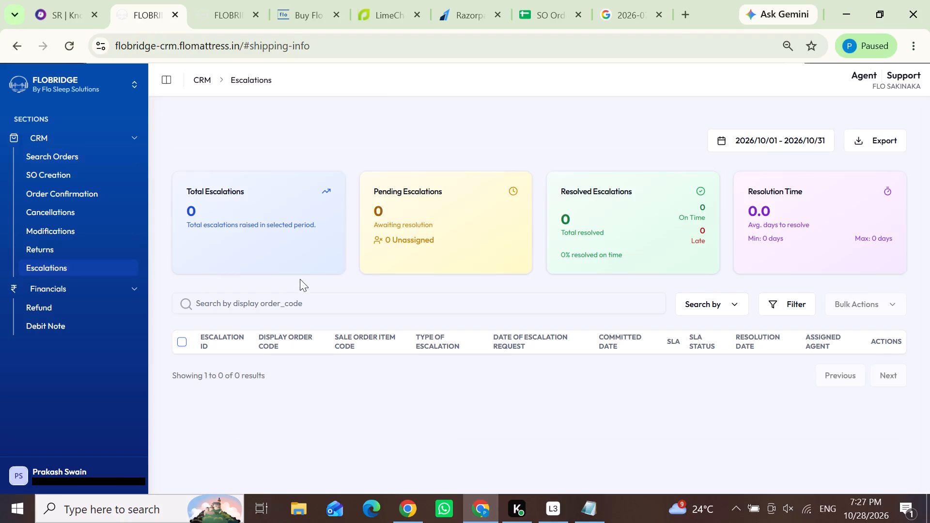
left_click(294, 302)
key("ctrl+v")
key("Return")
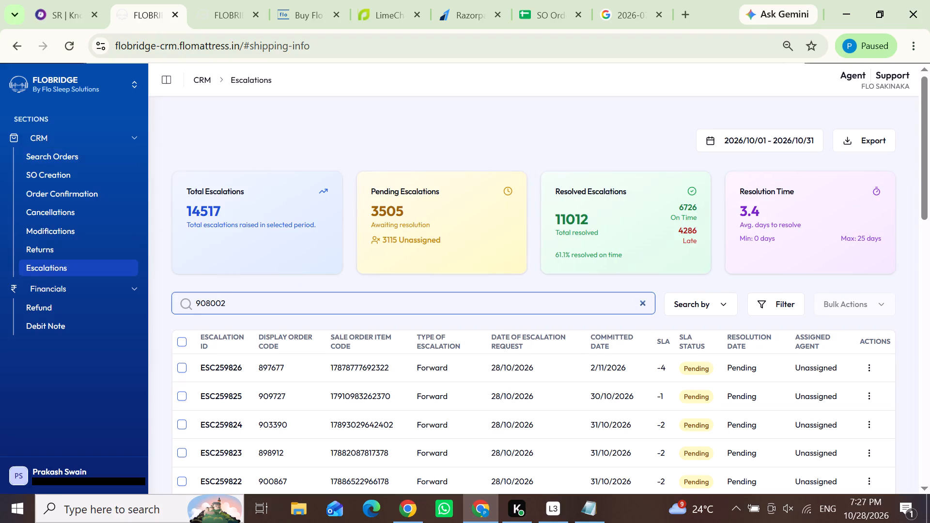
key("Return")
key("Return")
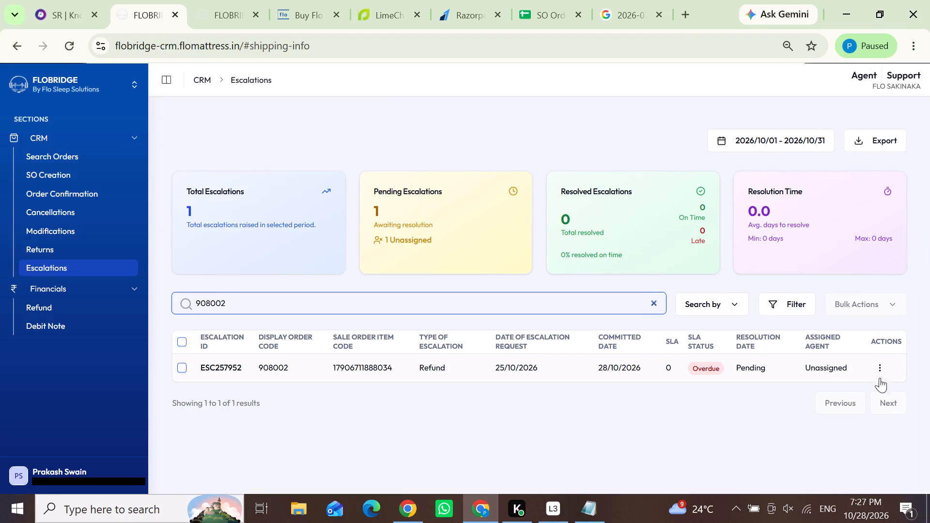
Open the details of escalation ESC257952, copy the text of its existing comment into a new comment, and submit it.
left_click(878, 367)
left_click(838, 408)
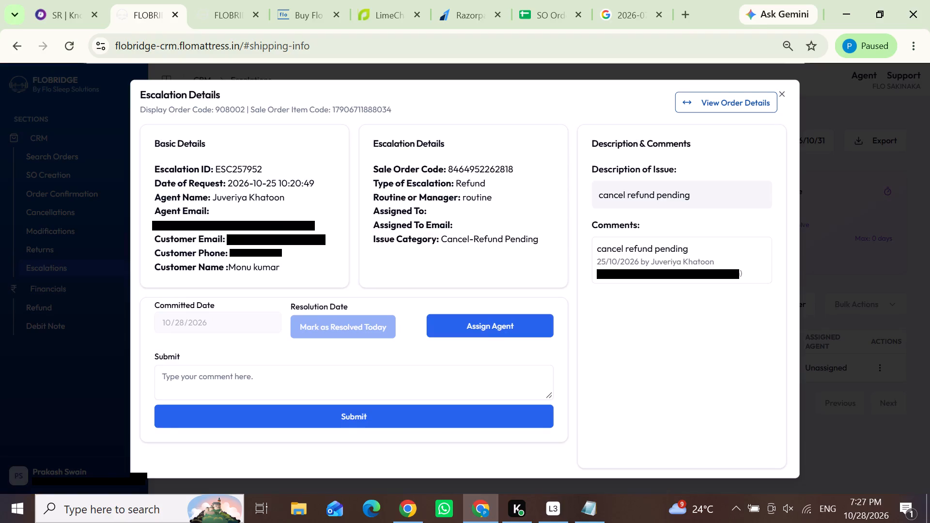
left_click_drag(597, 249, 706, 241)
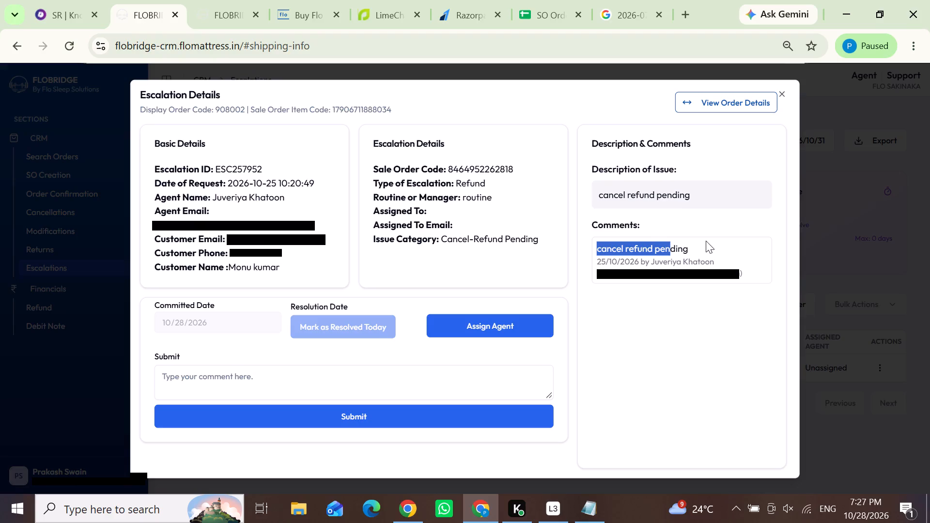
key("ctrl+c")
left_click(354, 383)
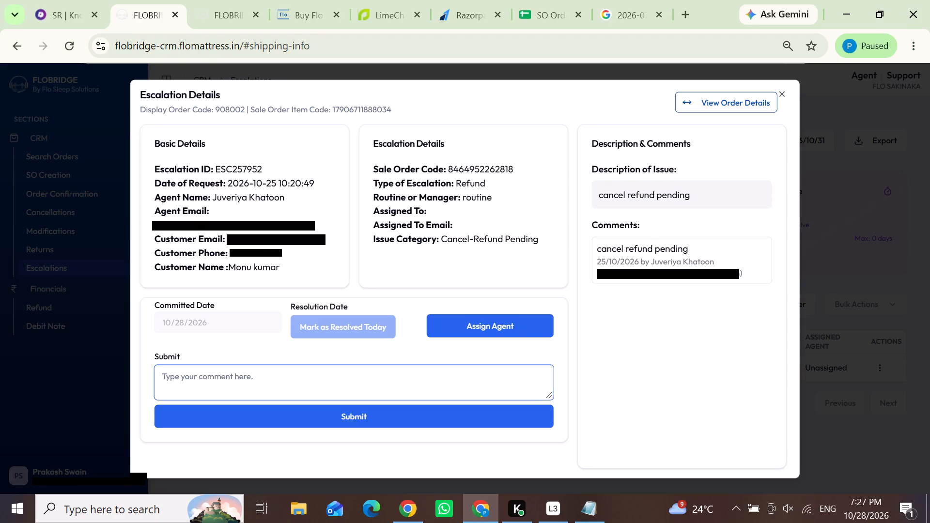
key("ctrl+v")
left_click(353, 423)
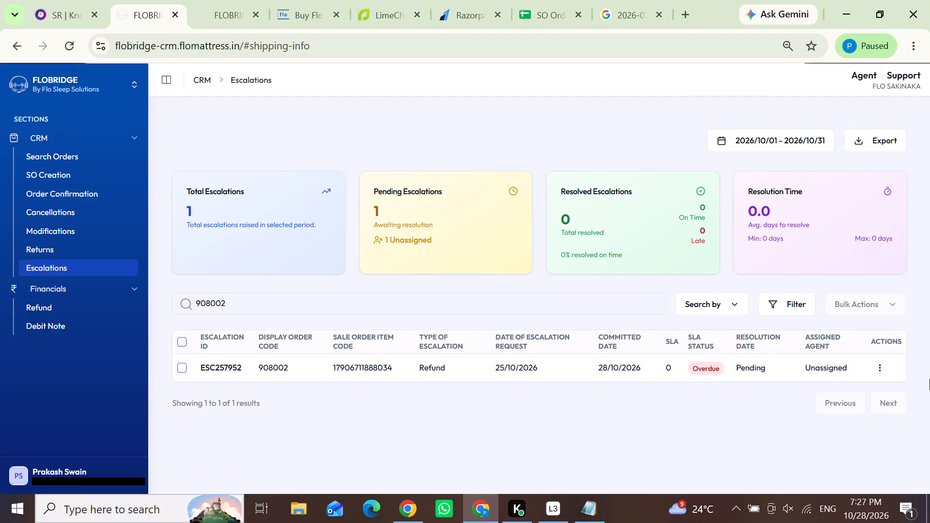
Check the current date in the system calendar.
left_click(859, 509)
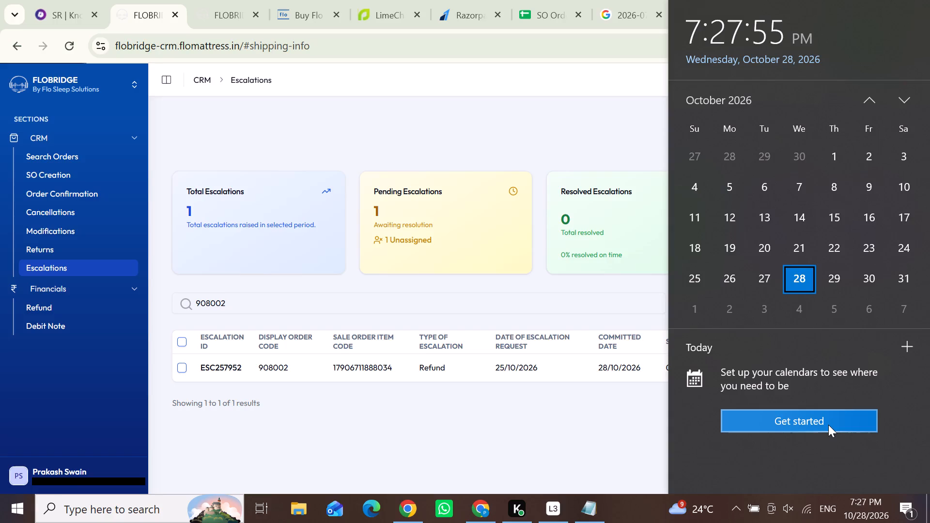
left_click(95, 155)
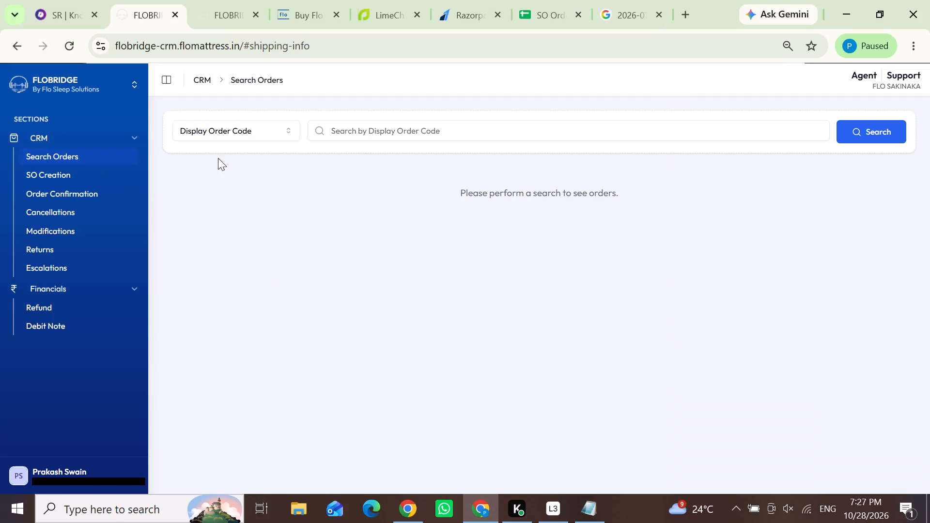
left_click(365, 129)
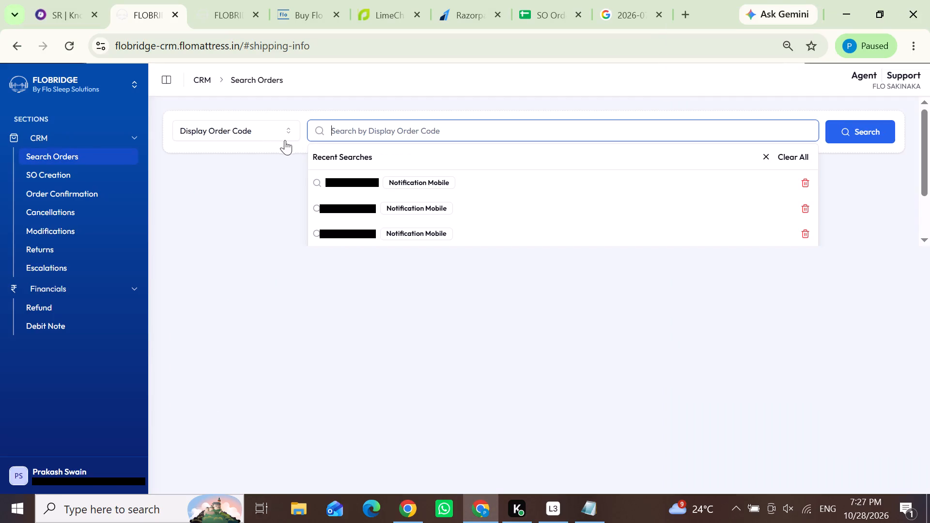
left_click(54, 10)
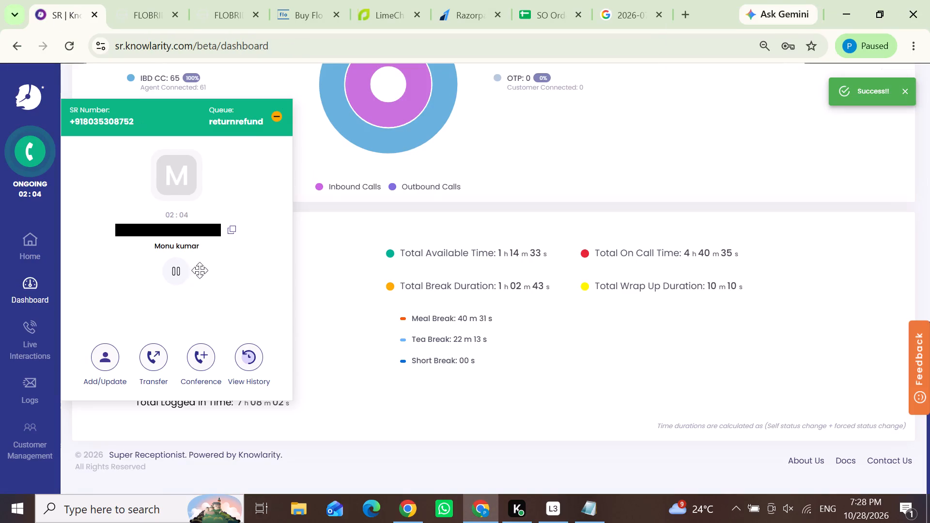
left_click(156, 0)
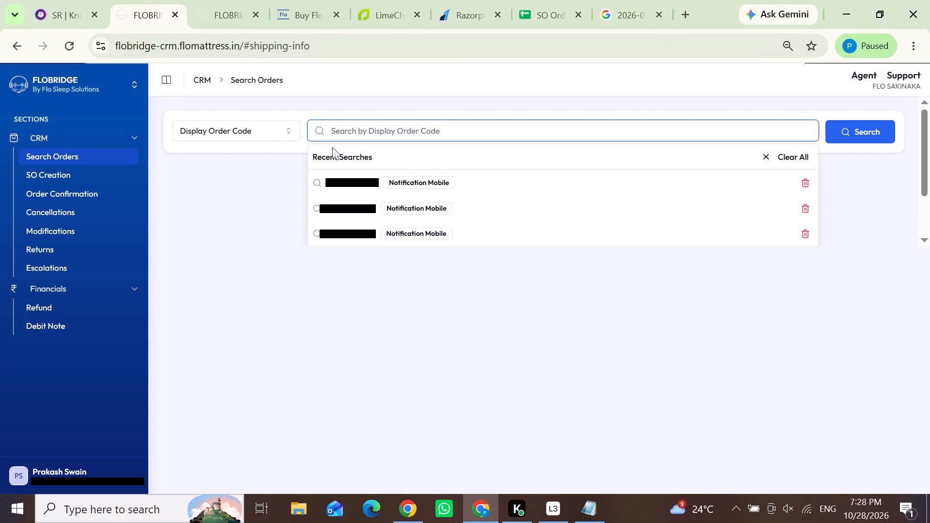
left_click(341, 183)
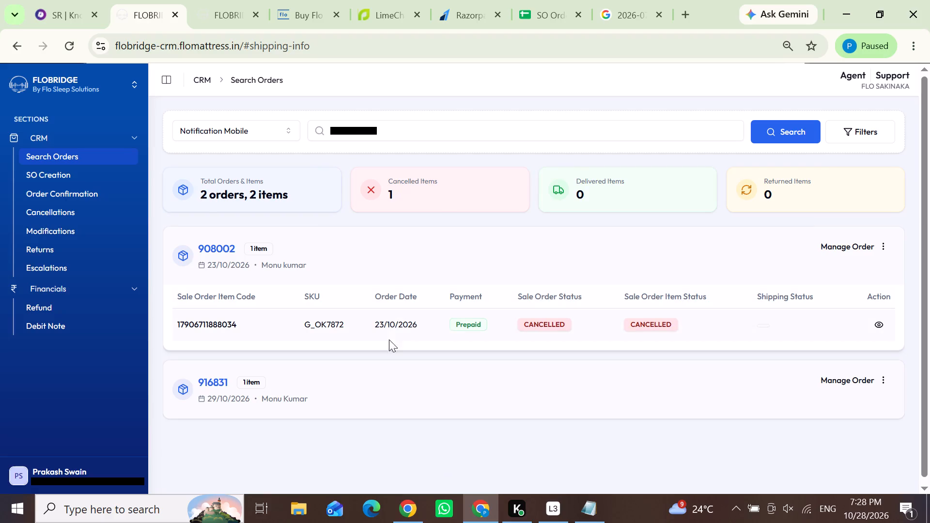
left_click(375, 385)
scroll(375, 385, "down", 4)
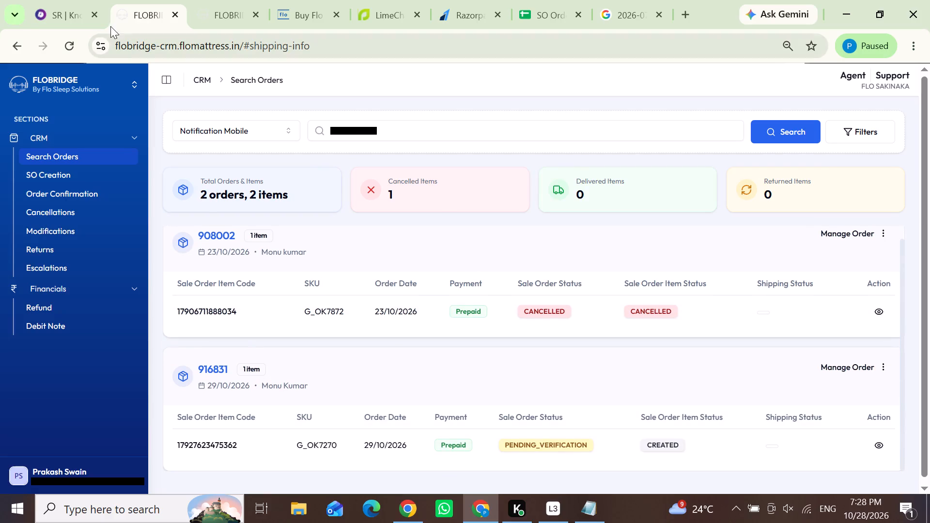
Check the ongoing call in Knowlarity and return to the FloBridge order results.
left_click(67, 10)
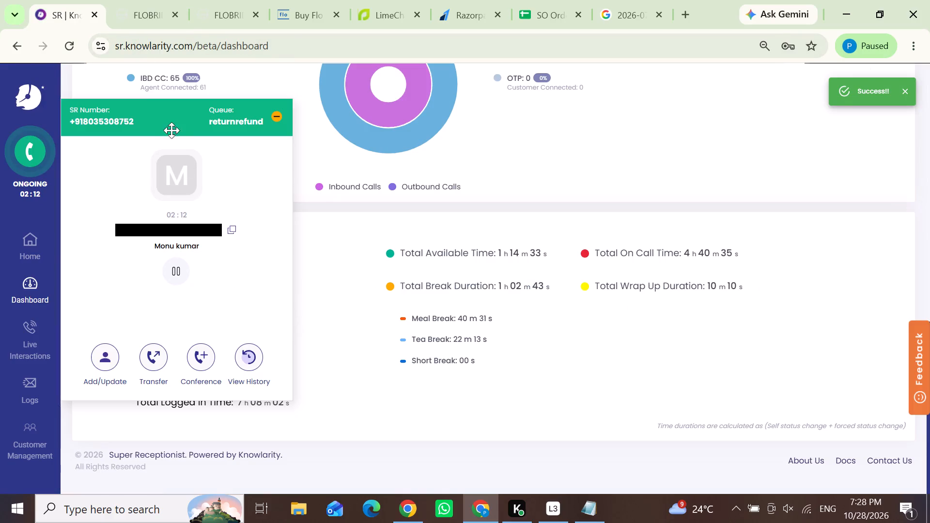
left_click_drag(160, 121, 173, 162)
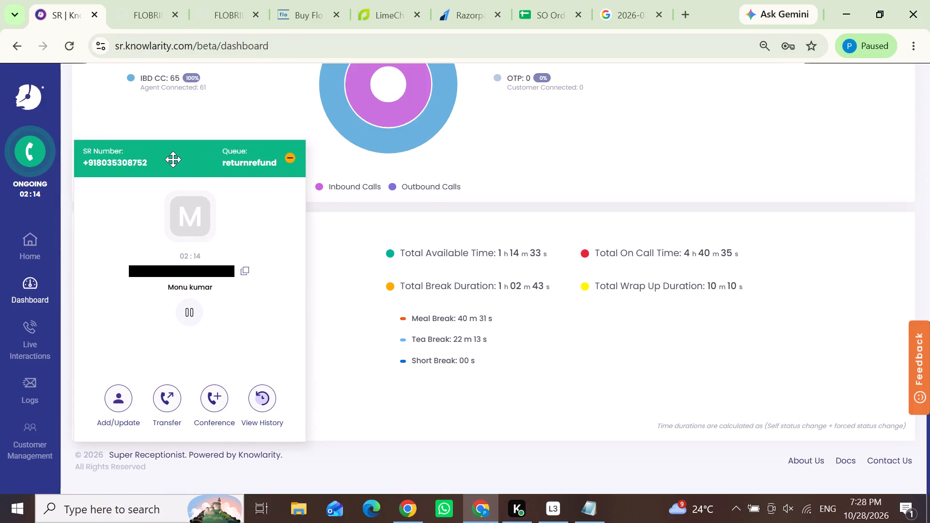
left_click(127, 0)
scroll(462, 373, "down", 3)
scroll(459, 372, "up", 1)
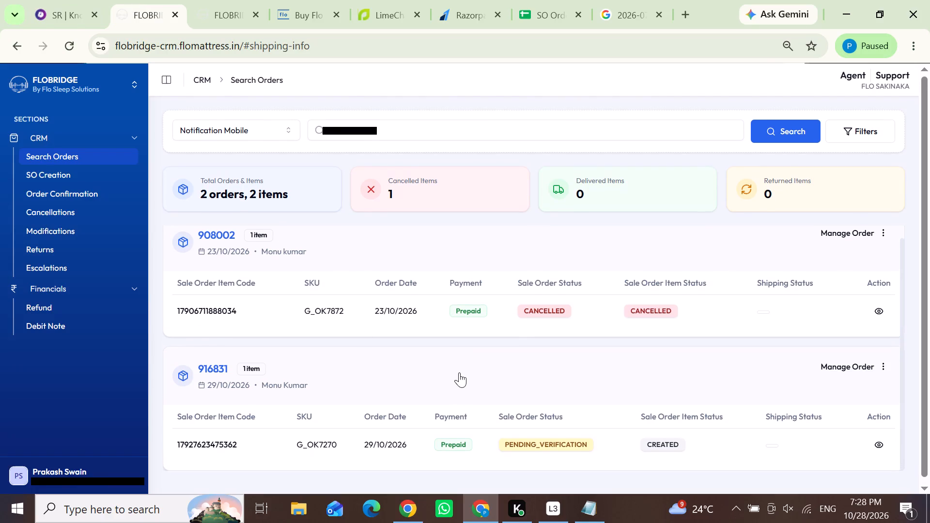
scroll(458, 371, "up", 1)
left_click_drag(344, 443, 320, 446)
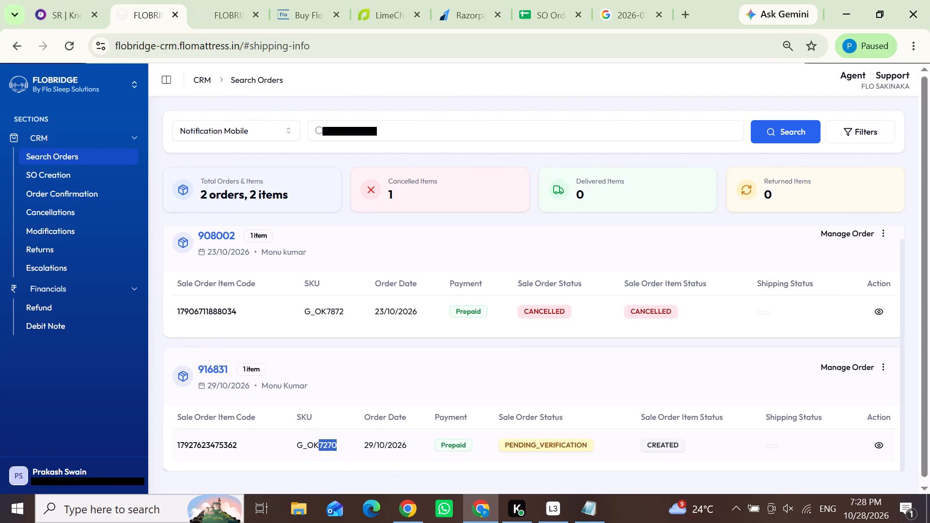
left_click_drag(320, 446, 314, 448)
left_click_drag(314, 448, 334, 447)
left_click(879, 448)
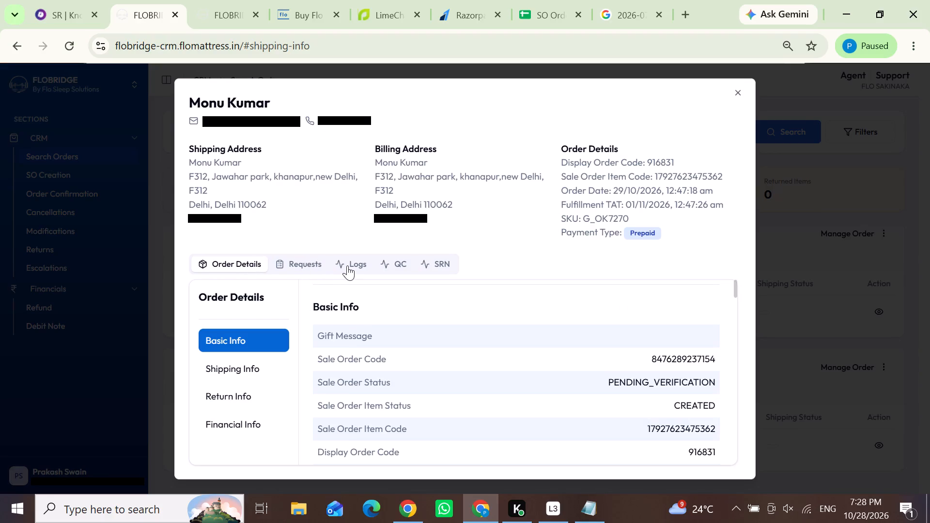
left_click(801, 297)
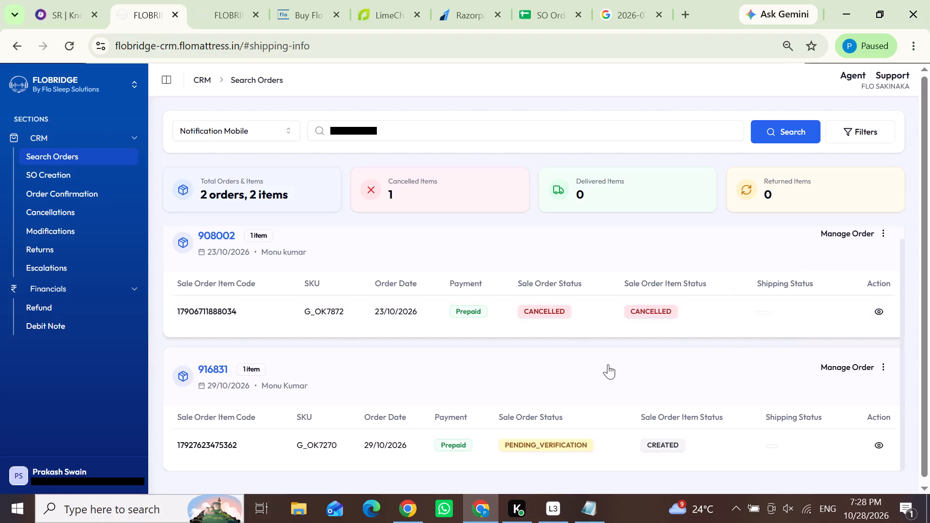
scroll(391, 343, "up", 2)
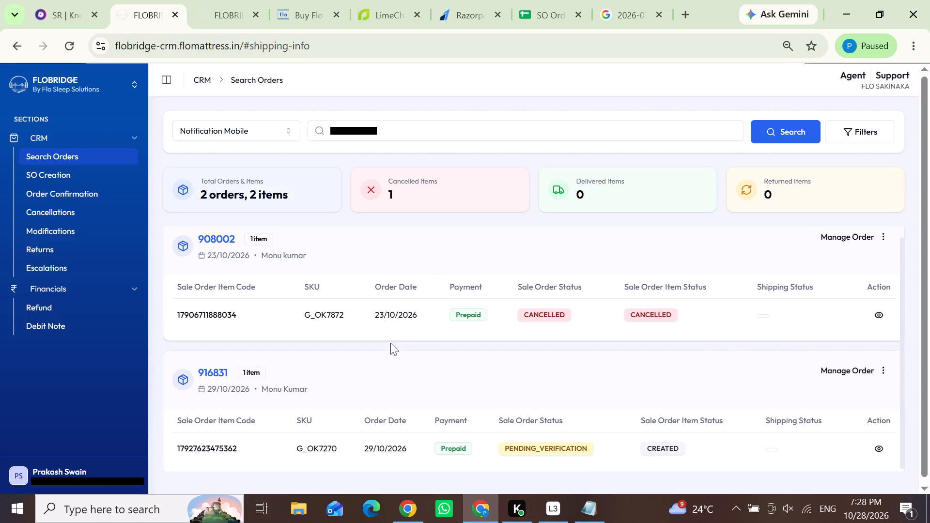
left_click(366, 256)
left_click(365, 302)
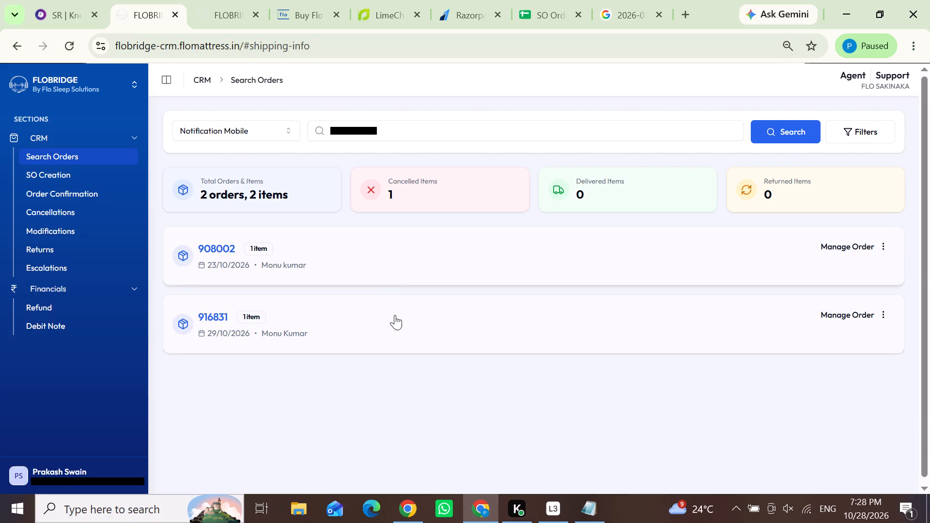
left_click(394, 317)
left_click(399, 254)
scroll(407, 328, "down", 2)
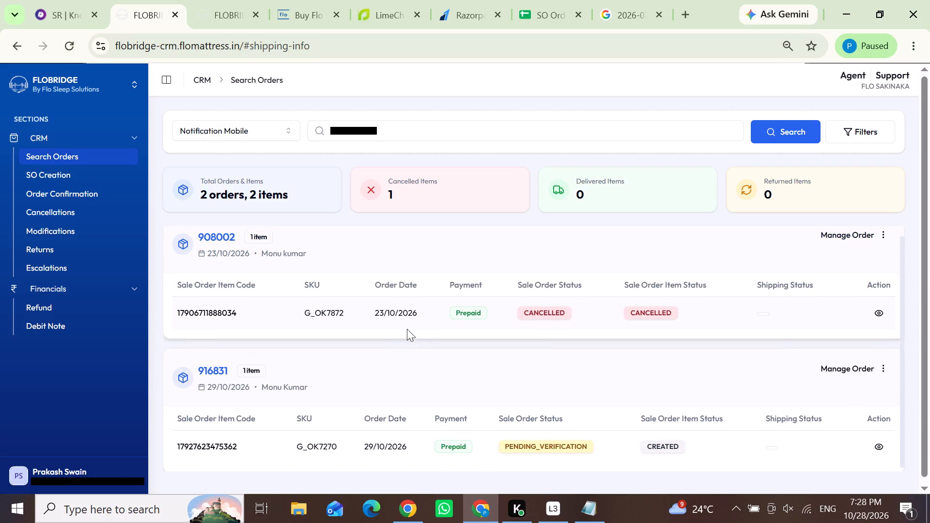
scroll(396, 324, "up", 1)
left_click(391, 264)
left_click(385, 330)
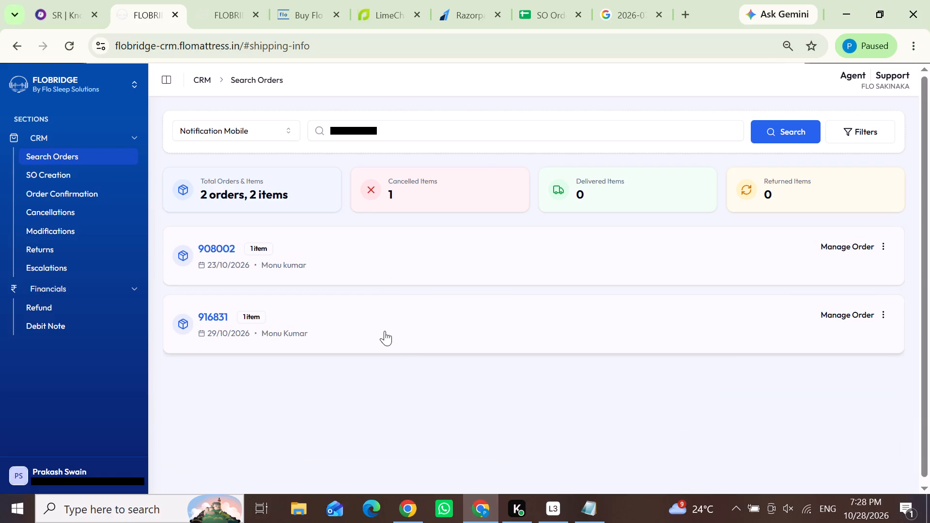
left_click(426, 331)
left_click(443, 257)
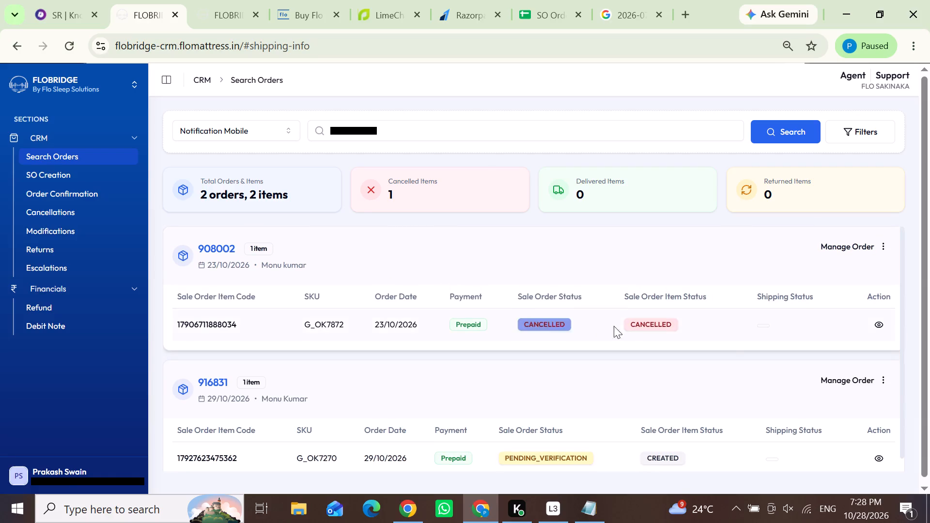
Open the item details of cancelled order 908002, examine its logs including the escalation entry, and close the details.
left_click(873, 316)
left_click(346, 264)
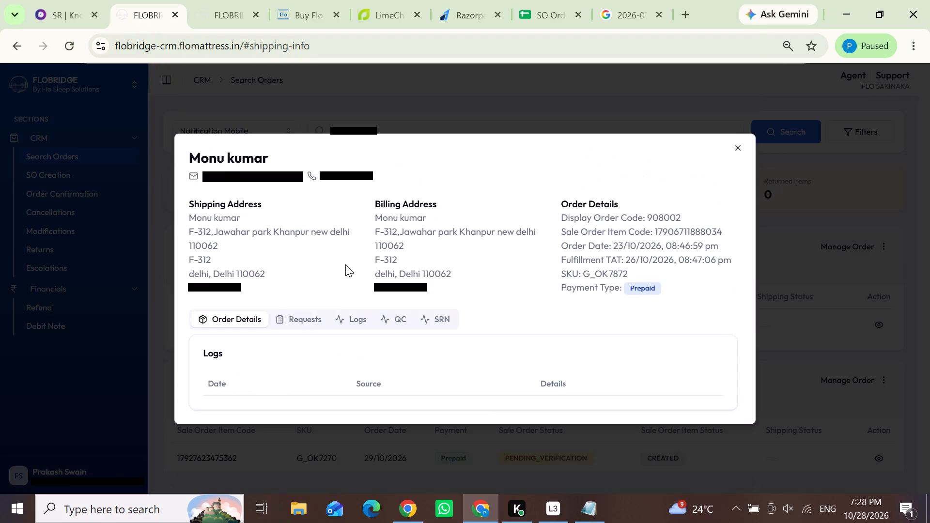
left_click_drag(314, 429, 352, 428)
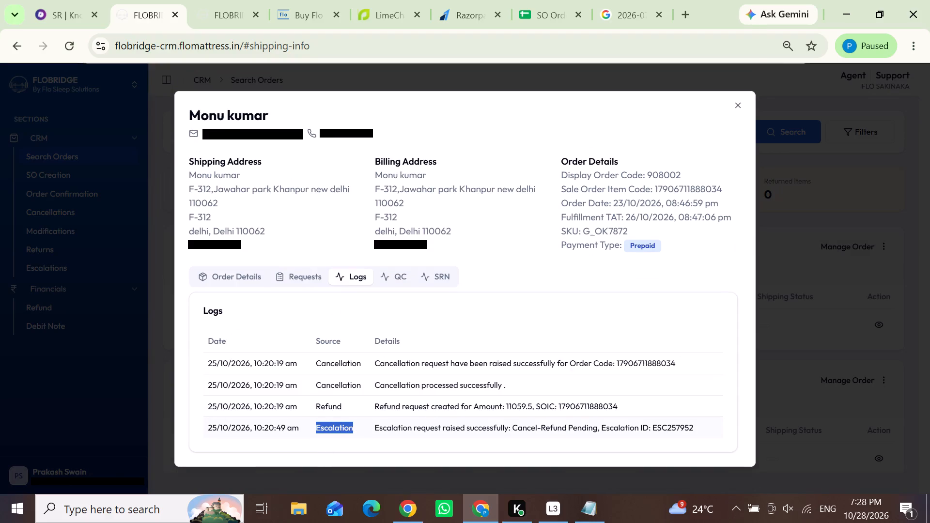
left_click_drag(352, 428, 705, 437)
left_click(798, 379)
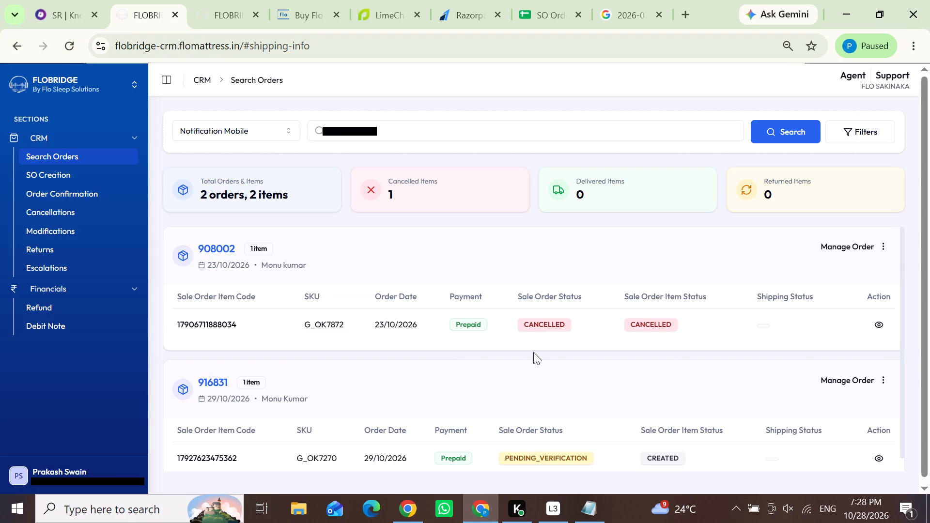
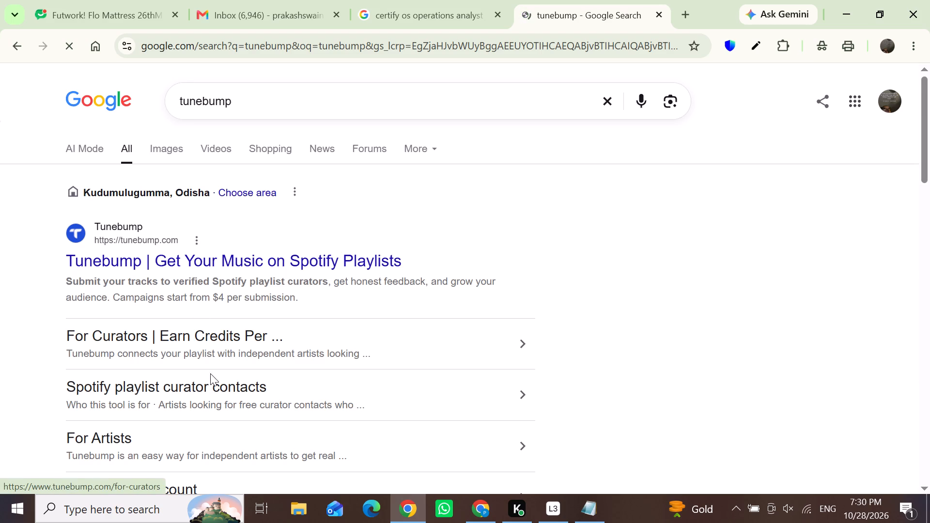
Open the For Curators result in the tunebump Google search and switch back to the FloBridge order results.
left_click(204, 337)
left_click(474, 505)
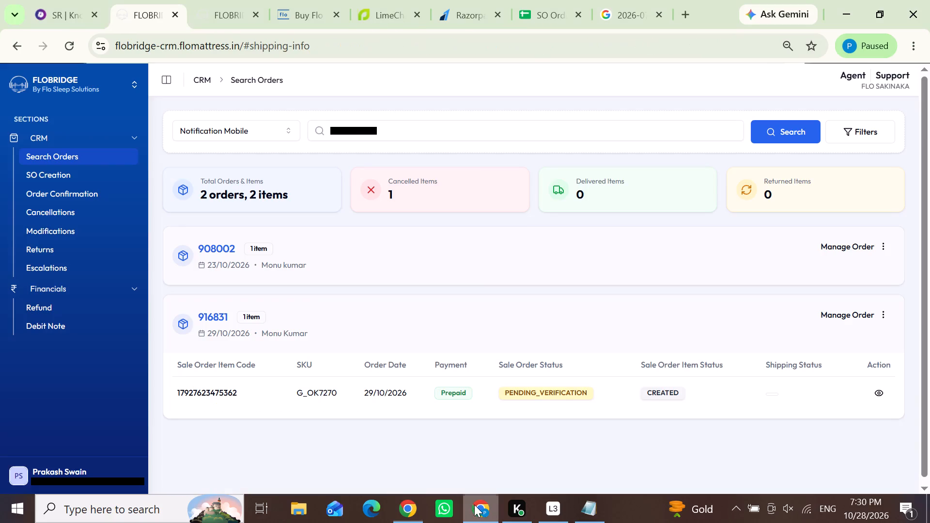
left_click(45, 1)
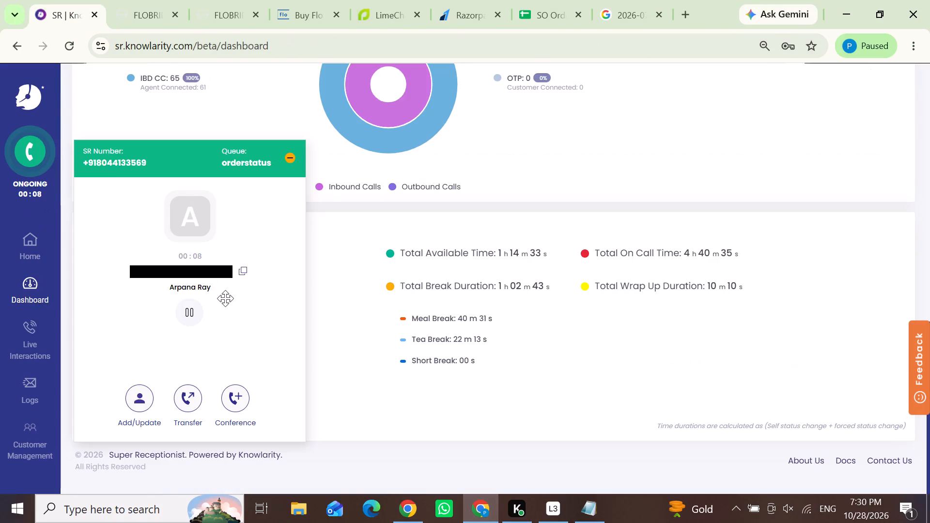
left_click(242, 271)
left_click(115, 8)
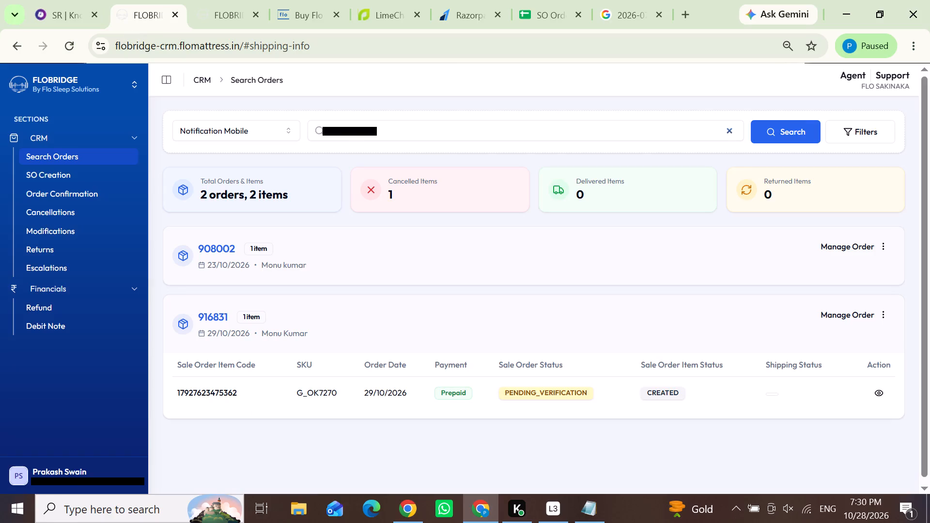
left_click_drag(386, 127, 297, 128)
key("ctrl+v")
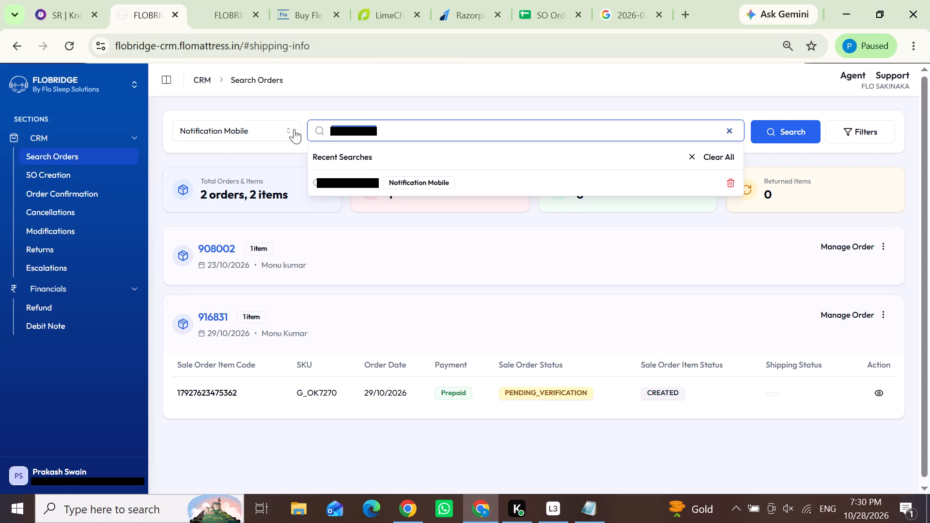
left_click_drag(343, 131, 322, 130)
key("BackSpace")
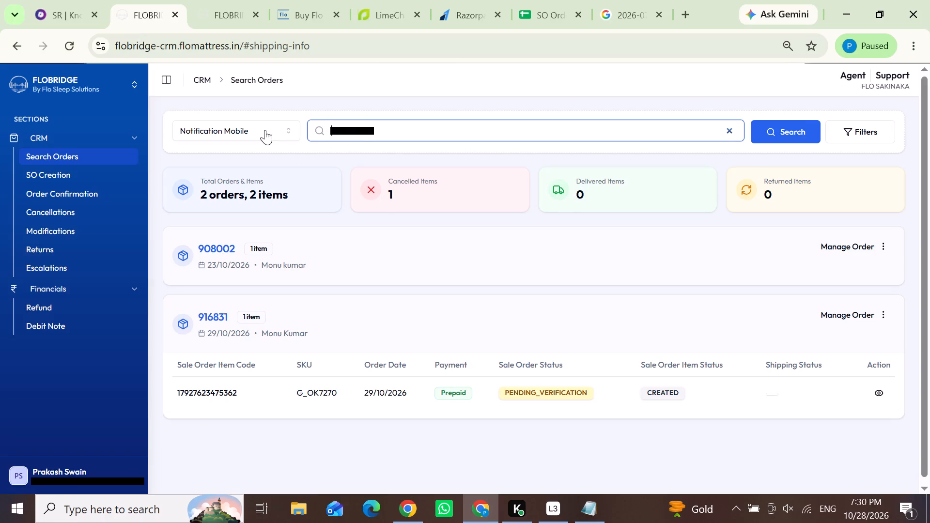
left_click(766, 125)
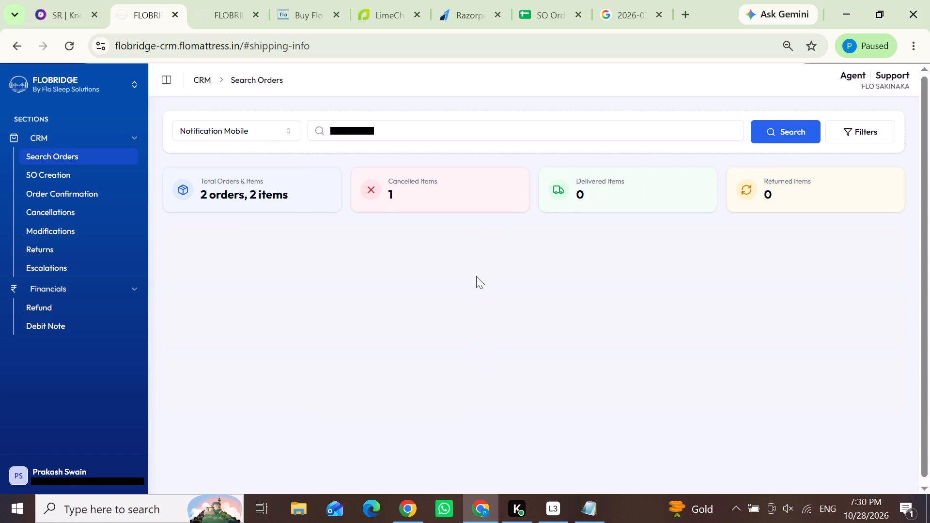
left_click(391, 415)
scroll(391, 415, "down", 4)
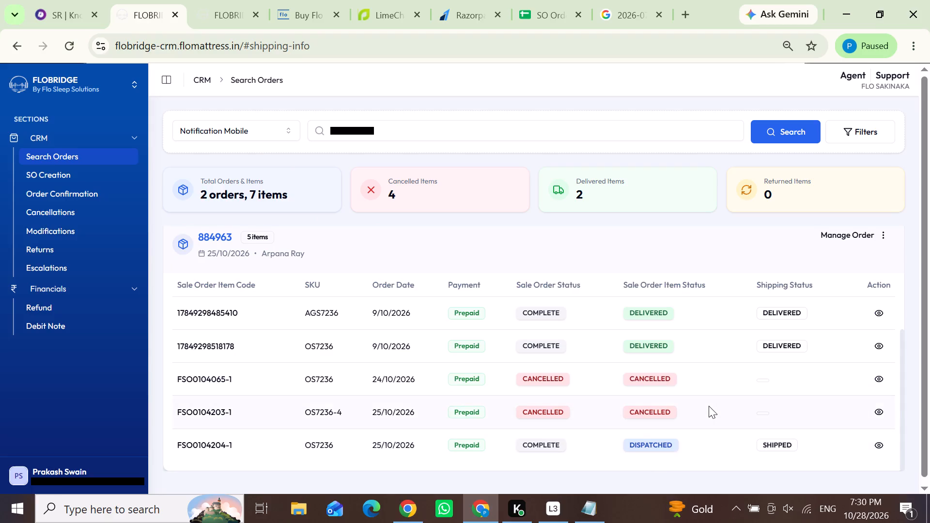
scroll(709, 406, "up", 1)
scroll(708, 406, "down", 1)
Track an item of order 884963 through Manage Order to open its Ekart shipment page.
left_click(869, 238)
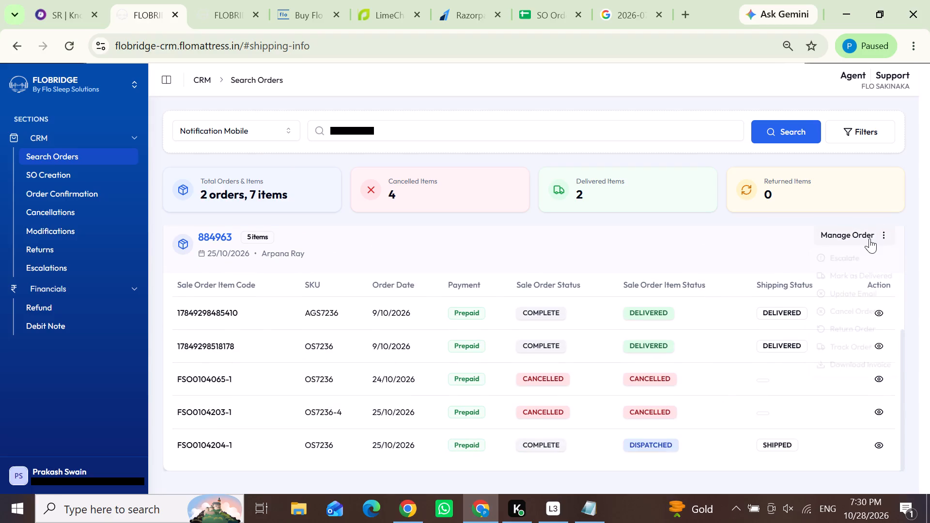
left_click(818, 352)
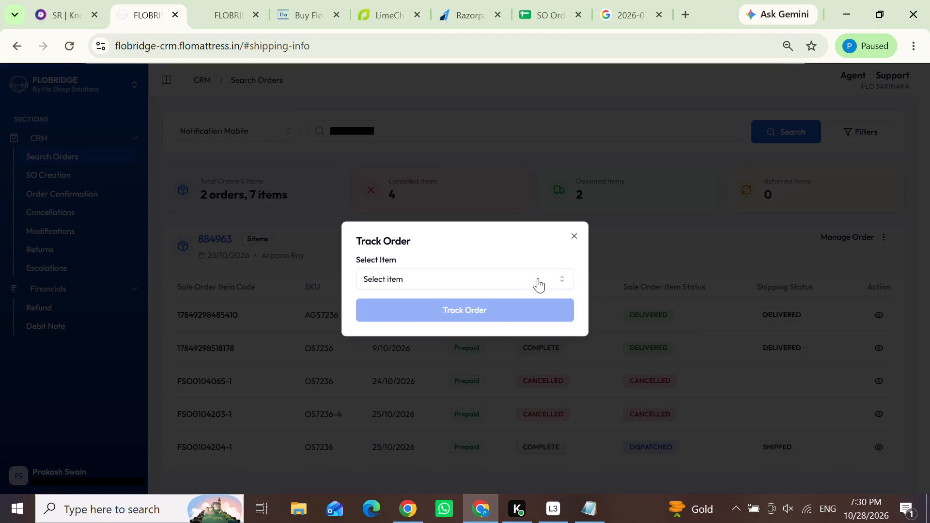
left_click(538, 278)
left_click(437, 336)
left_click(435, 315)
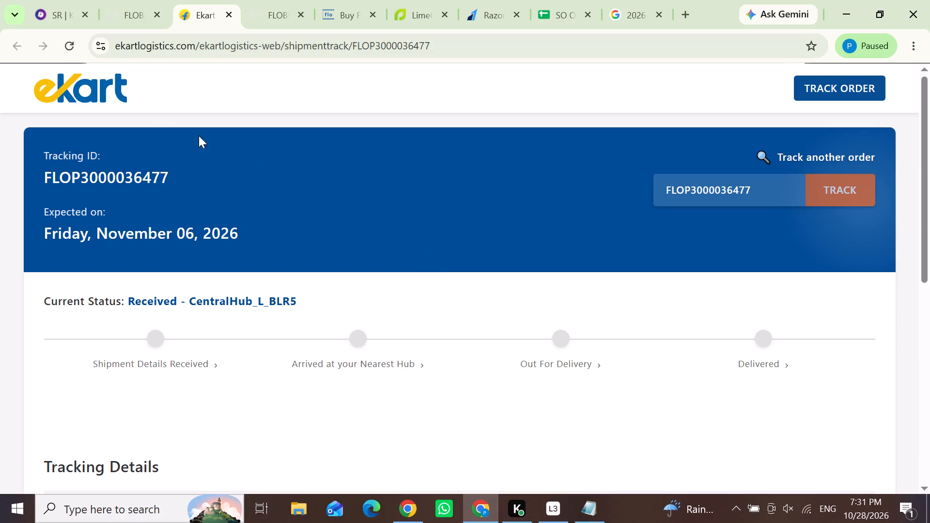
left_click(135, 2)
left_click(299, 402)
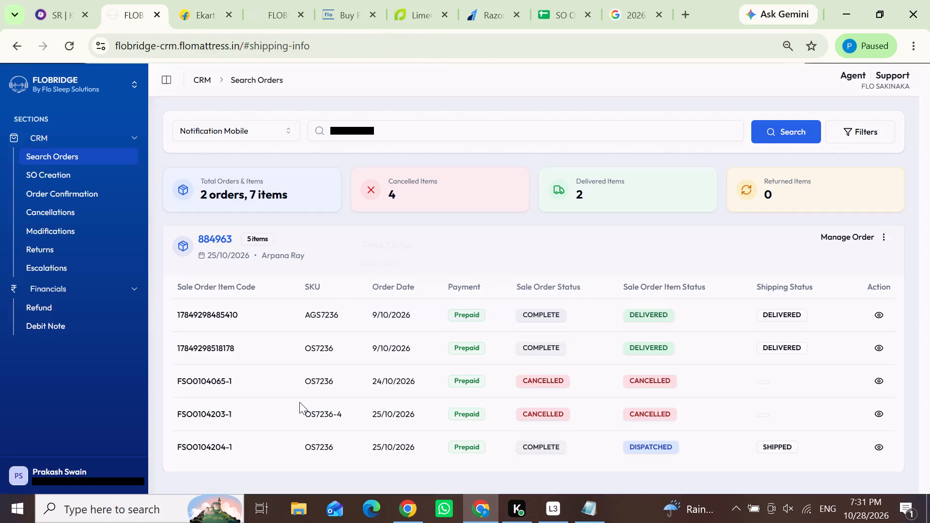
scroll(355, 400, "down", 1)
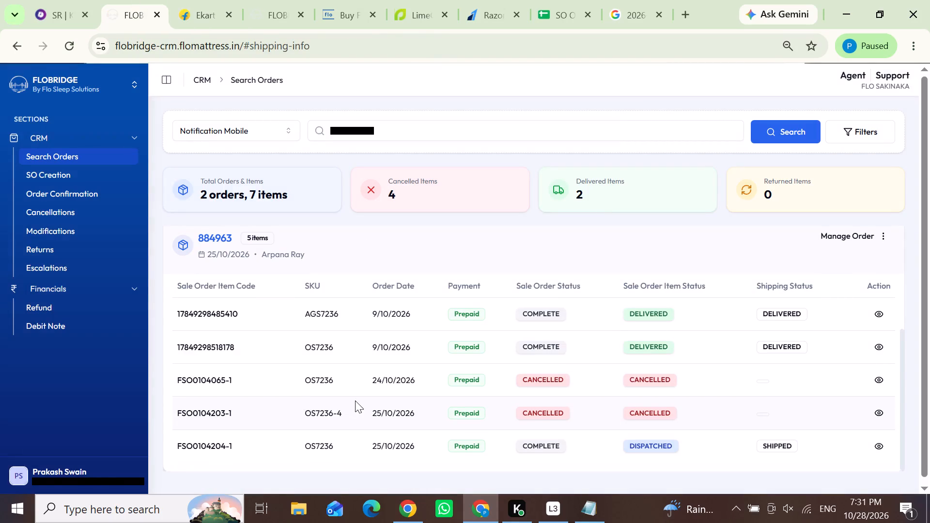
left_click(207, 17)
scroll(314, 304, "down", 4)
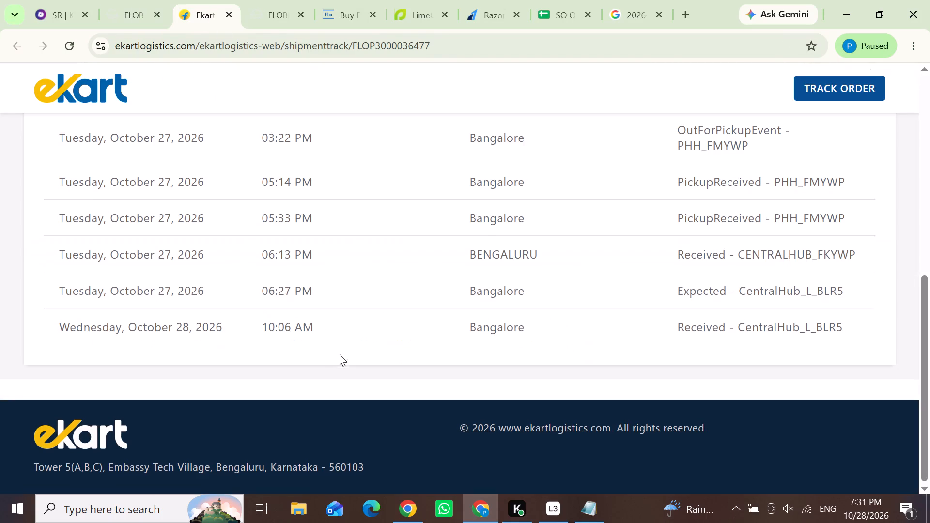
scroll(332, 348, "up", 2)
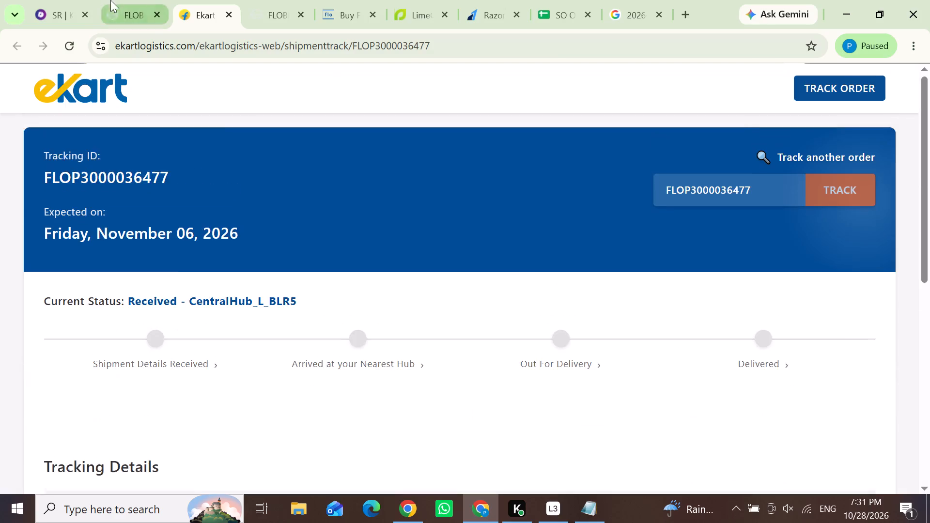
left_click(115, 7)
scroll(353, 422, "down", 2)
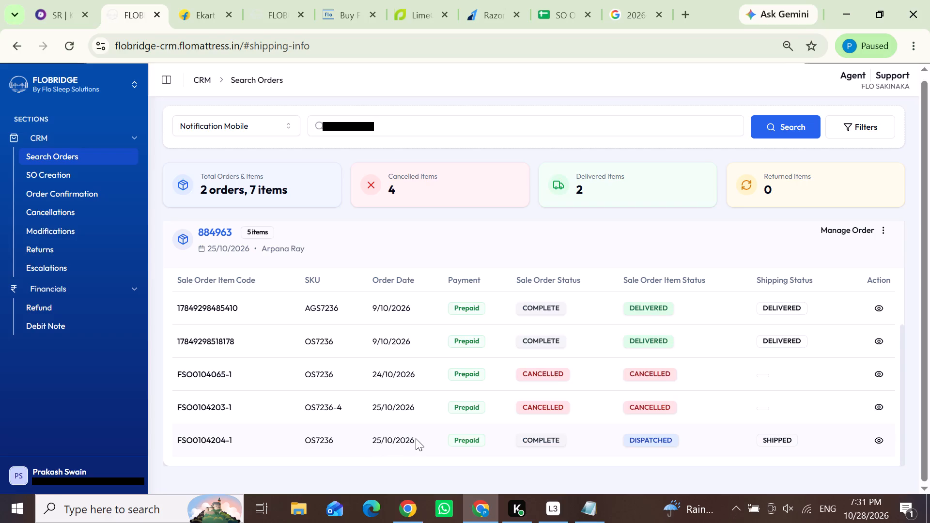
left_click(203, 8)
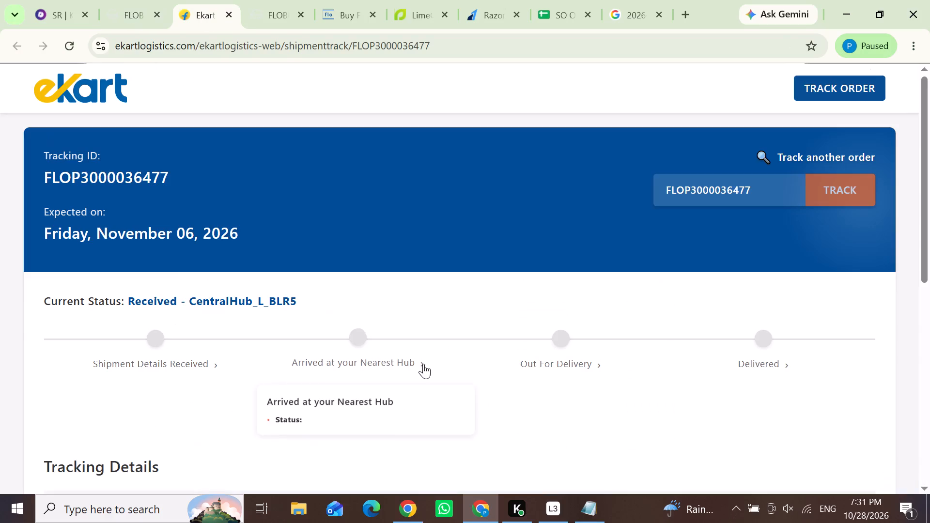
scroll(421, 365, "down", 2)
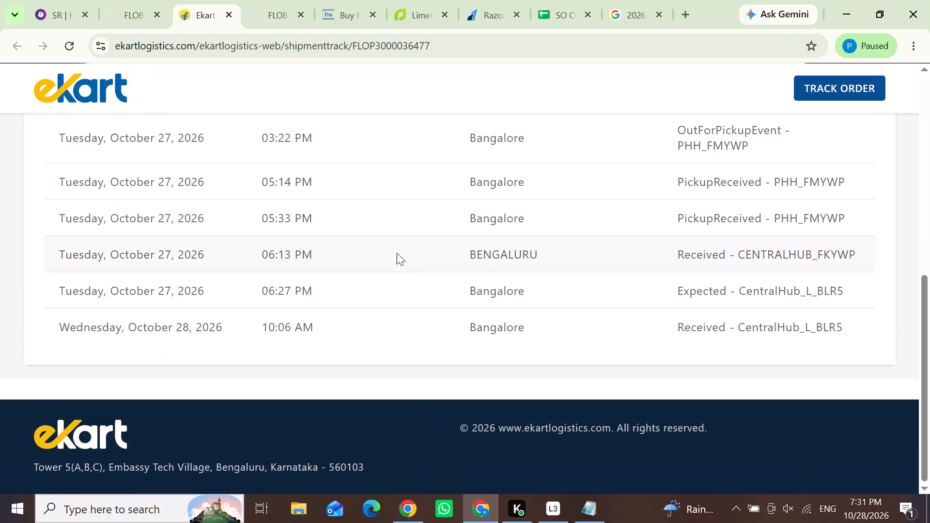
scroll(493, 315, "up", 1)
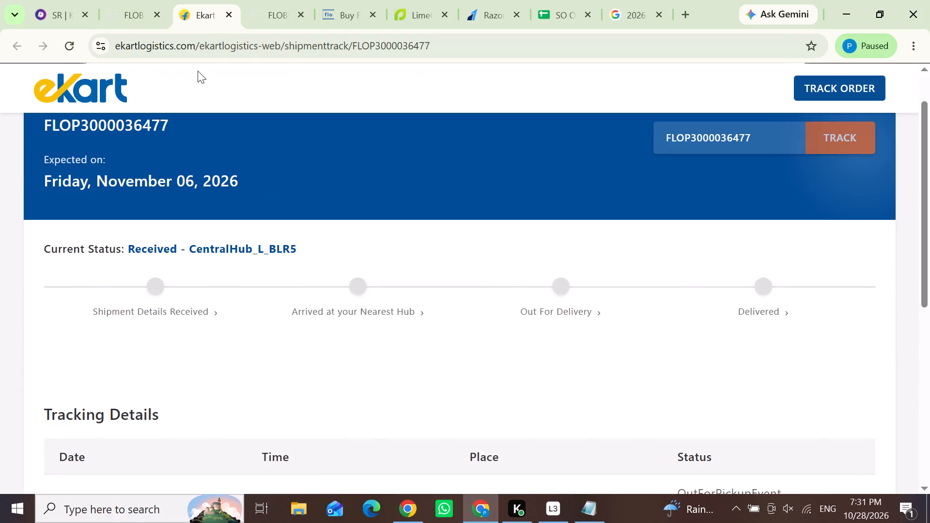
left_click(139, 18)
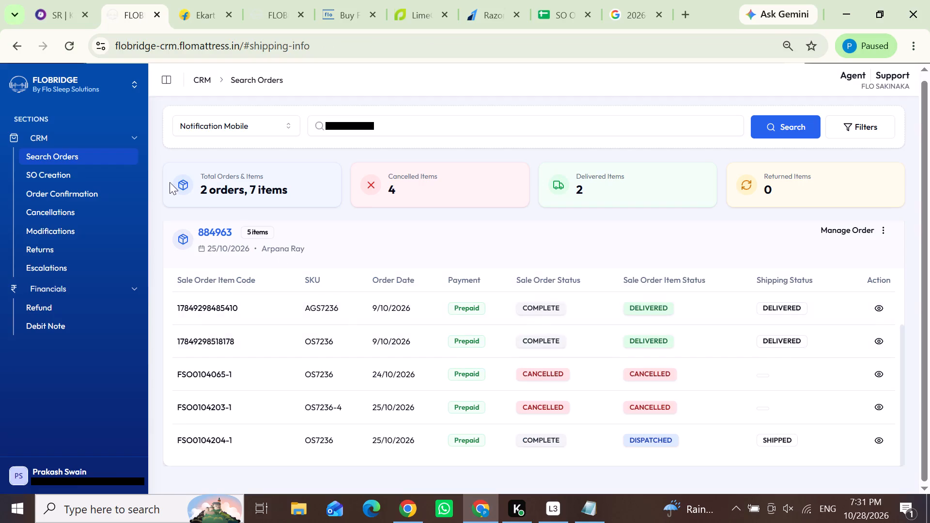
Check the ongoing call in Knowlarity and return to the FloBridge order results.
left_click(54, 0)
left_click(129, 20)
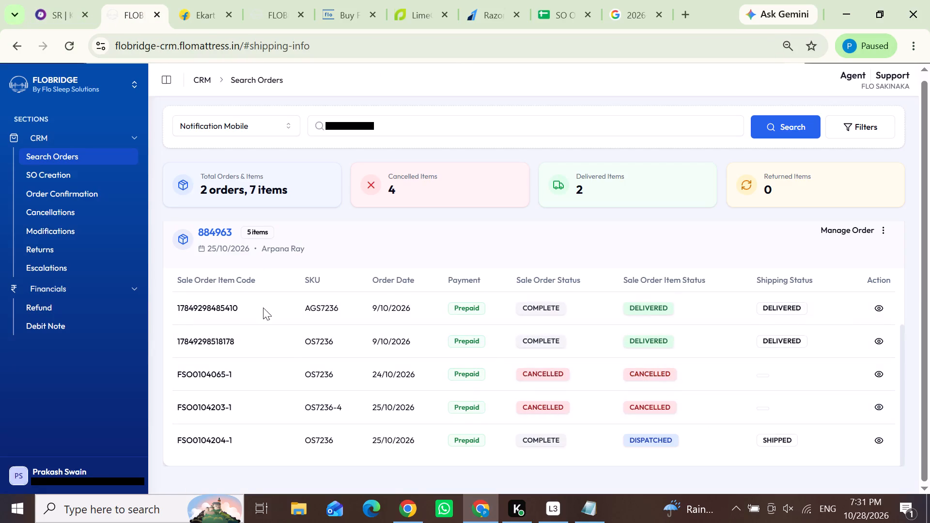
left_click(877, 410)
left_click(334, 265)
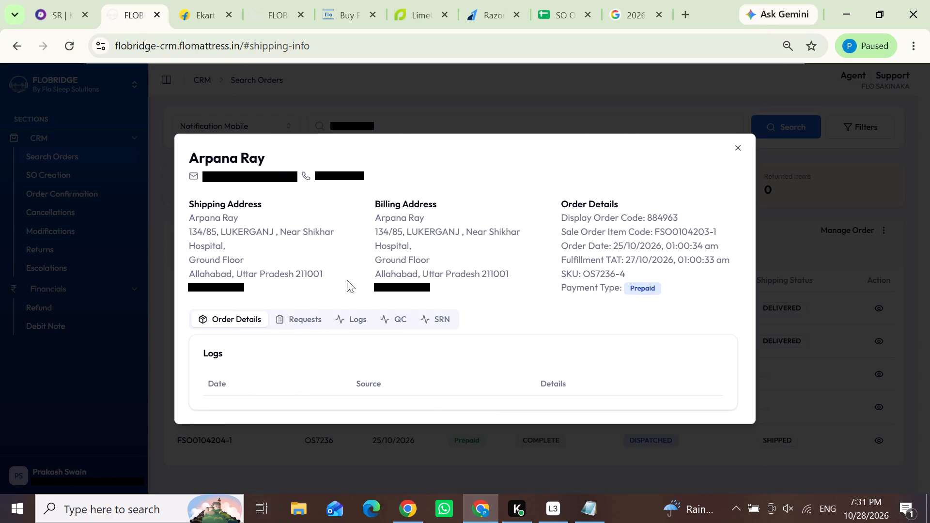
scroll(418, 436, "down", 1)
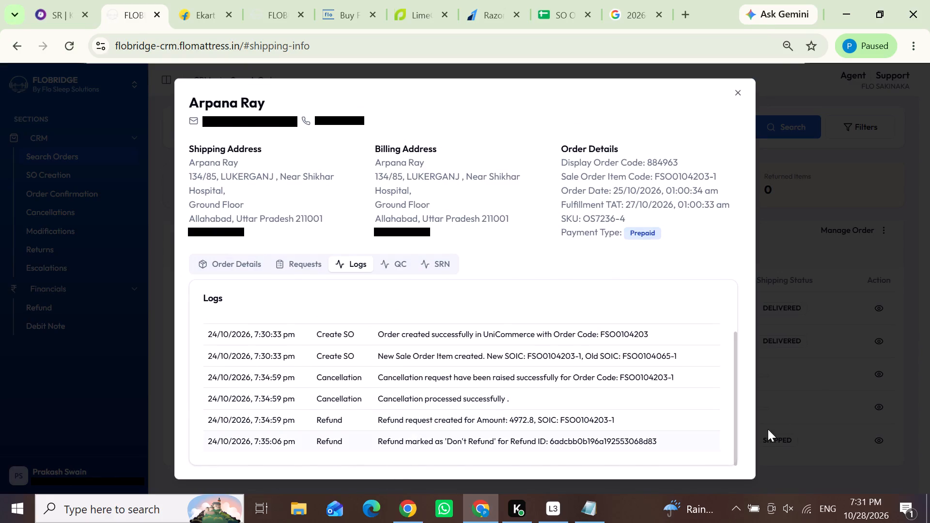
left_click(821, 392)
left_click(878, 376)
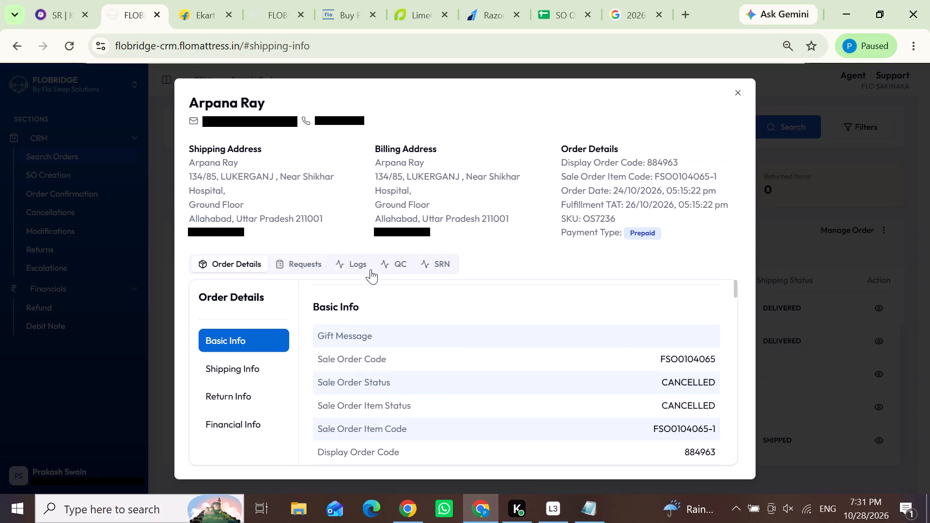
left_click(361, 266)
scroll(510, 438, "down", 3)
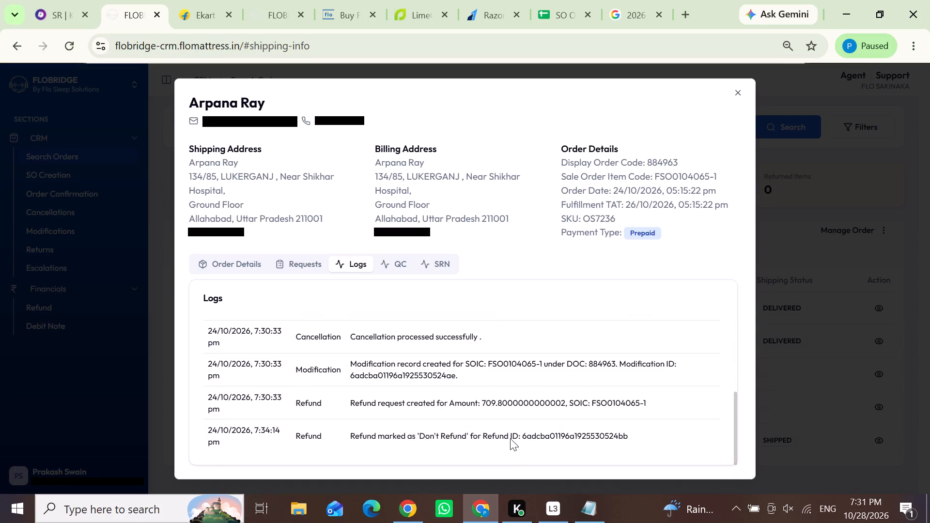
left_click(791, 401)
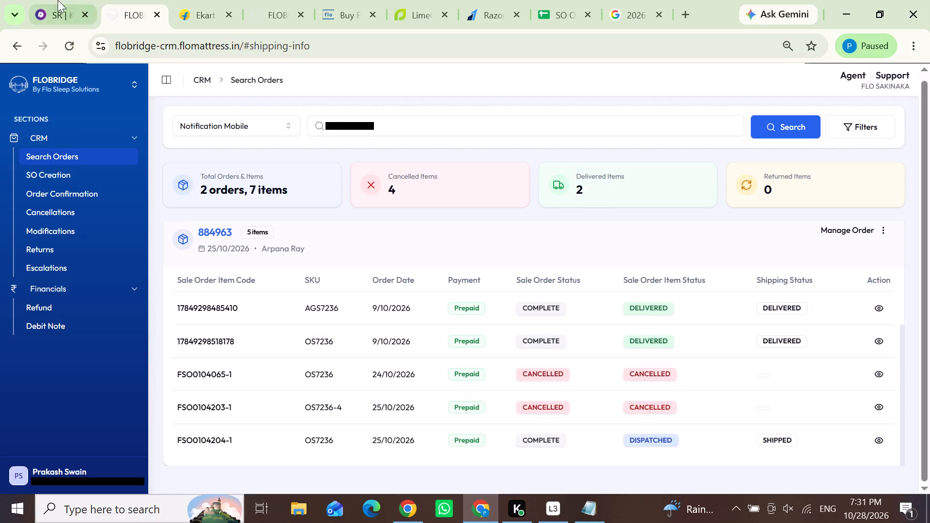
Collapse order 884927 and review the item statuses of order 884963.
scroll(300, 407, "up", 3)
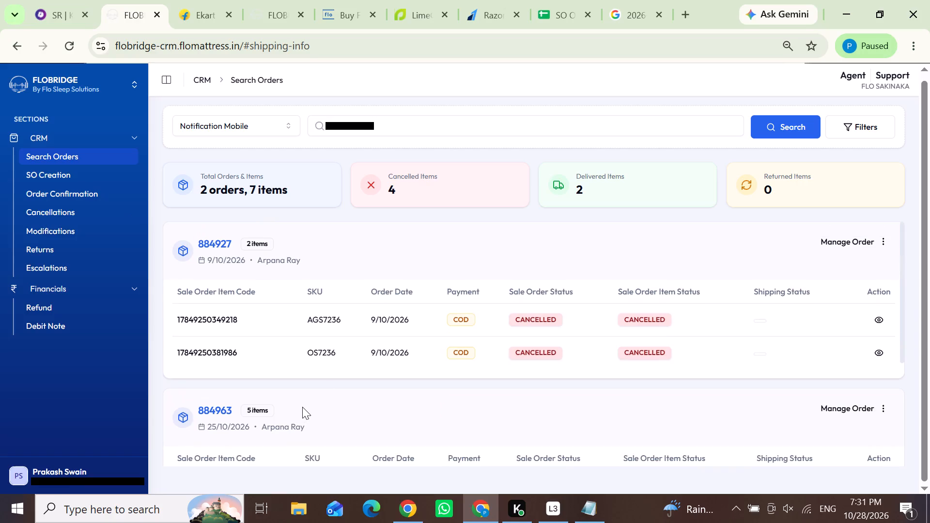
left_click(460, 248)
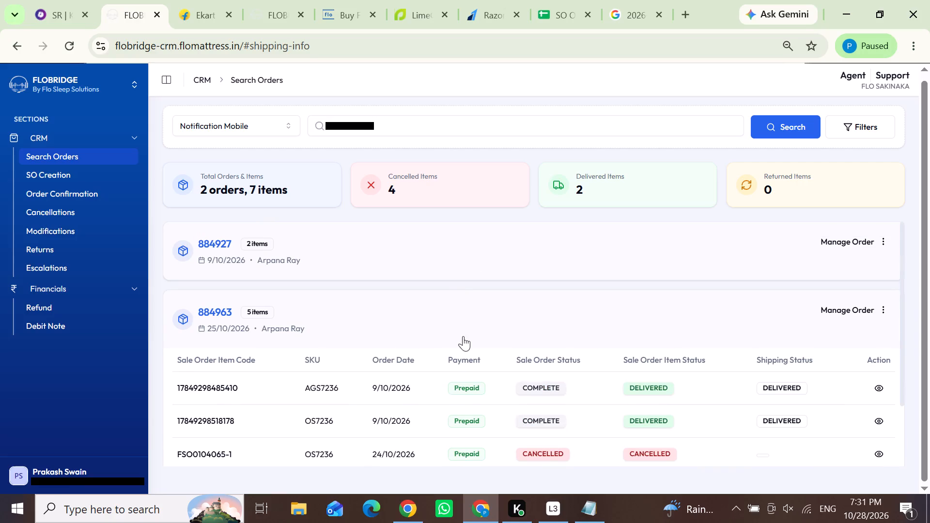
scroll(464, 337, "down", 2)
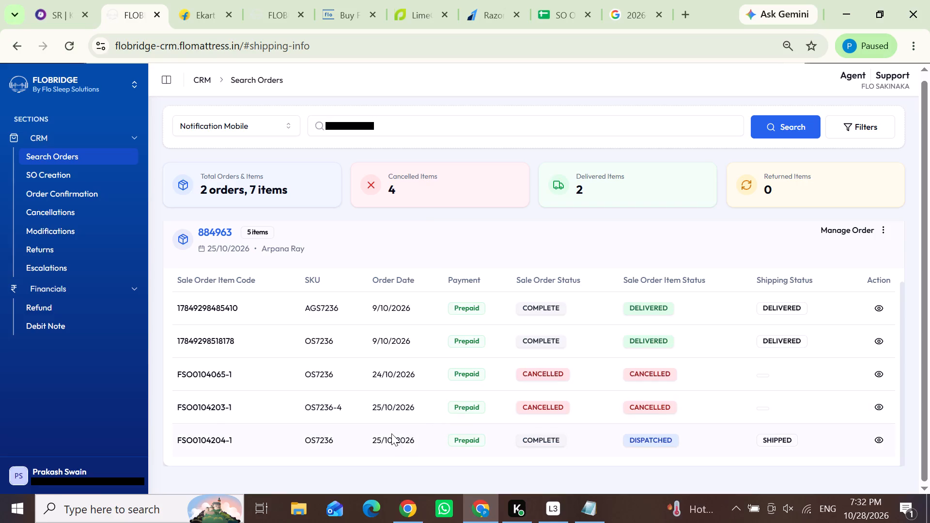
Check the ongoing call in Knowlarity, shift its call window slightly, and return to the FloBridge order results.
left_click(75, 0)
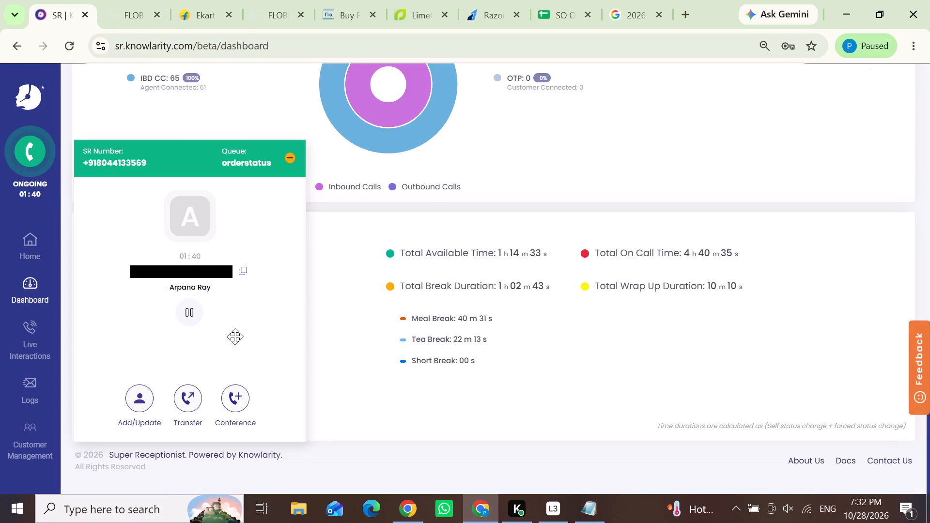
left_click_drag(176, 162, 177, 154)
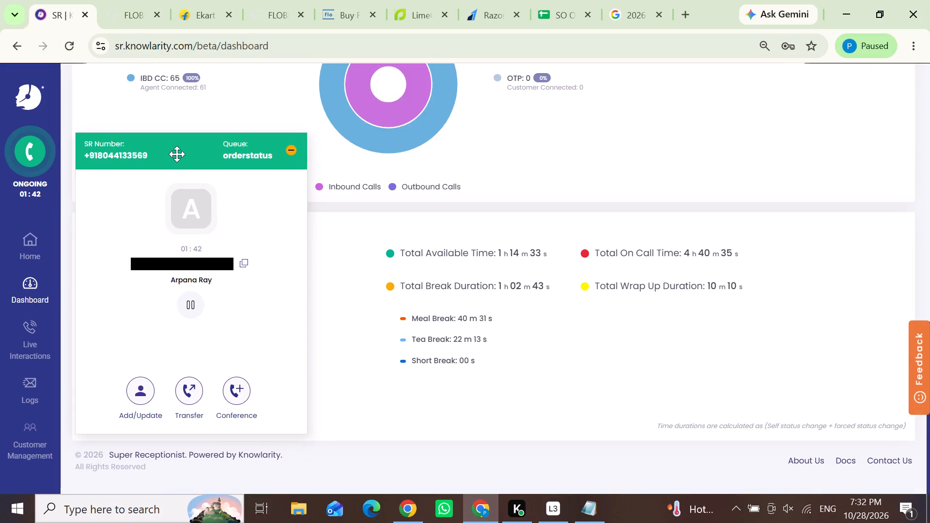
left_click_drag(177, 154, 177, 155)
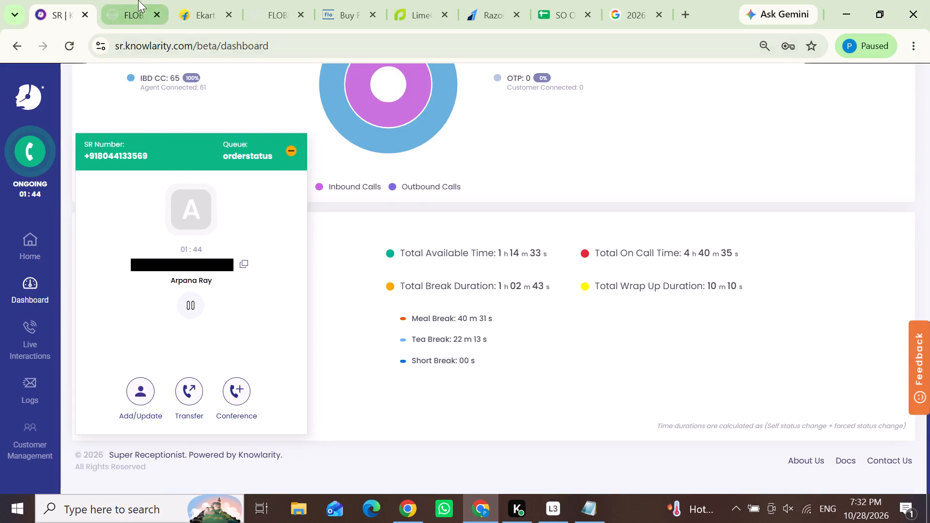
left_click(136, 0)
left_click(231, 13)
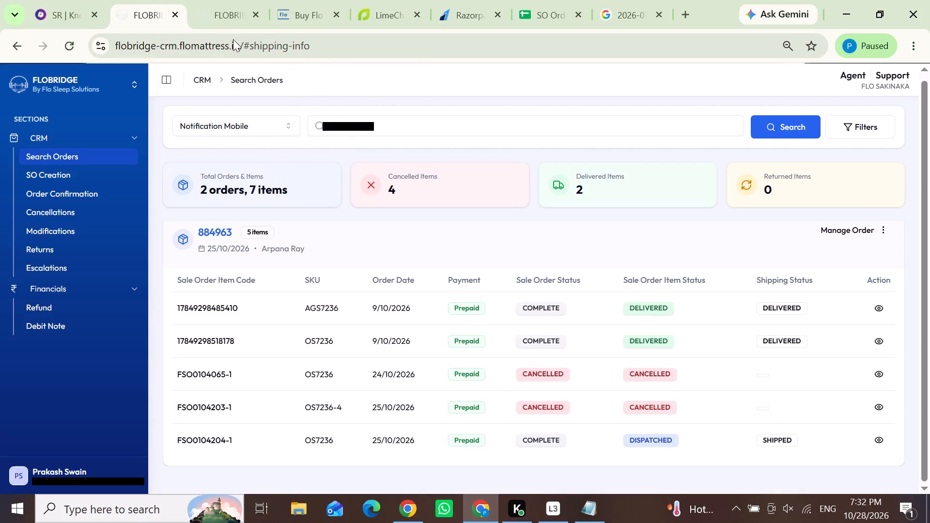
left_click(339, 247)
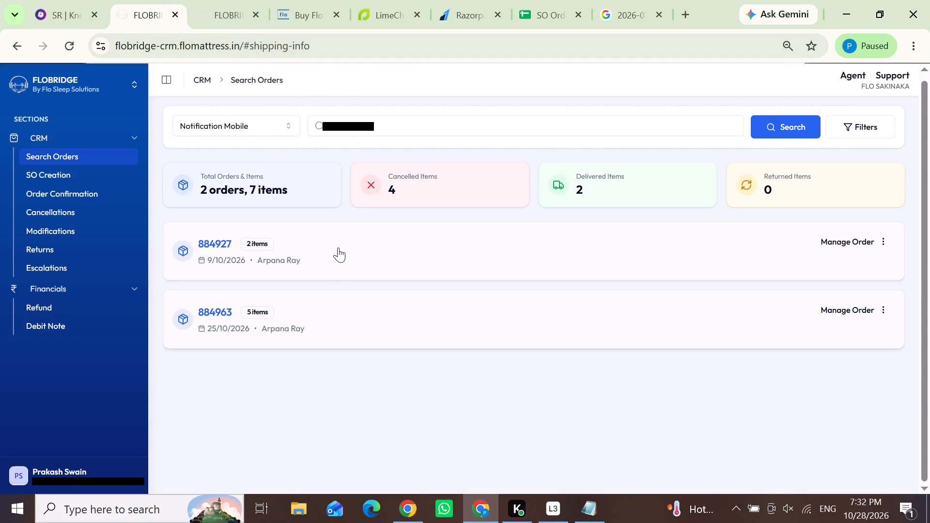
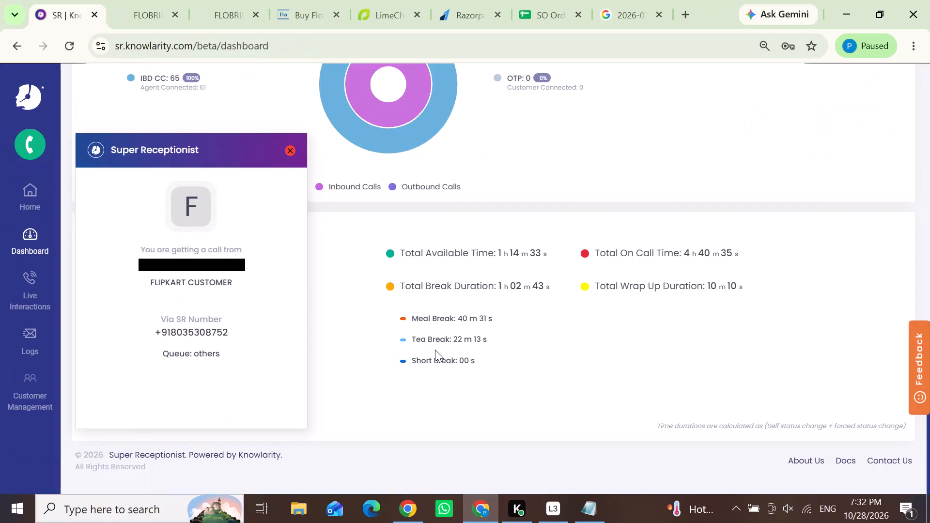
Copy the new Flipkart caller's number from Knowlarity and search FloBridge orders by Notification Mobile, without the number's leading prefix.
left_click_drag(257, 270, 235, 270)
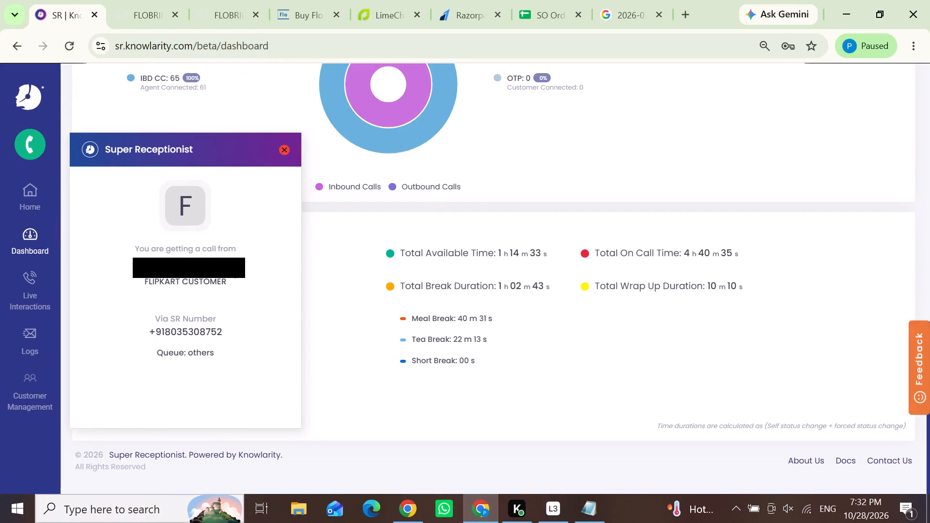
left_click_drag(235, 270, 150, 267)
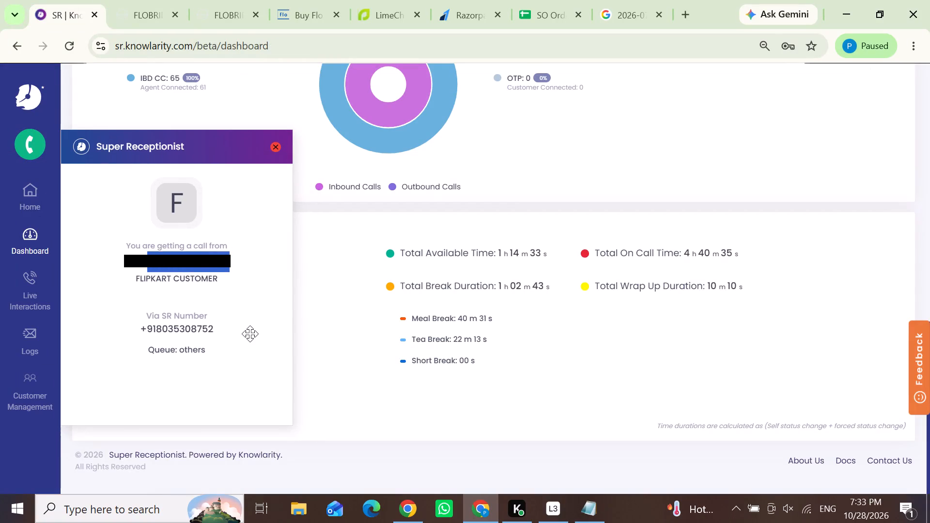
left_click(232, 260)
left_click(123, 18)
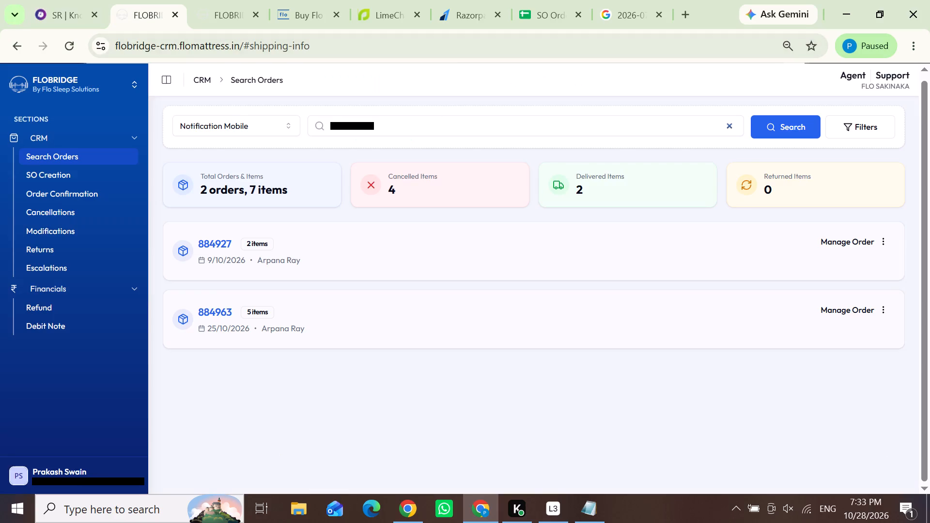
left_click_drag(383, 127, 324, 133)
key("ctrl+v")
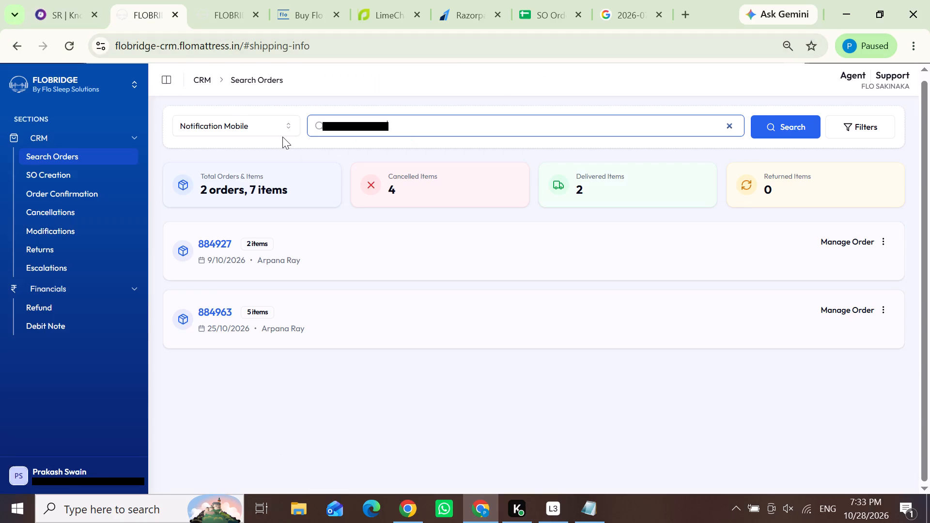
left_click_drag(342, 124, 326, 123)
key("BackSpace")
left_click(769, 125)
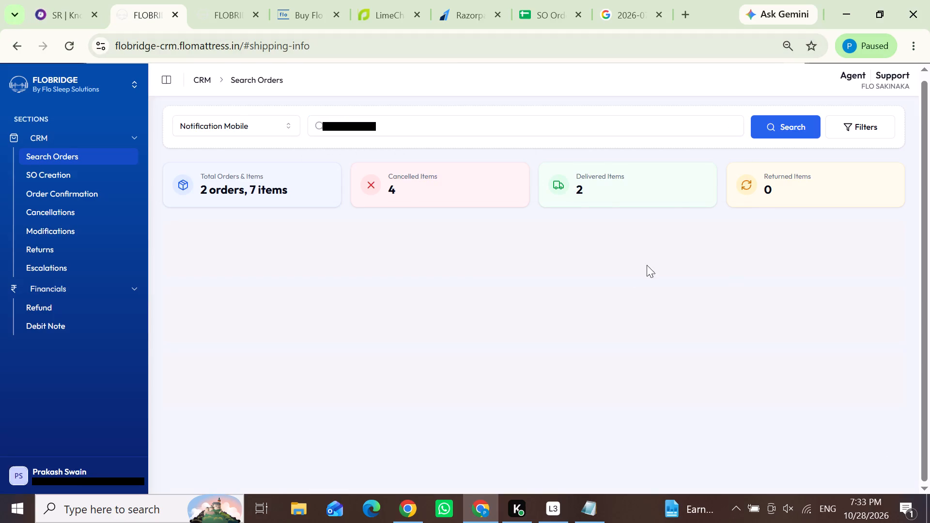
Set the ongoing Flipkart customer call's disposition to General Enquiry in Knowlarity and save the customer record.
left_click(71, 15)
left_click(127, 382)
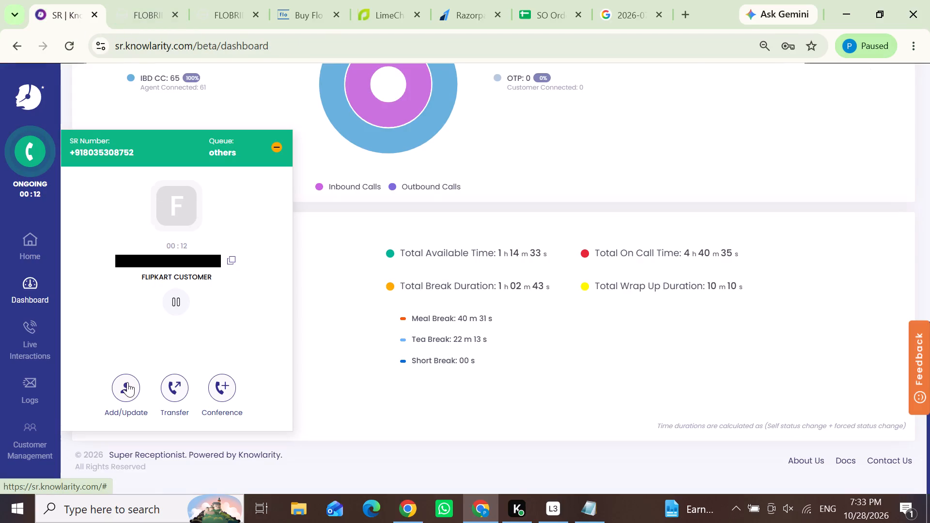
scroll(161, 311, "down", 1)
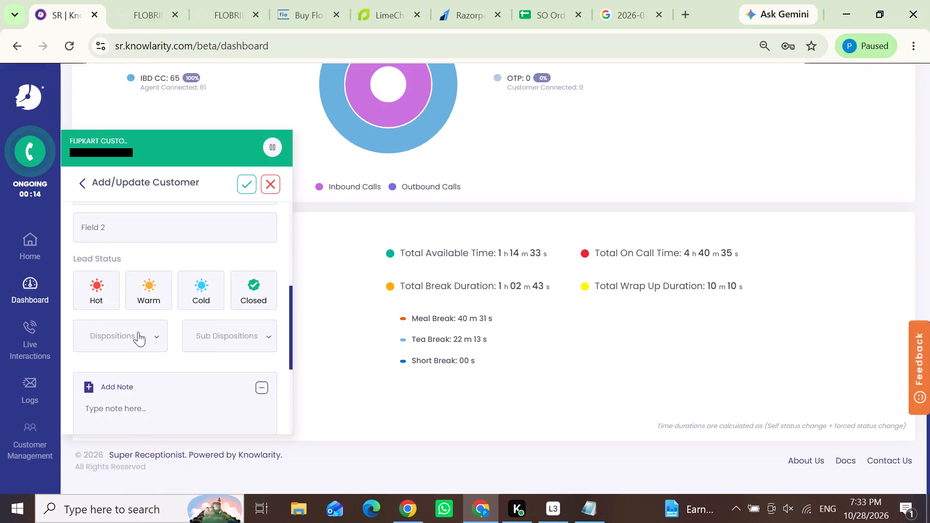
left_click(138, 332)
left_click_drag(161, 379, 158, 379)
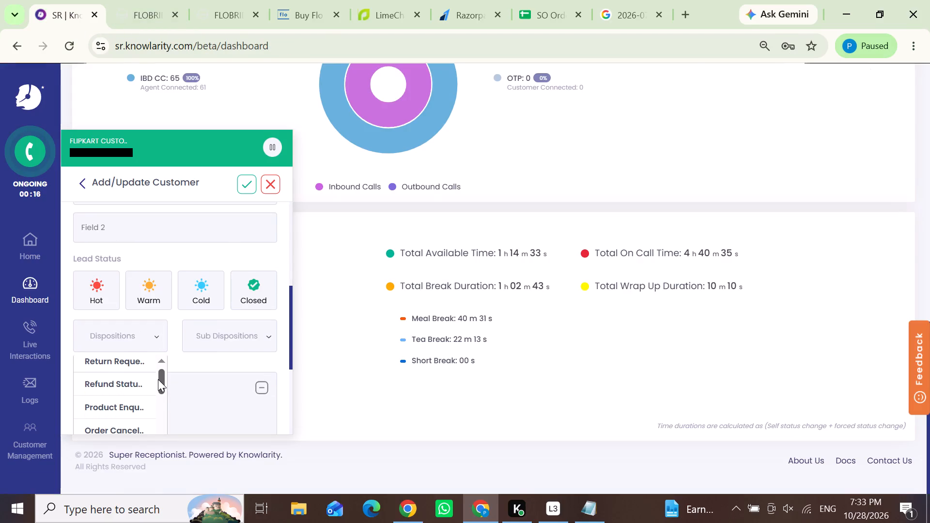
left_click_drag(158, 379, 155, 445)
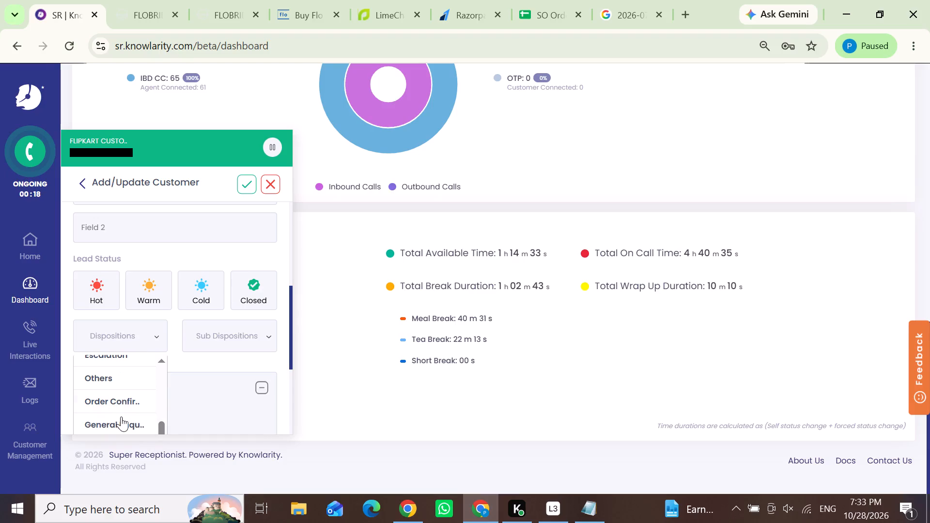
left_click(121, 417)
left_click(238, 186)
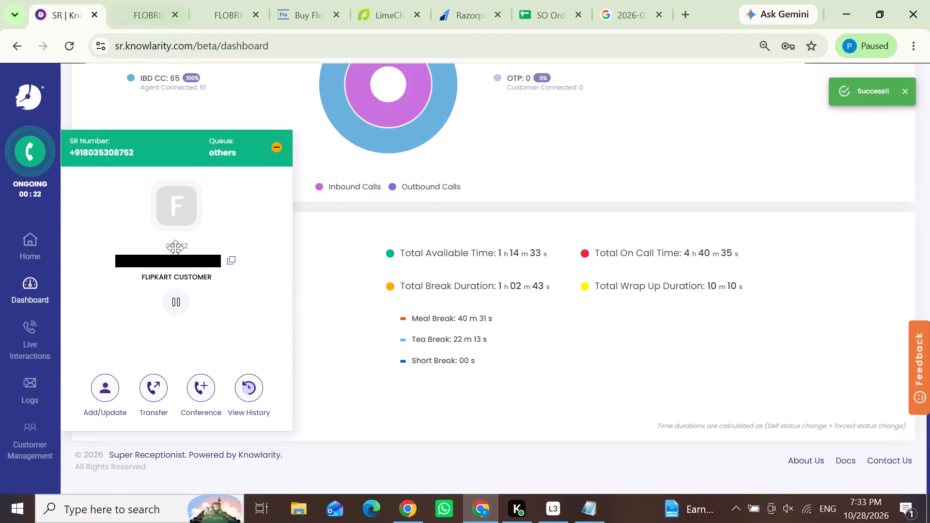
Check the FloBridge order search results for the caller and return to the ongoing call in Knowlarity.
left_click(147, 0)
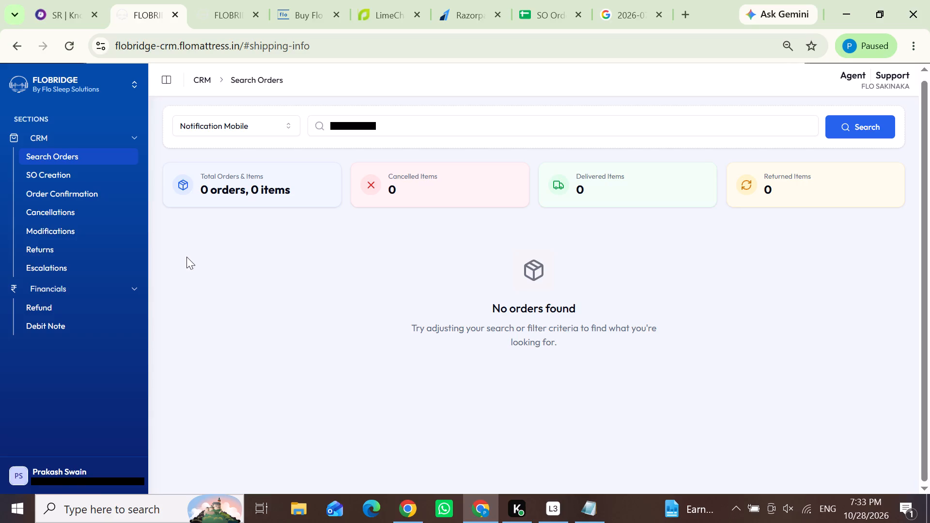
left_click(77, 14)
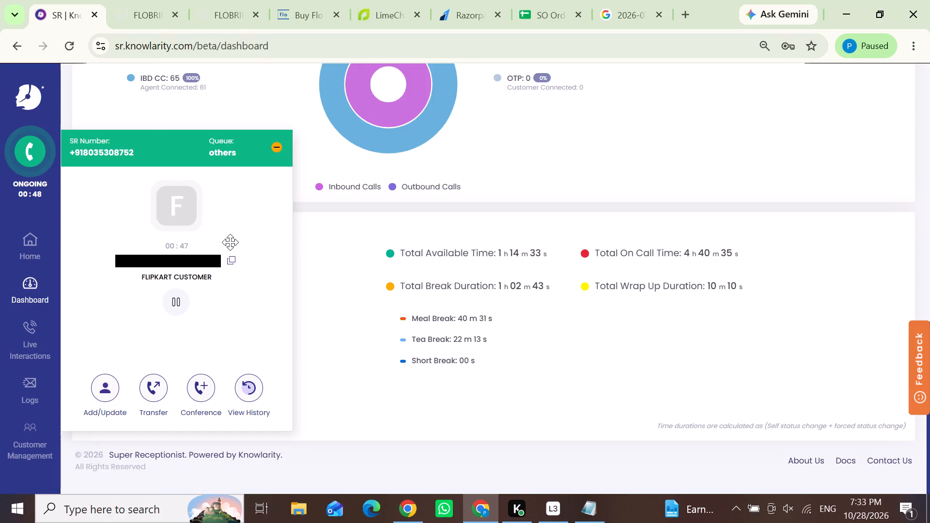
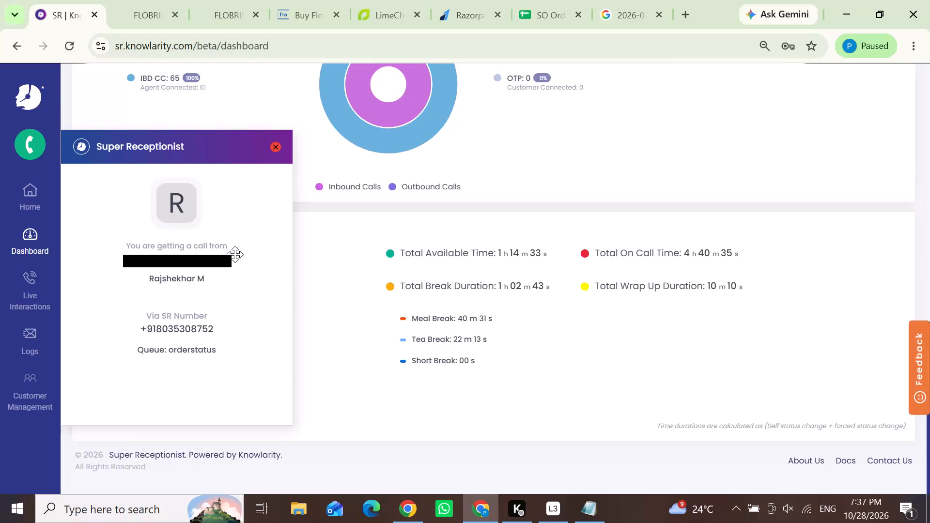
Copy the incoming orderstatus-queue caller's number from Knowlarity and search FloBridge orders by Notification Mobile with it.
left_click_drag(241, 263, 144, 252)
key("ctrl+c")
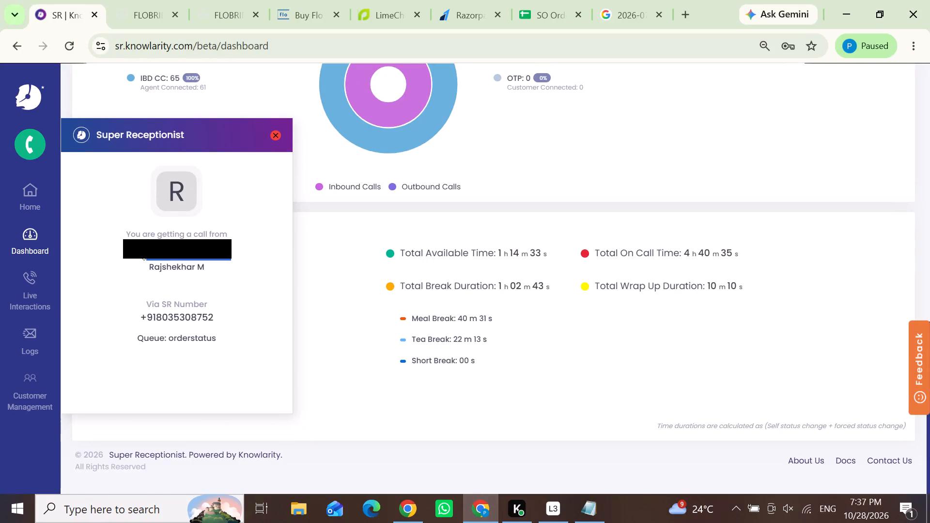
left_click(130, 0)
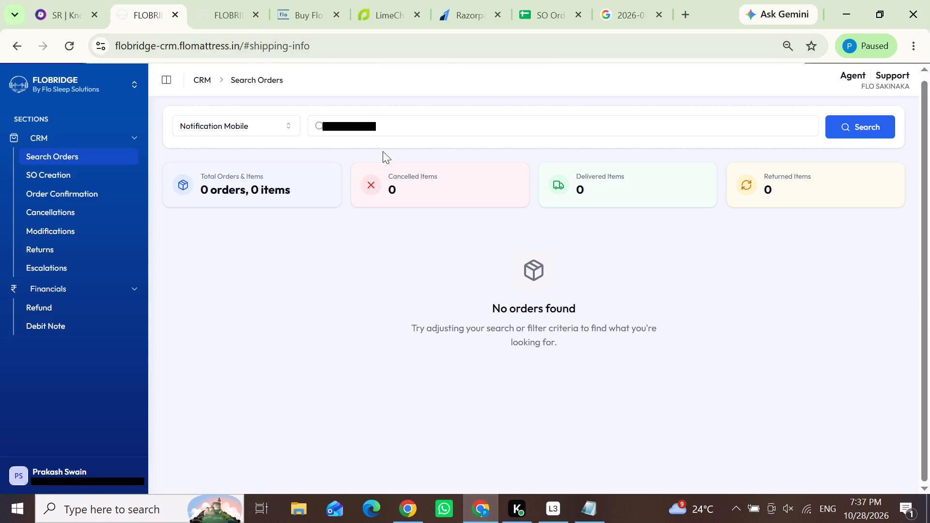
left_click_drag(381, 131, 320, 129)
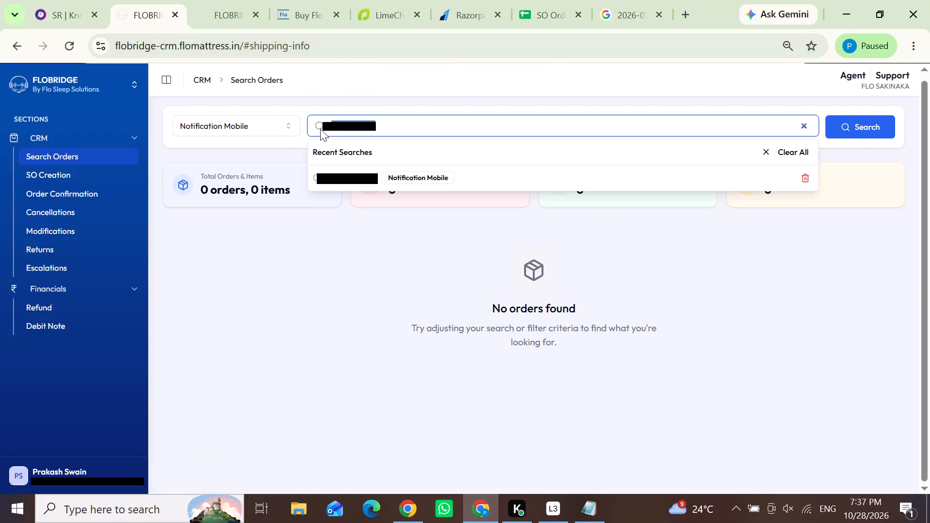
key("ctrl+v")
key("Return")
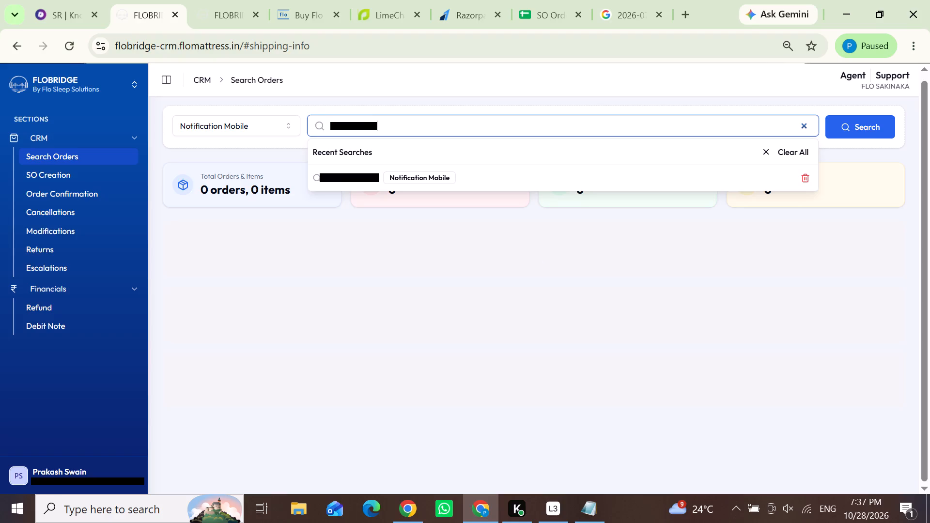
left_click(543, 392)
scroll(544, 391, "down", 2)
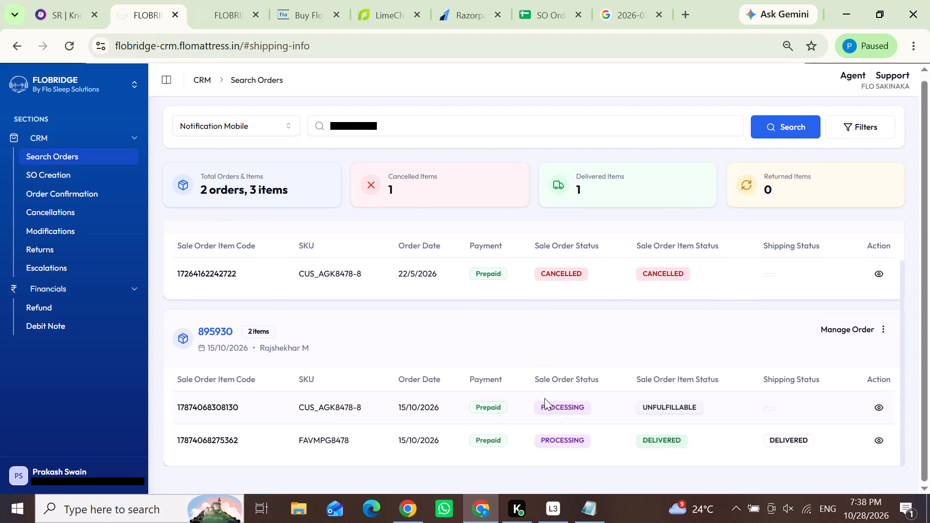
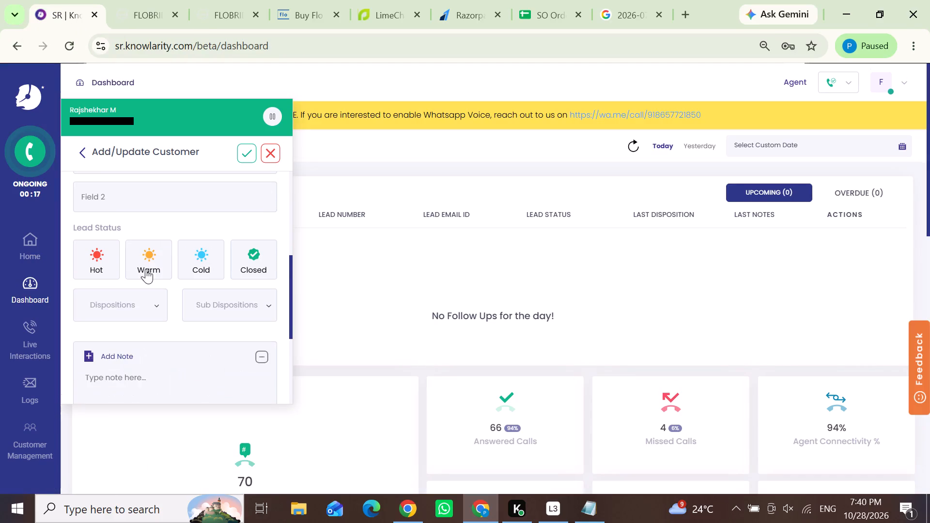
Choose a disposition from the end of the dispositions list for the ongoing orderstatus caller and save the customer update.
left_click(141, 305)
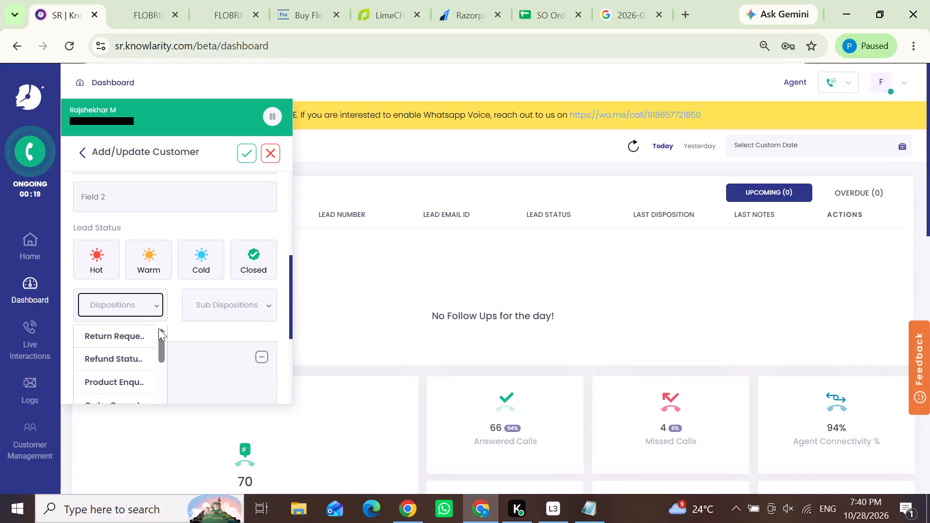
scroll(160, 341, "down", 3)
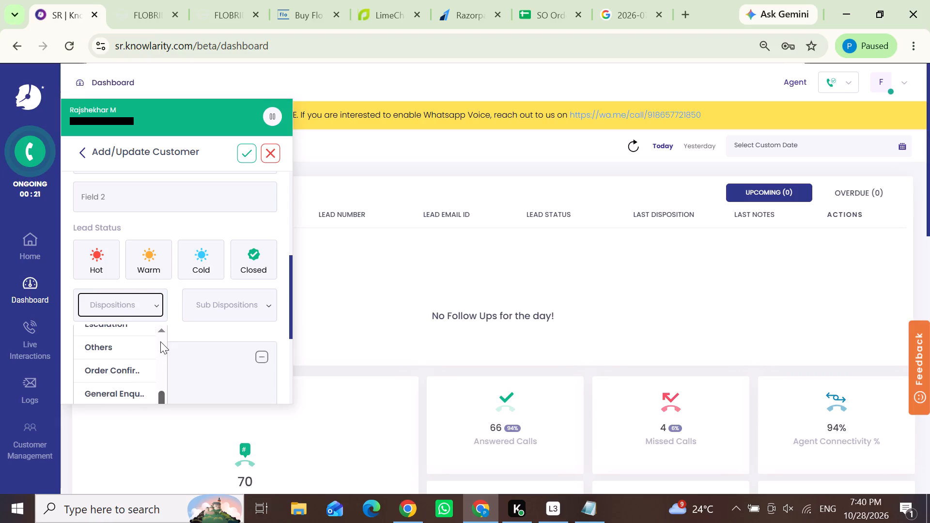
scroll(160, 341, "down", 1)
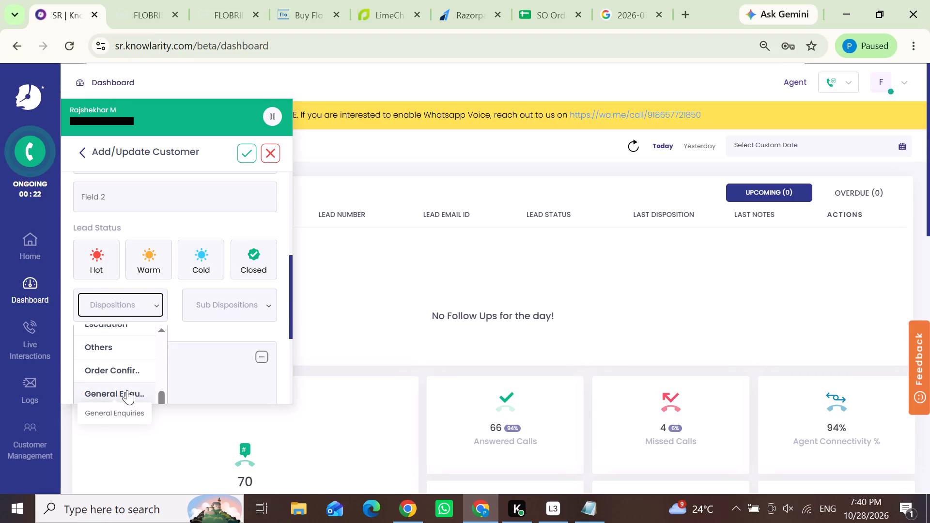
scroll(125, 388, "down", 1)
left_click(93, 242)
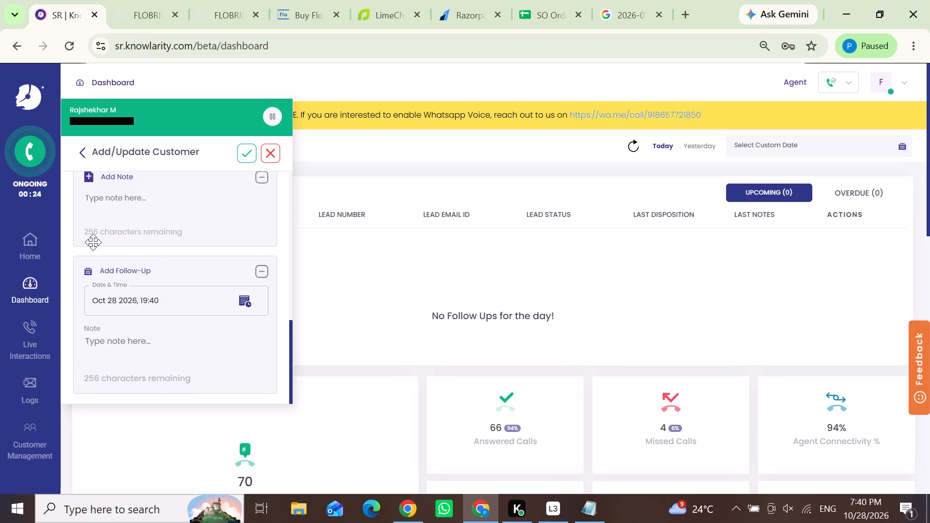
left_click(247, 152)
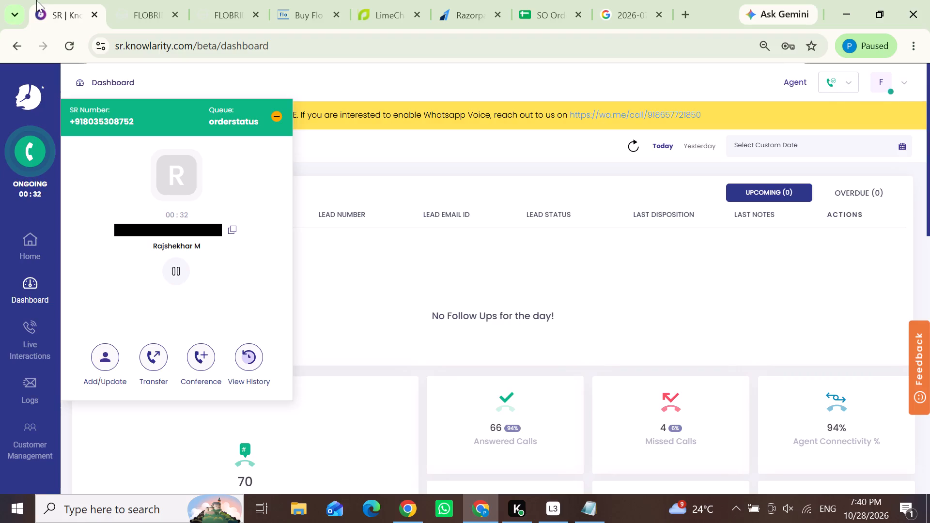
left_click(132, 0)
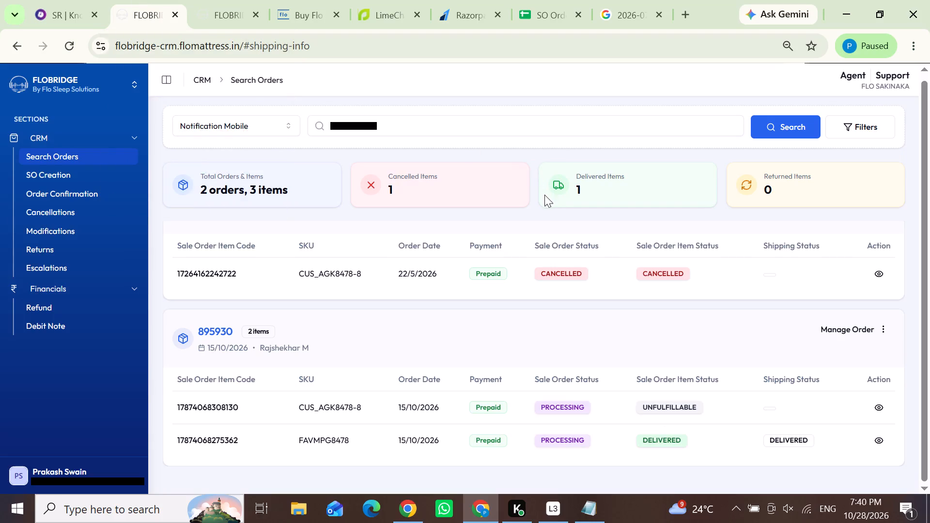
scroll(535, 328, "down", 1)
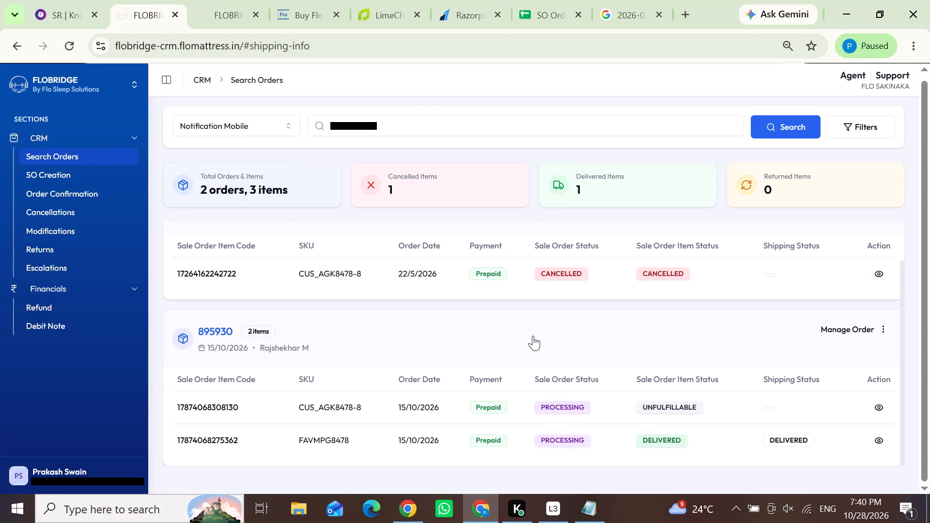
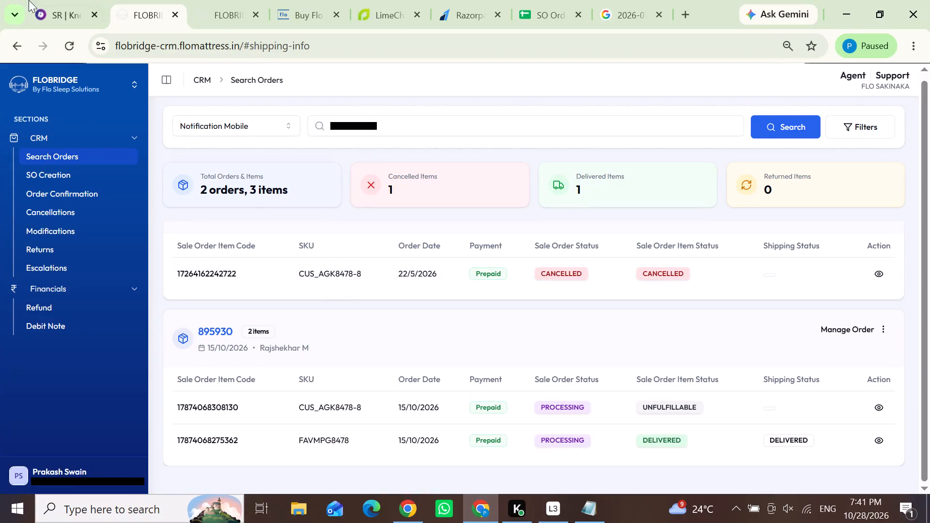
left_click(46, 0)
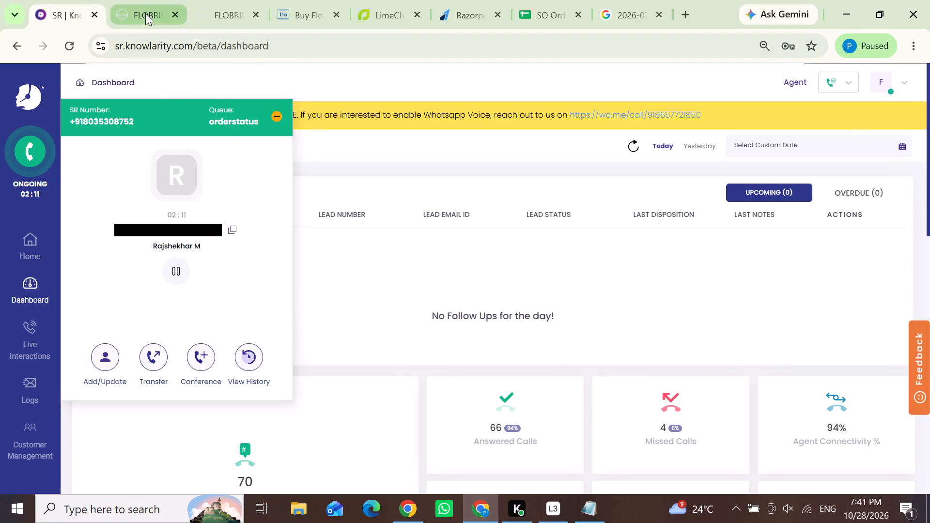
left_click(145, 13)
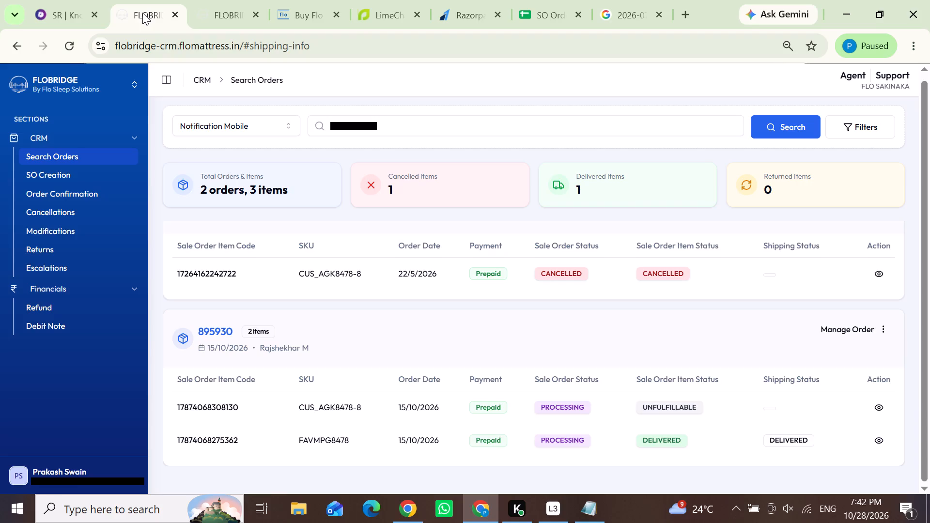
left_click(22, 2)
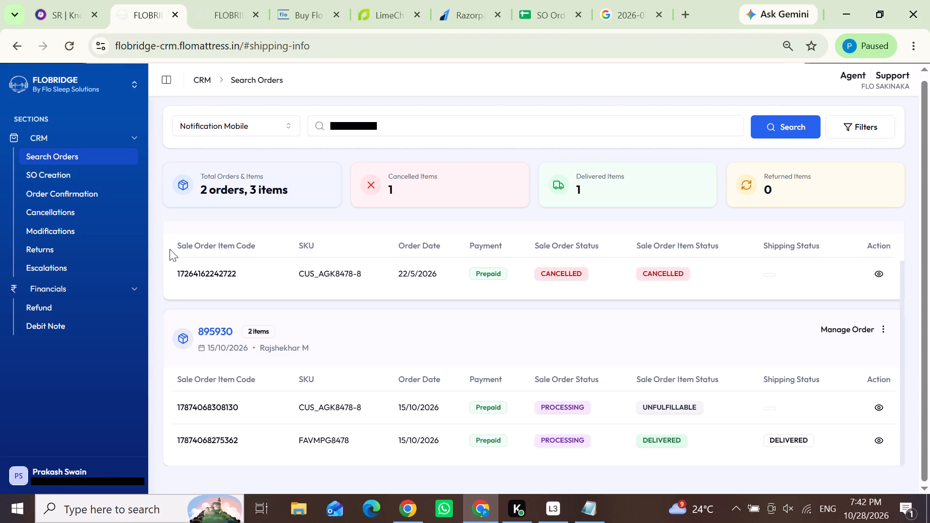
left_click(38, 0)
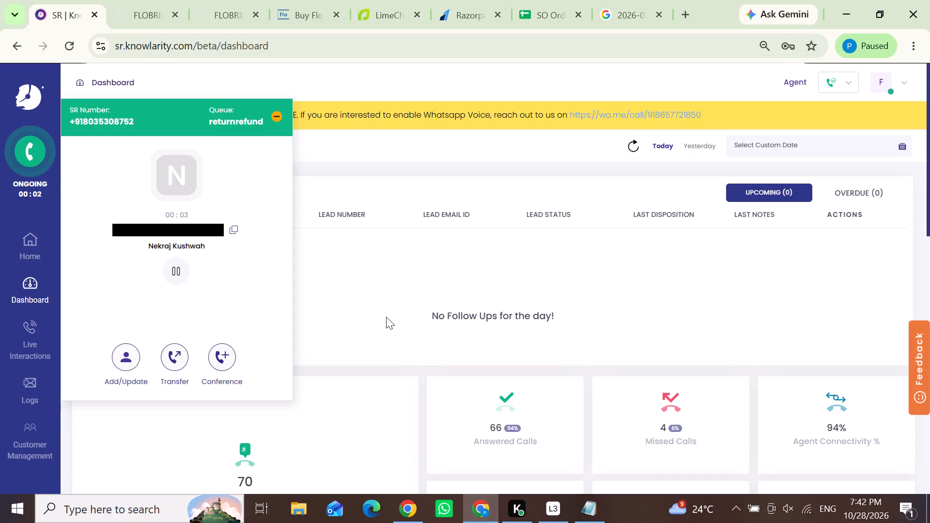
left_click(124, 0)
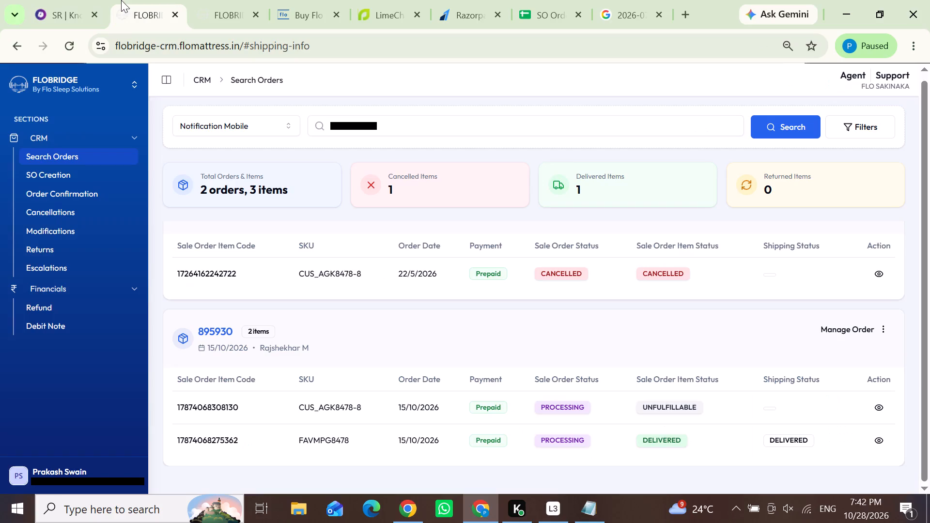
In the Knowlarity dashboard, set the ongoing returnrefund caller's disposition to Product Enquiry and save the customer update.
left_click(74, 0)
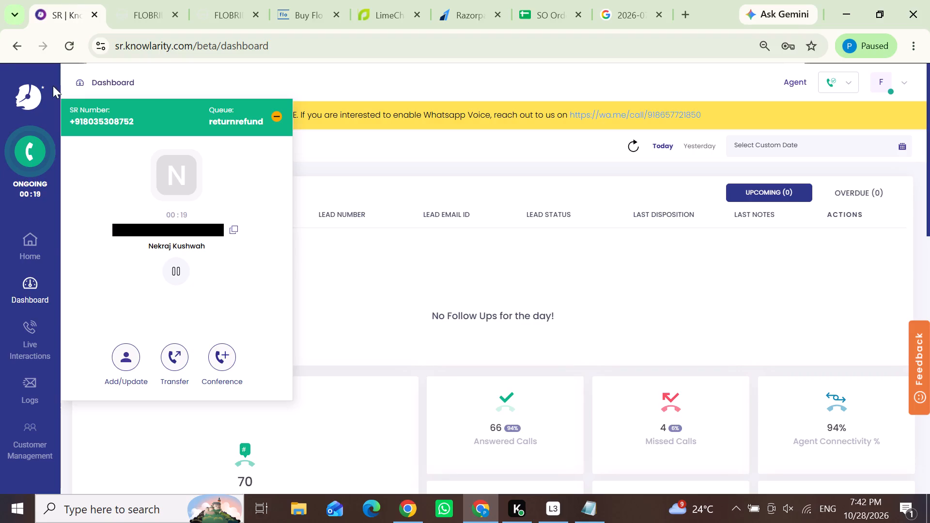
left_click(124, 357)
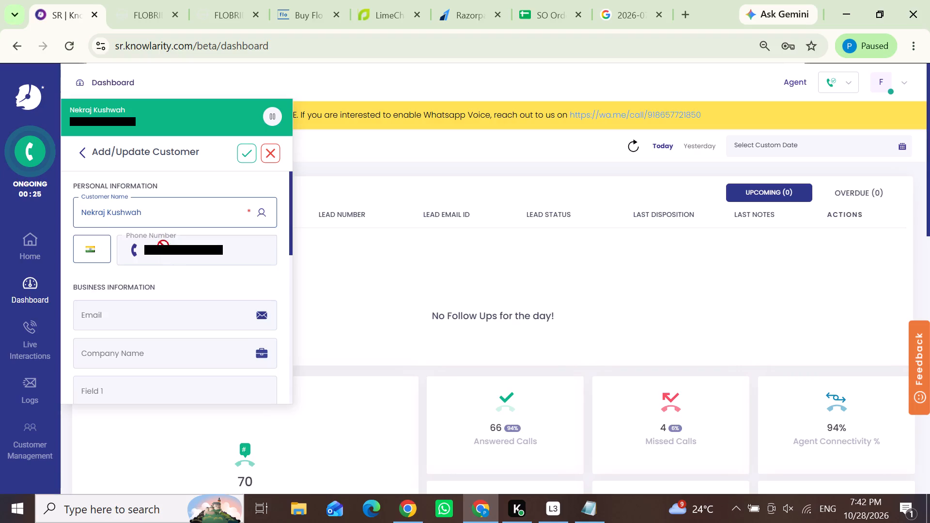
scroll(165, 270, "down", 1)
left_click(149, 303)
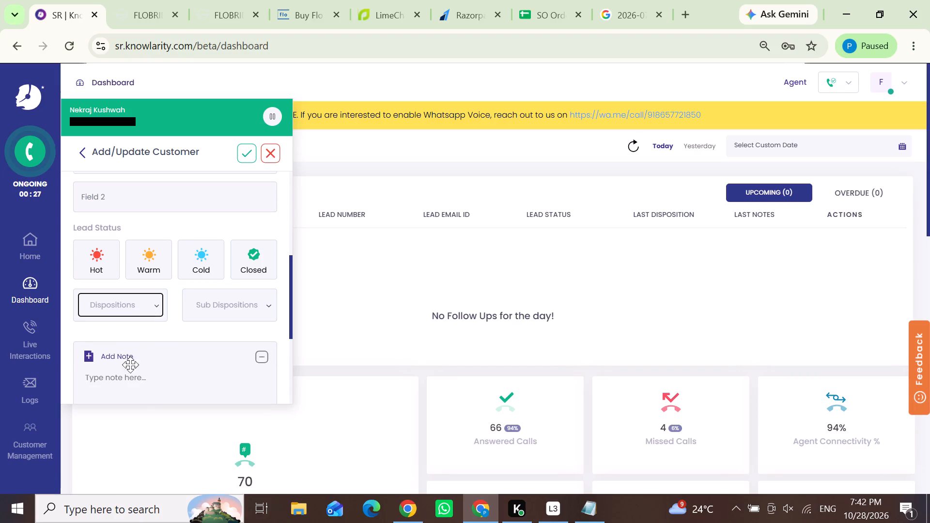
left_click(124, 379)
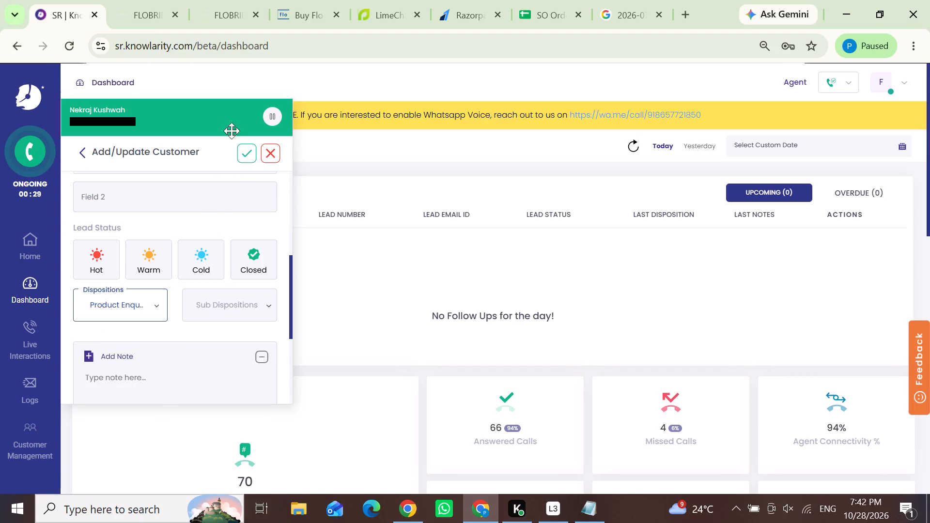
left_click(247, 157)
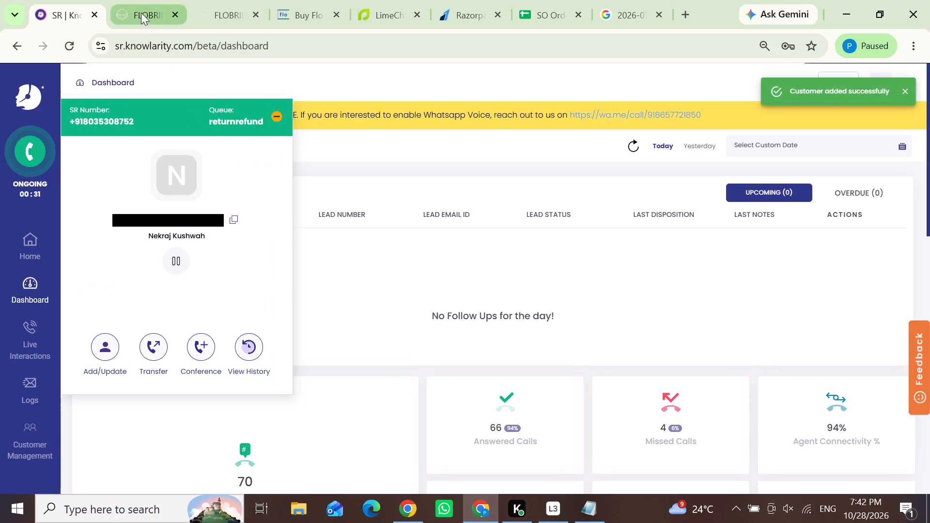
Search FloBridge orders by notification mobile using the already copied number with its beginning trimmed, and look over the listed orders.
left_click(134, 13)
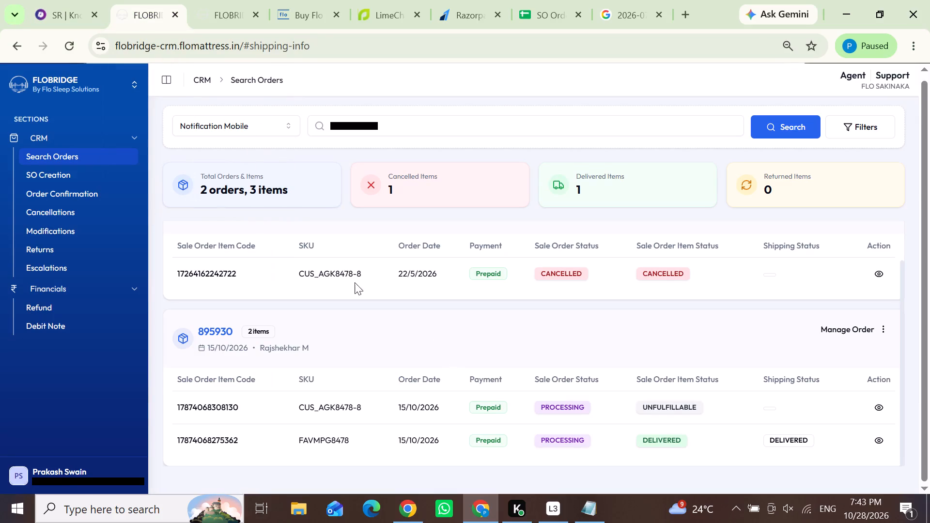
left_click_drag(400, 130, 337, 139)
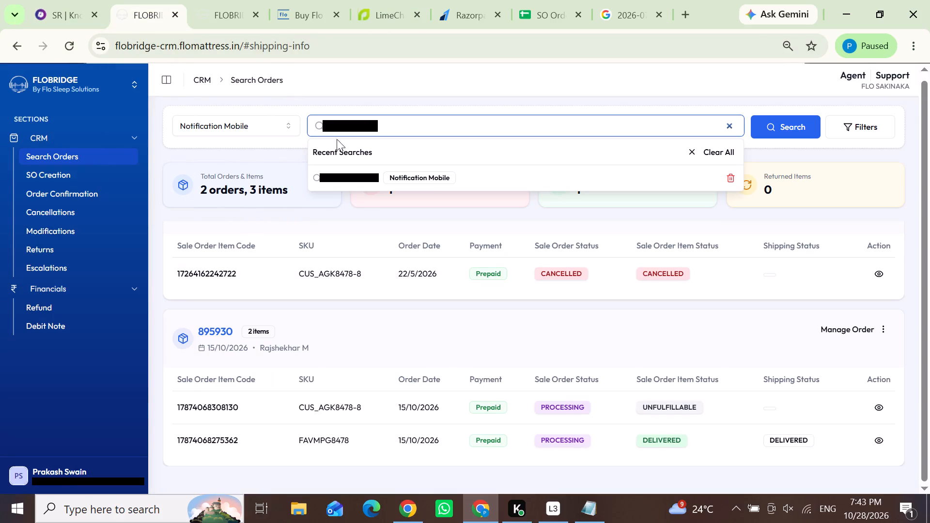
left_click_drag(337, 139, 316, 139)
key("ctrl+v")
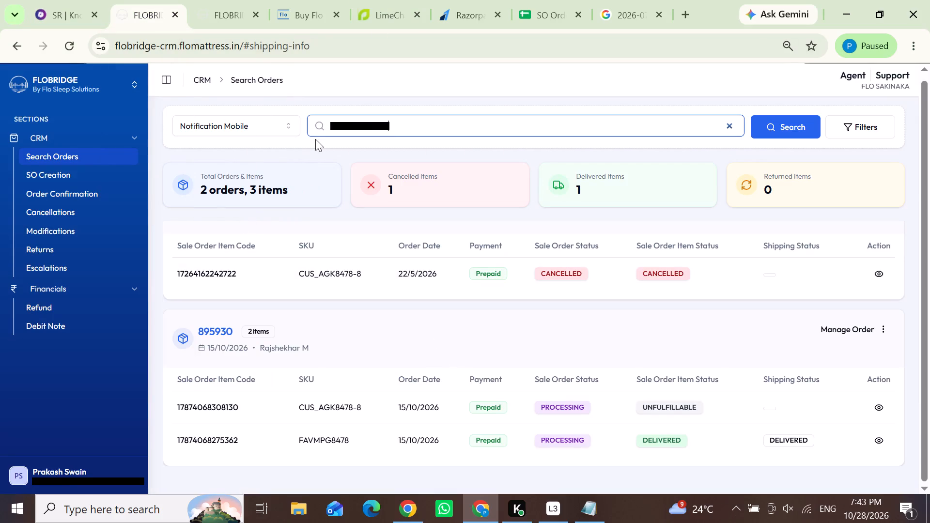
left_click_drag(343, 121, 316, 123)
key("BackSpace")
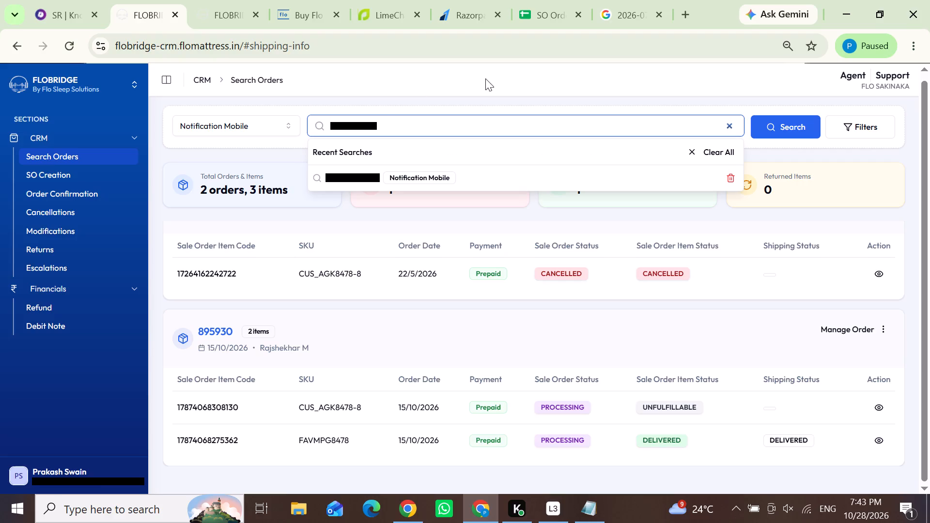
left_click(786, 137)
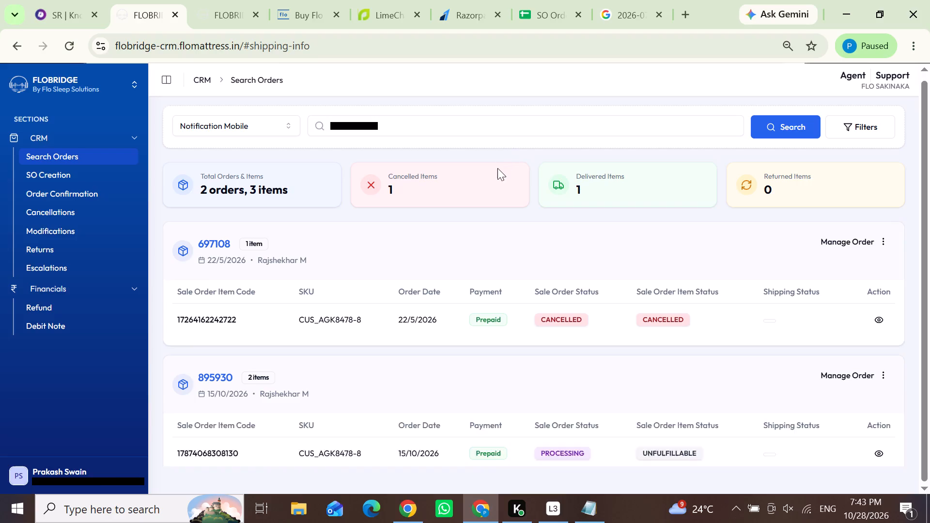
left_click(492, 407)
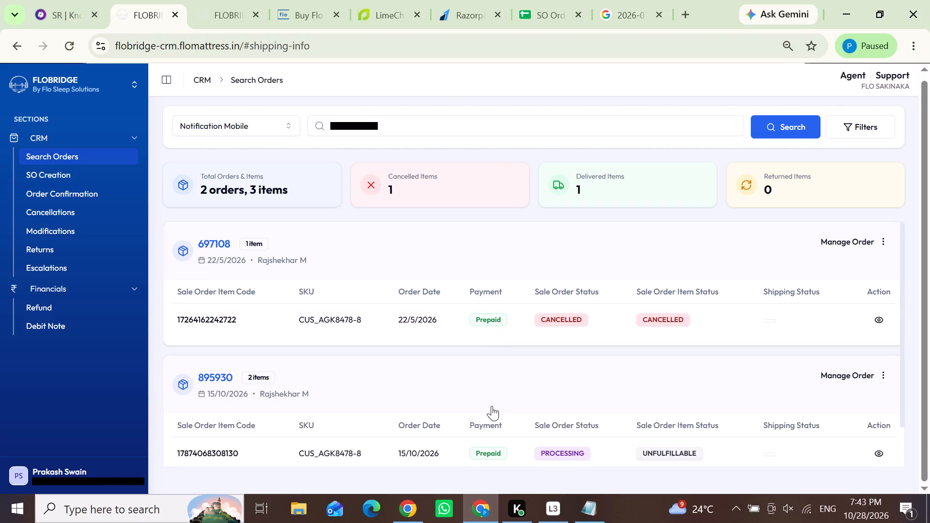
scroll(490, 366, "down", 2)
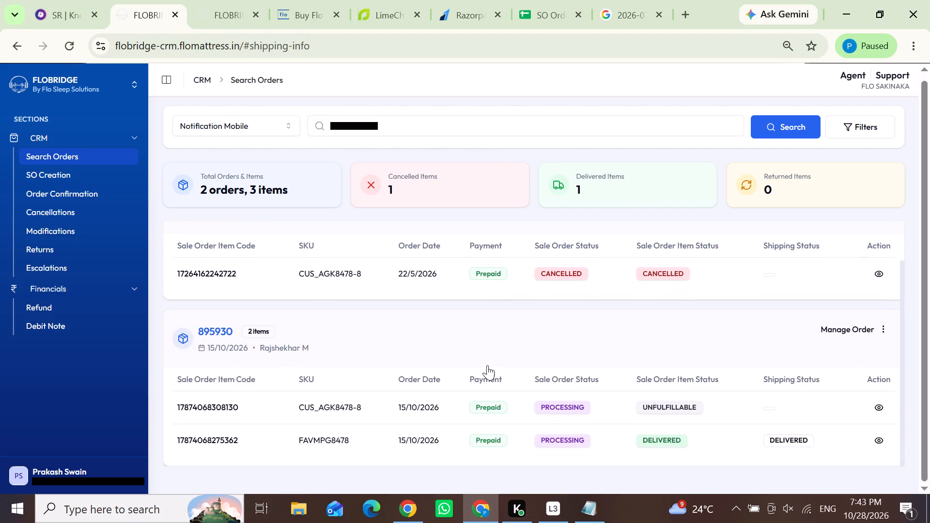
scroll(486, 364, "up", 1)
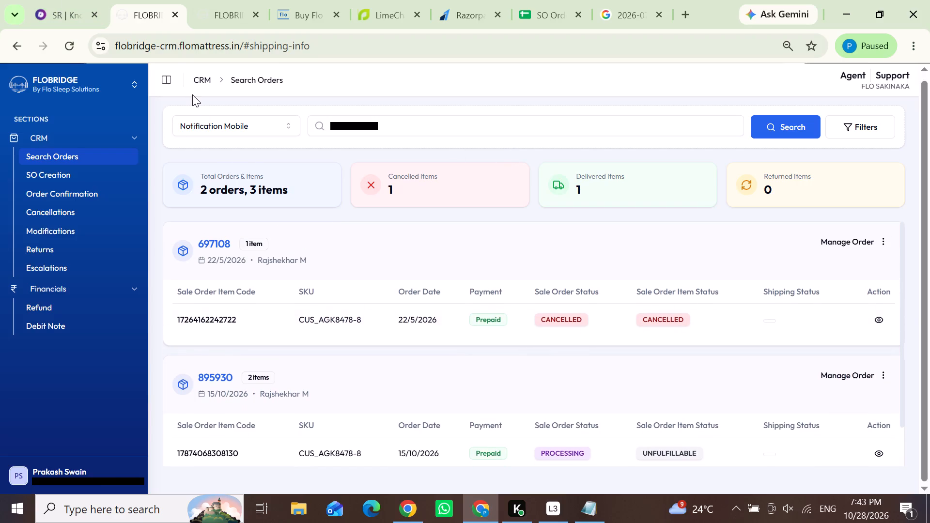
Copy the ongoing returnrefund caller's phone number from Knowlarity and search FloBridge by notification mobile with its prefix removed.
left_click(53, 0)
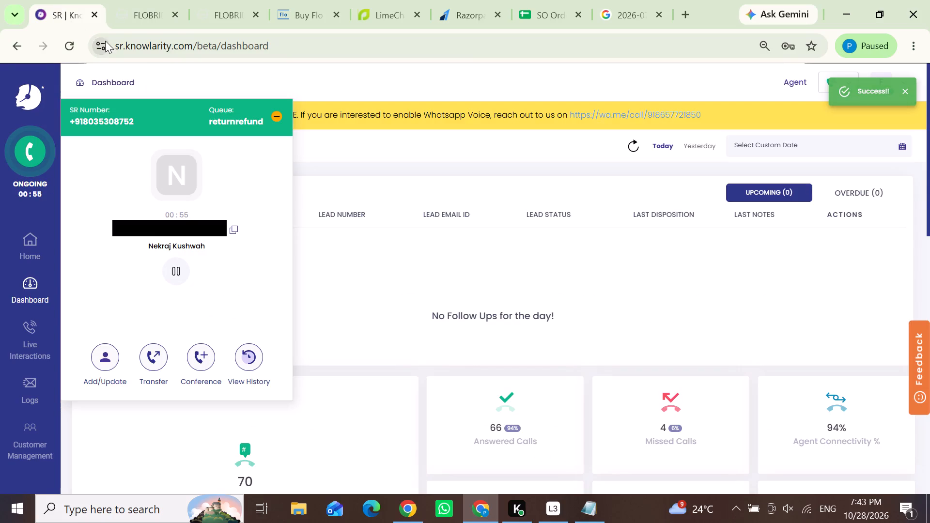
left_click(134, 15)
left_click(80, 0)
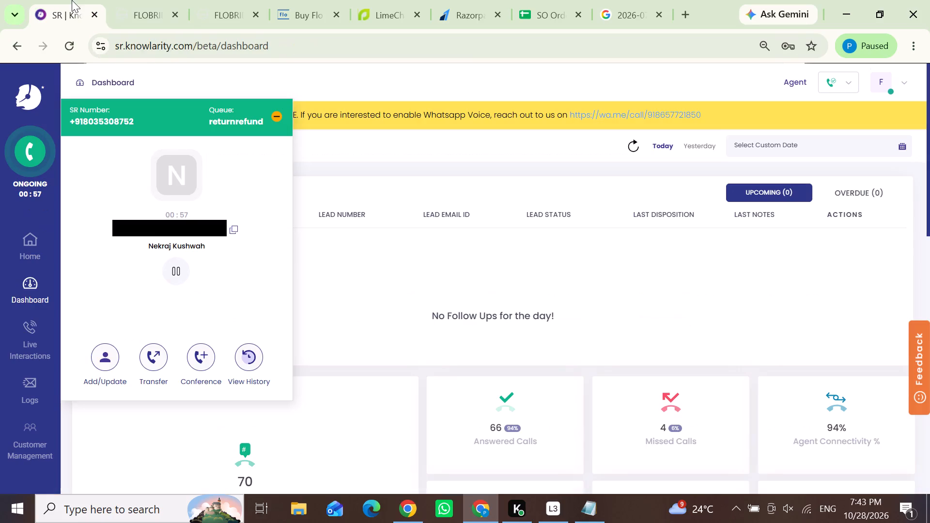
left_click(232, 221)
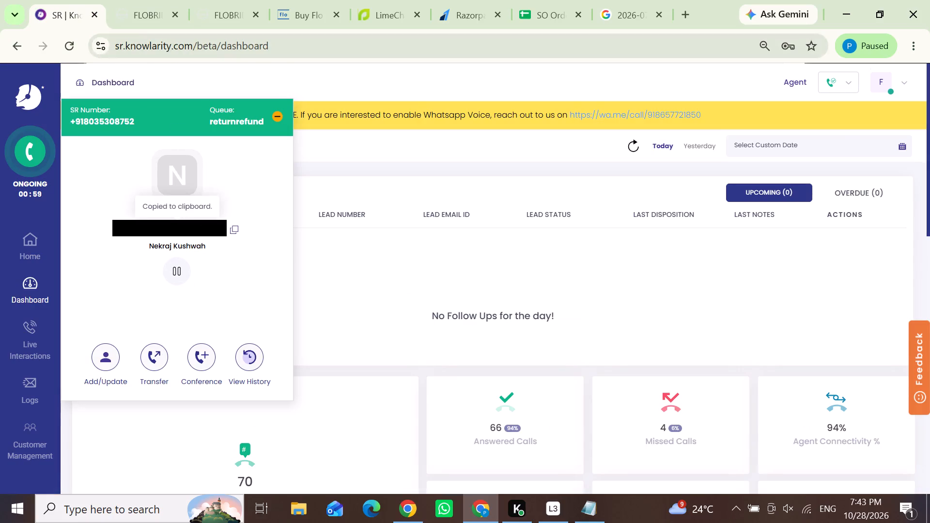
left_click(141, 4)
left_click_drag(382, 127, 271, 104)
key("ctrl+v")
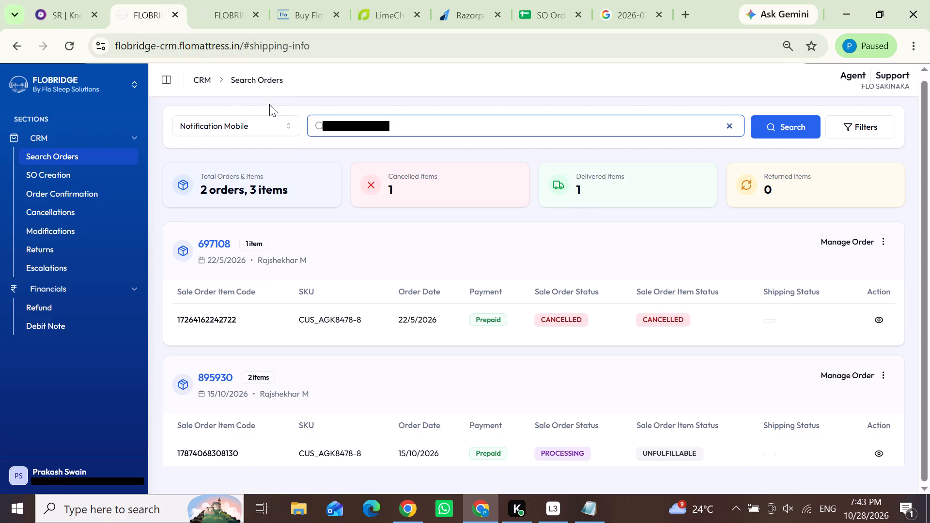
left_click_drag(342, 125, 308, 122)
left_click_drag(308, 122, 306, 123)
key("BackSpace")
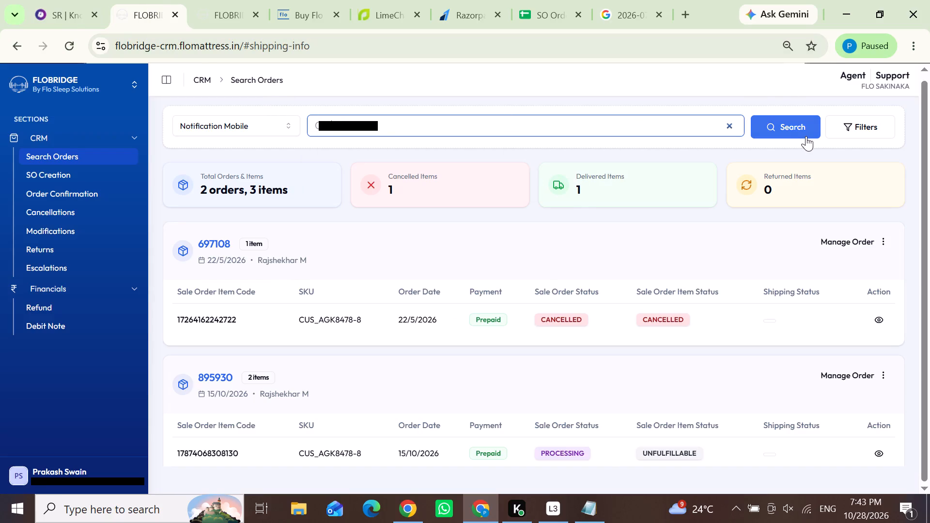
left_click(806, 136)
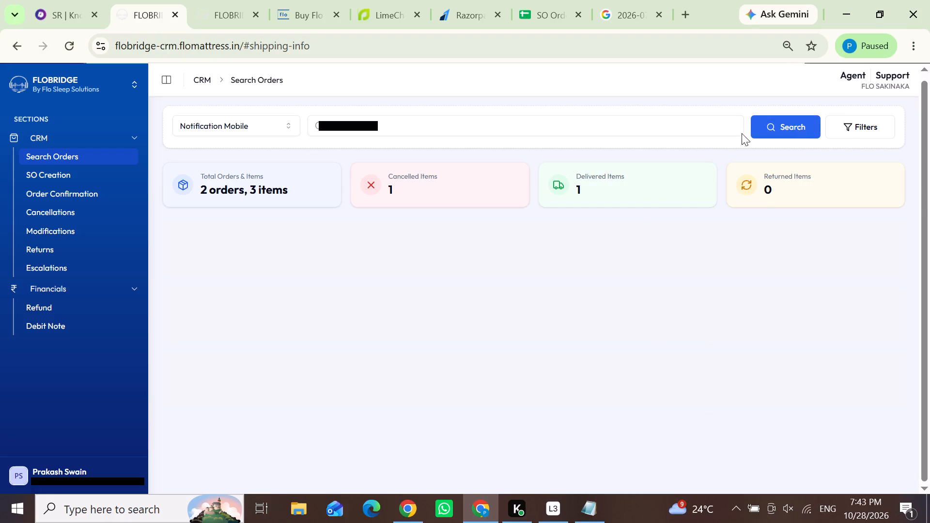
left_click(777, 127)
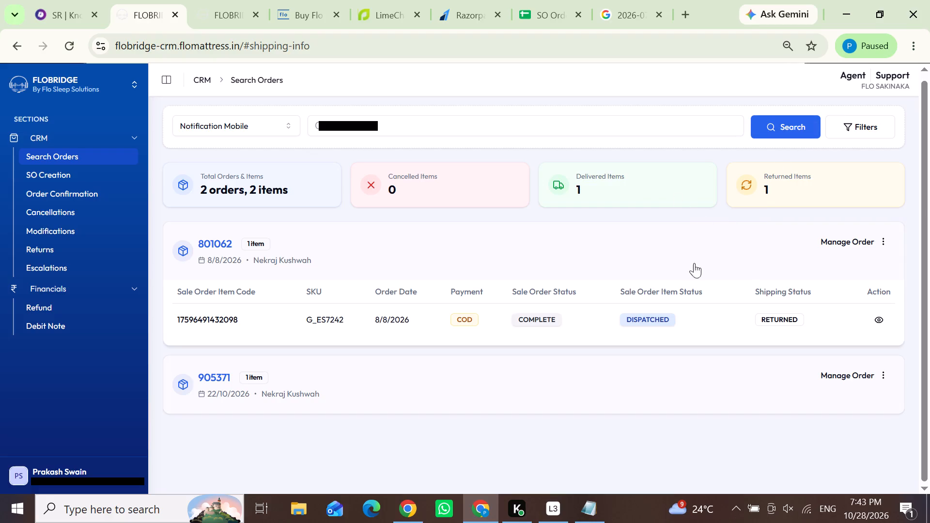
left_click(714, 415)
left_click(696, 381)
scroll(698, 381, "down", 2)
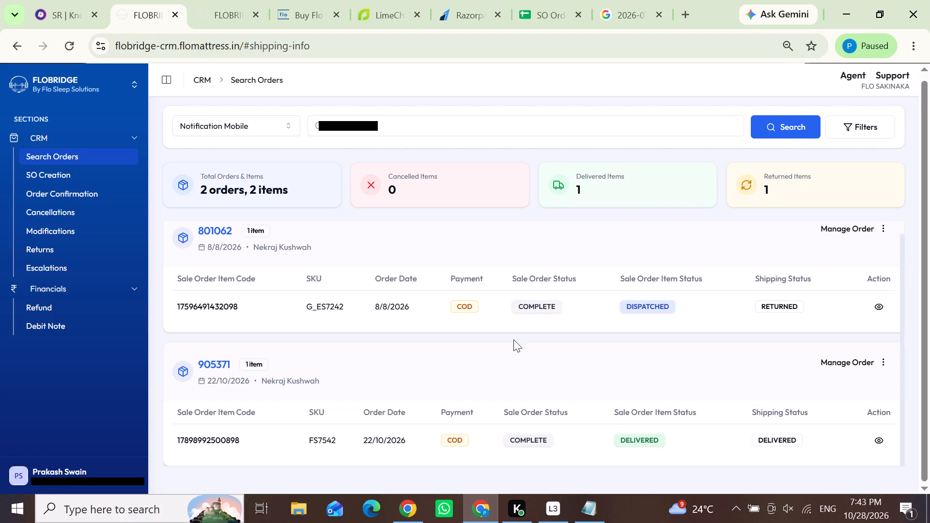
left_click(877, 436)
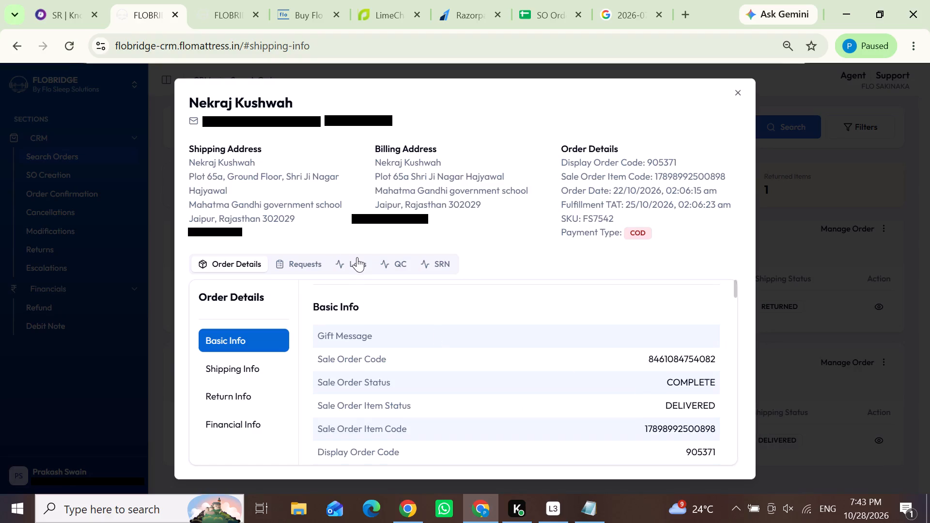
left_click(359, 261)
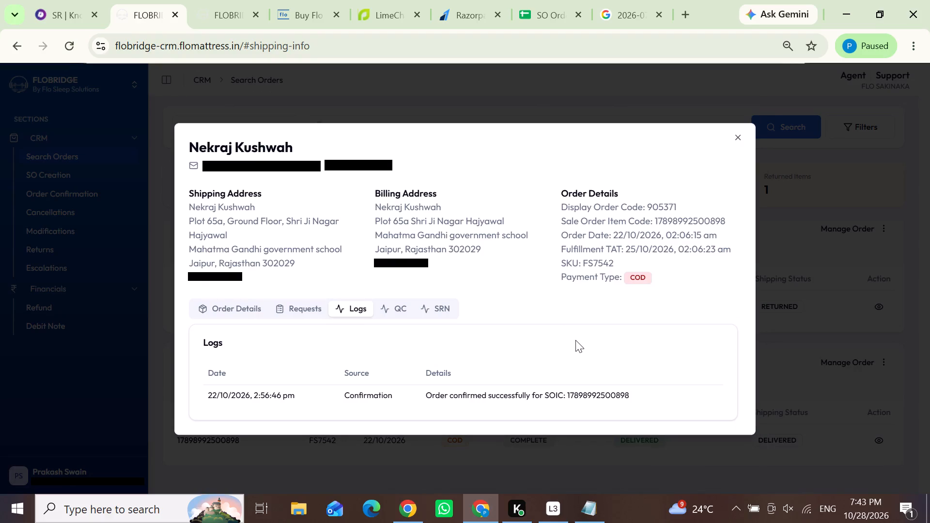
left_click(821, 403)
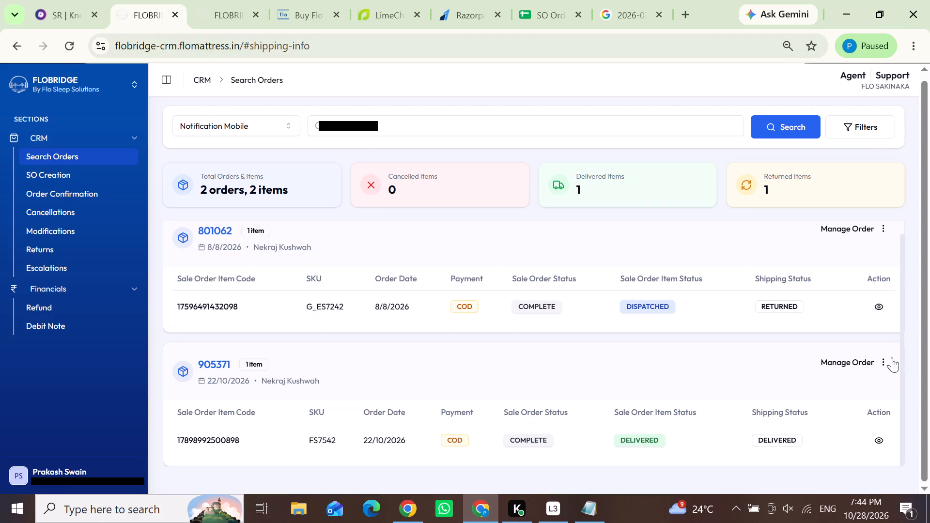
left_click(877, 365)
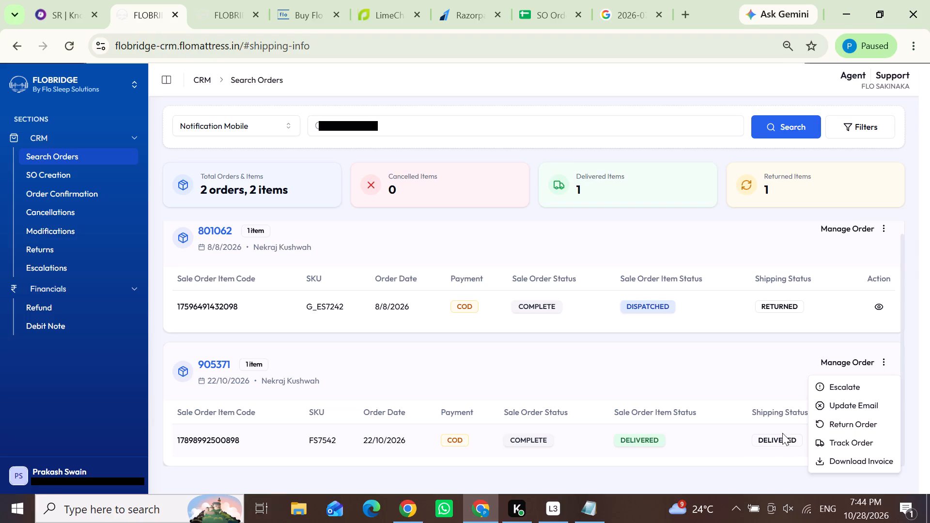
left_click(752, 450)
scroll(844, 412, "down", 2)
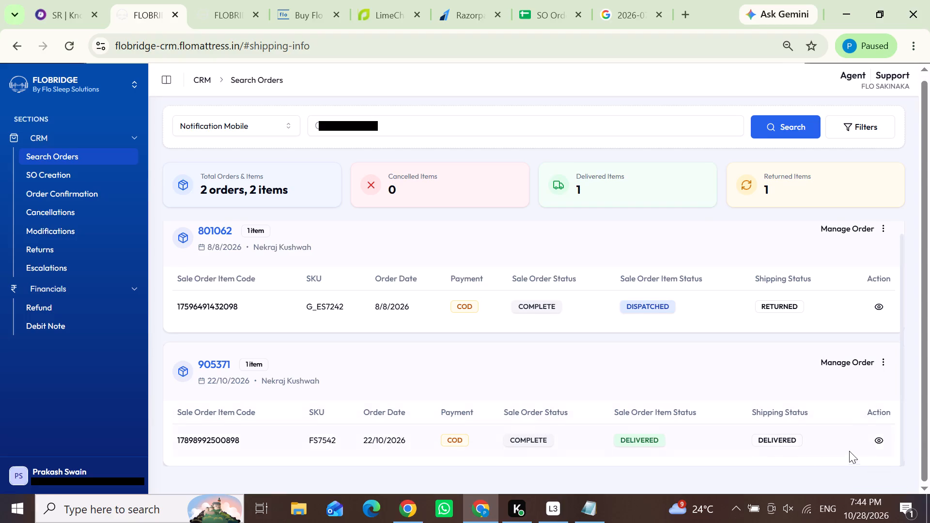
scroll(849, 456, "up", 3)
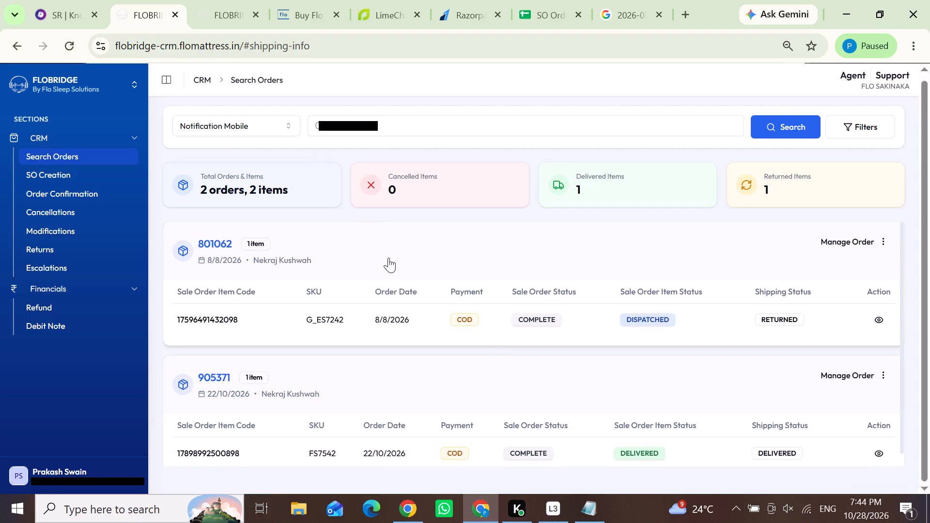
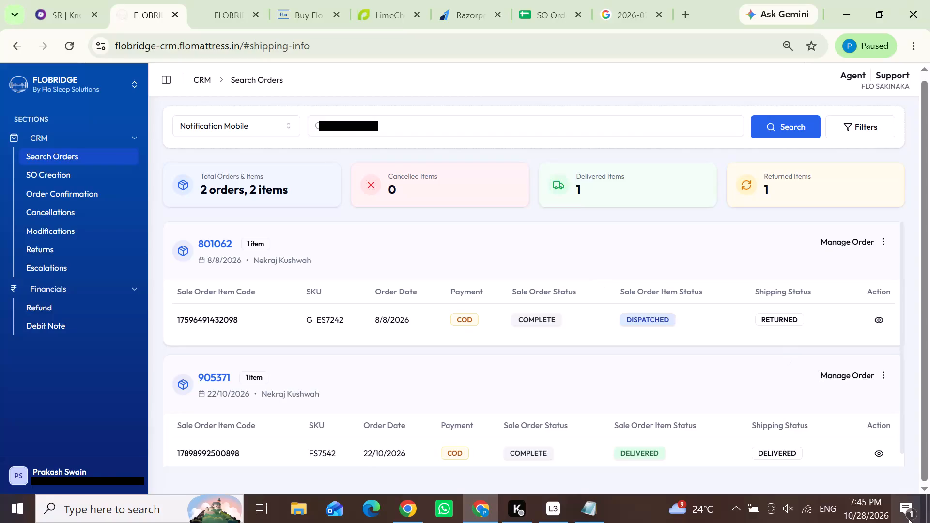
left_click(887, 460)
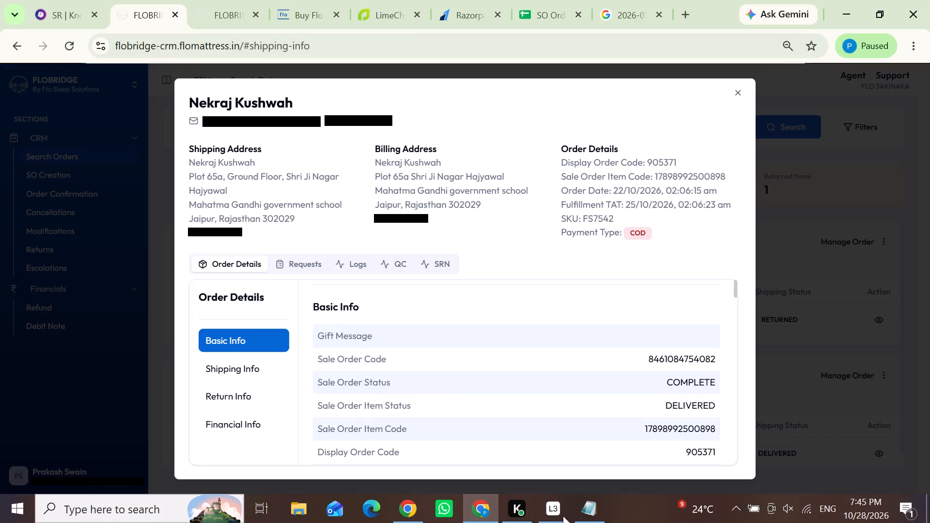
left_click(257, 369)
scroll(508, 359, "down", 2)
left_click(793, 359)
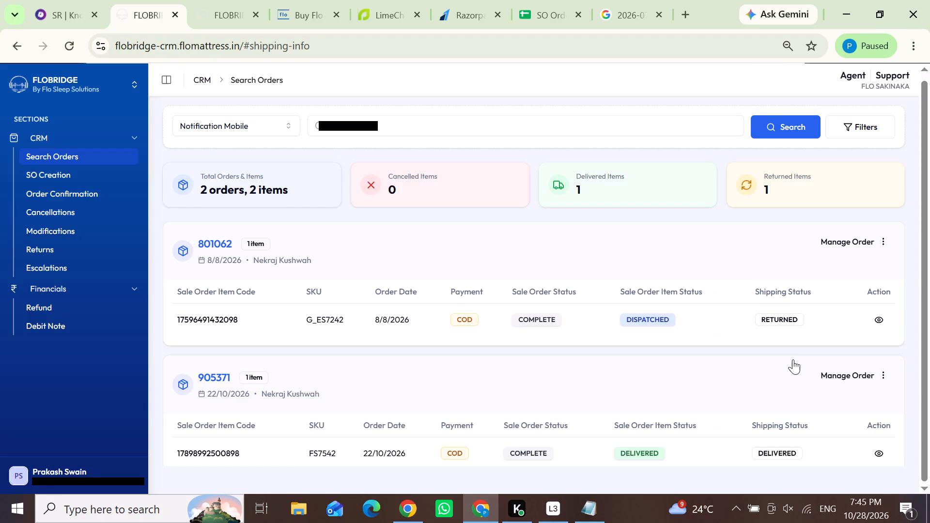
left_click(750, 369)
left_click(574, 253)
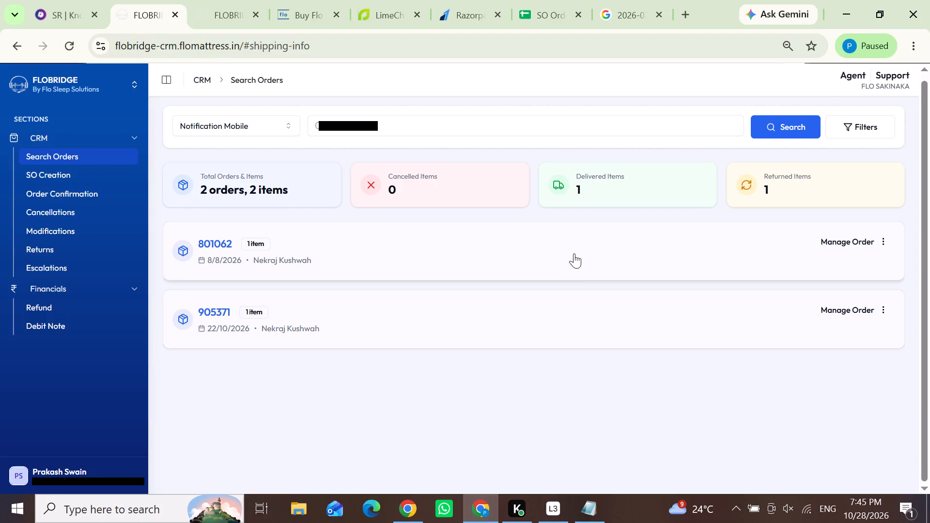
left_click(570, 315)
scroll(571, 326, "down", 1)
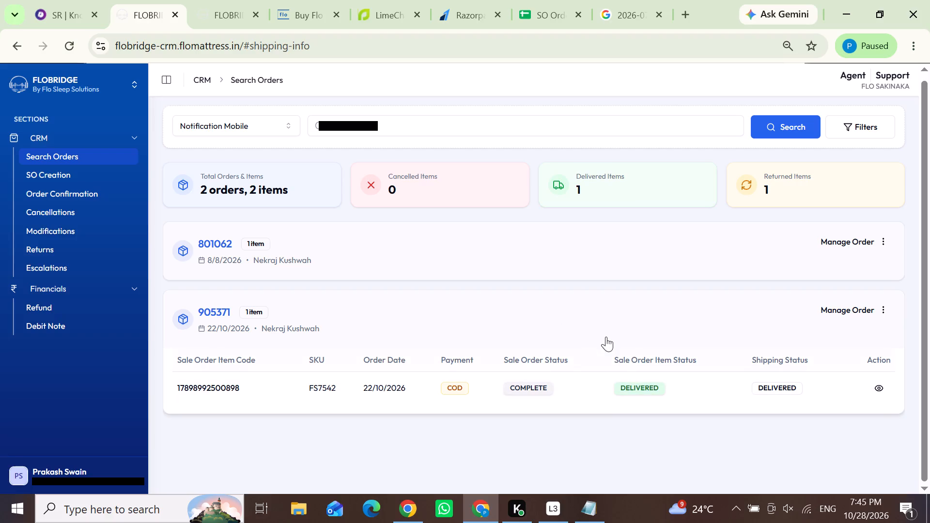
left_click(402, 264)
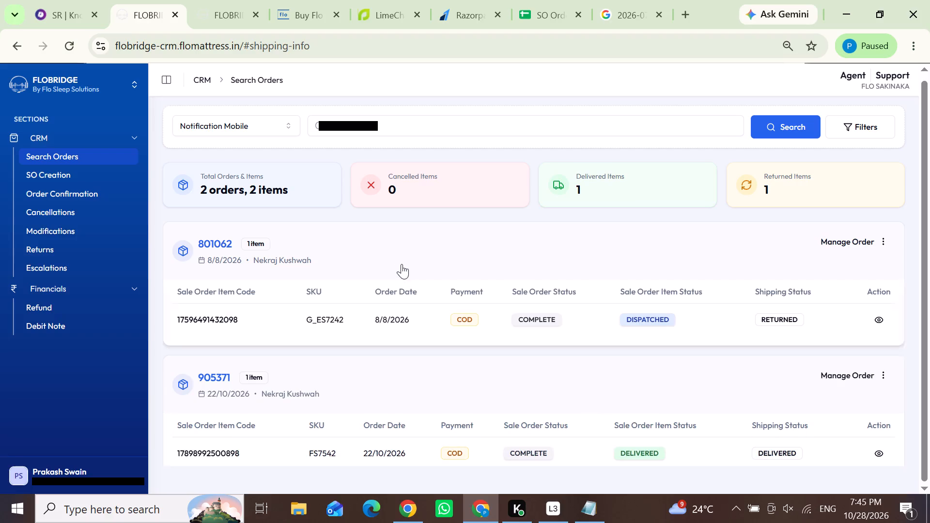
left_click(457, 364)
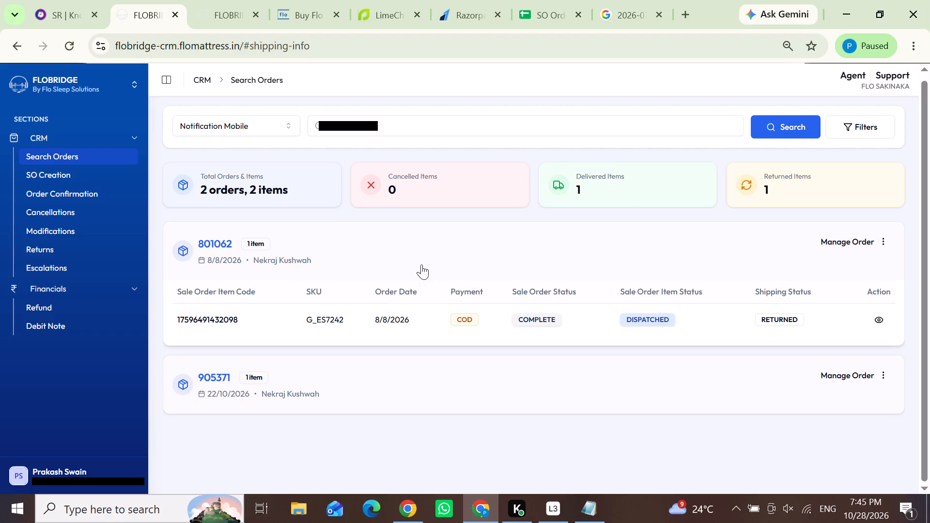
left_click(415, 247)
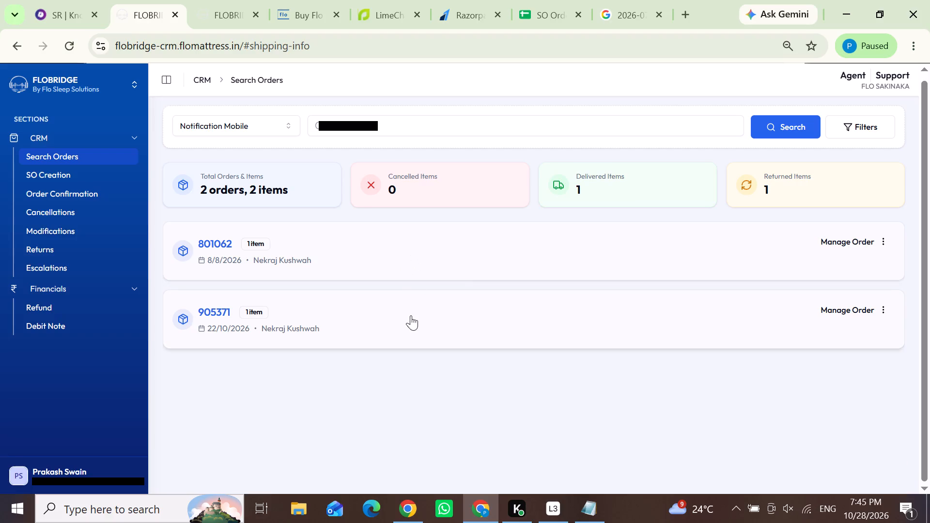
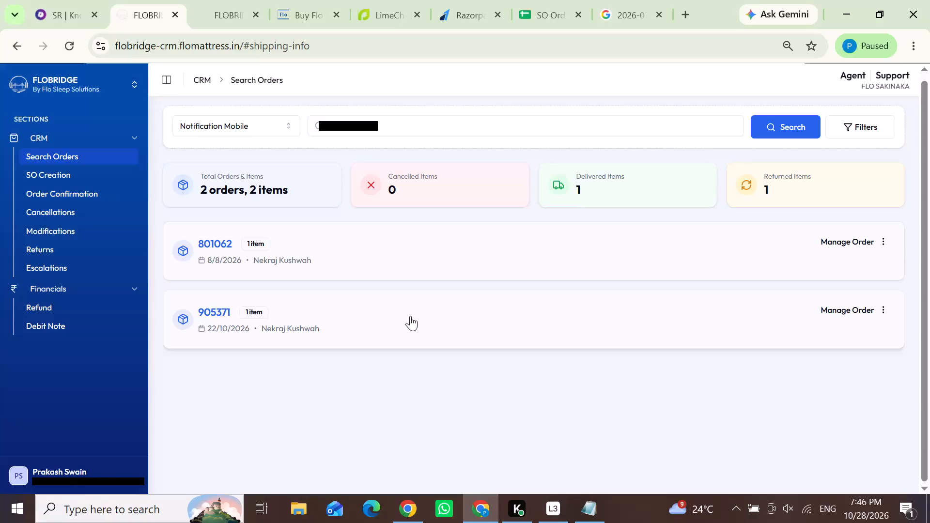
left_click(35, 0)
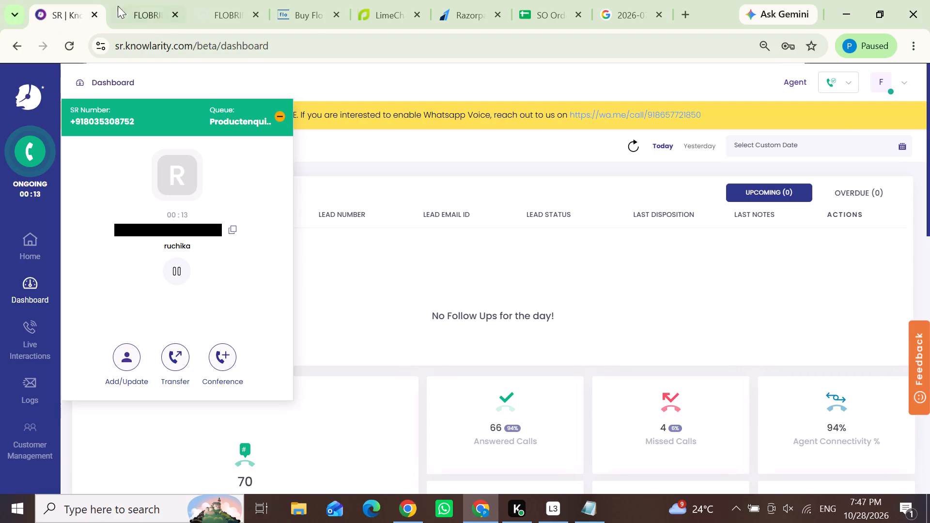
left_click(137, 0)
left_click_drag(405, 129, 261, 112)
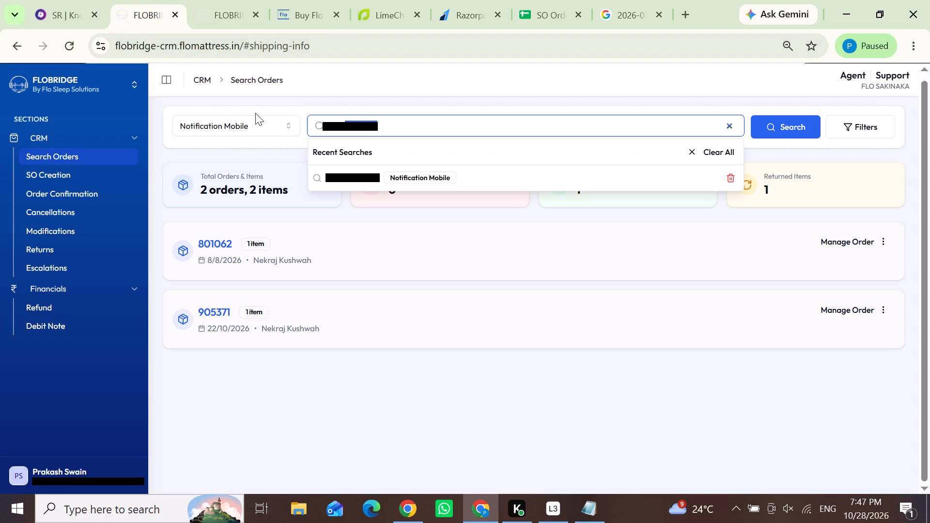
key("BackSpace")
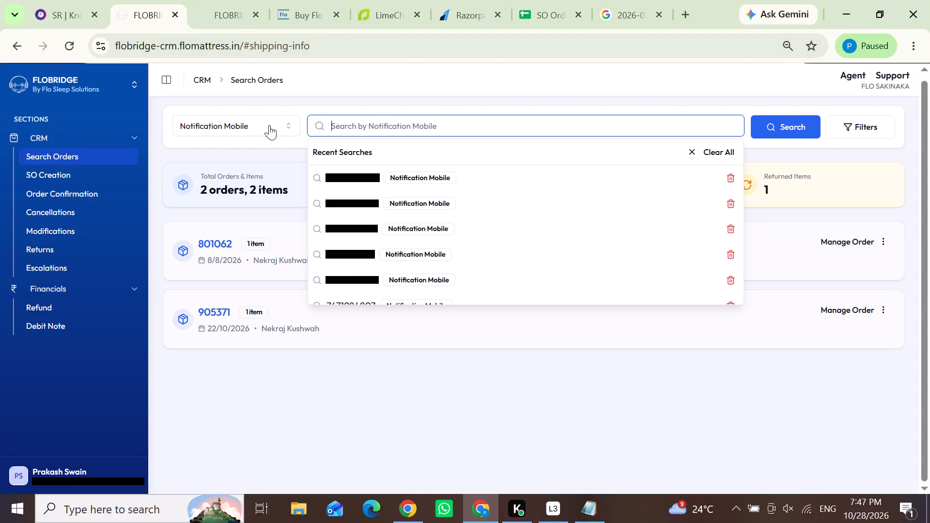
type("89")
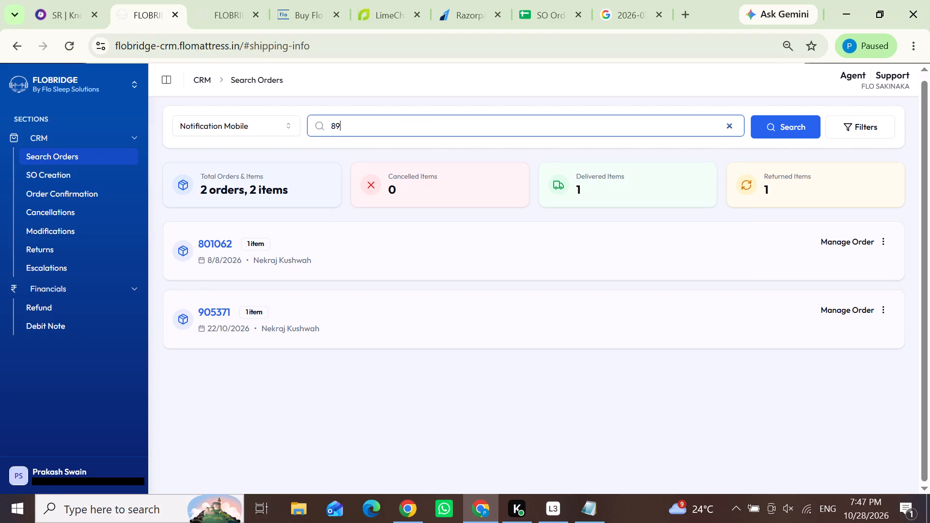
key("1")
key("0")
key("7")
left_click(330, 126)
left_click(346, 123)
key("0")
left_click(275, 129)
left_click(274, 151)
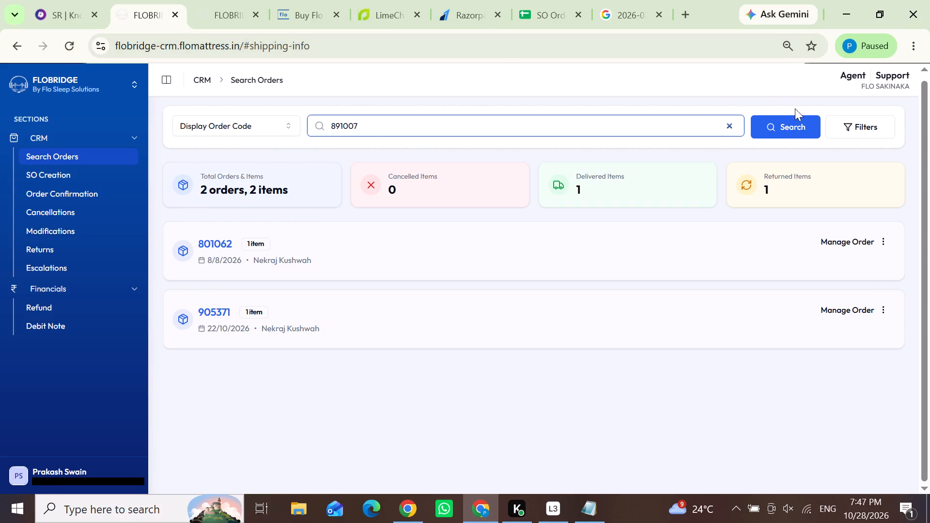
left_click(802, 129)
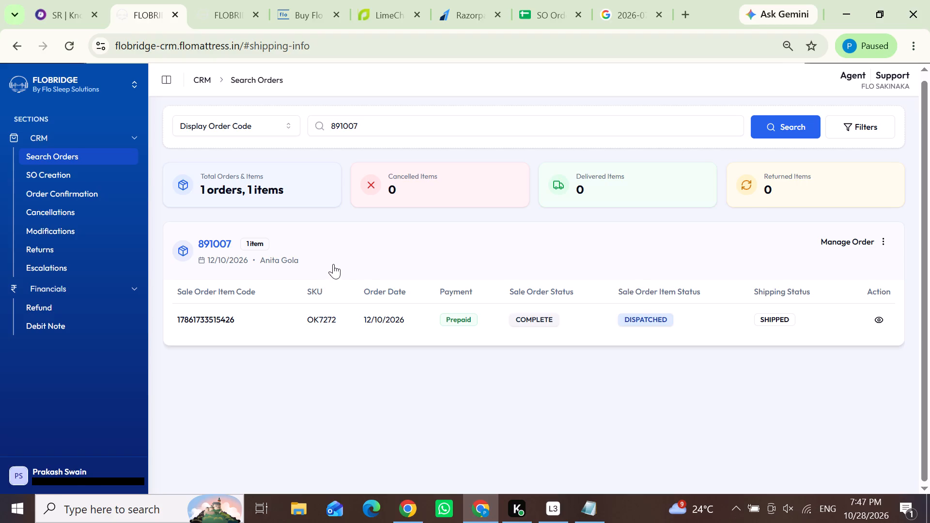
left_click(883, 316)
left_click(784, 312)
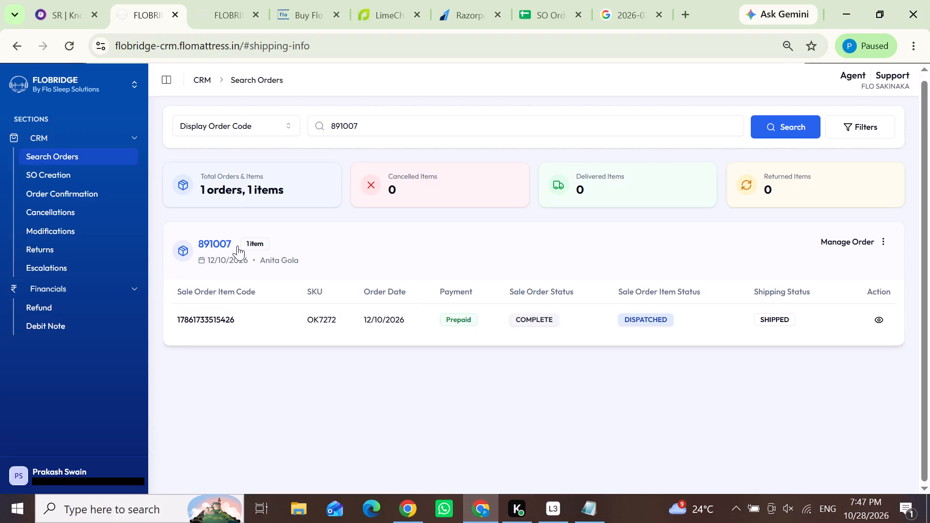
left_click_drag(237, 246, 184, 251)
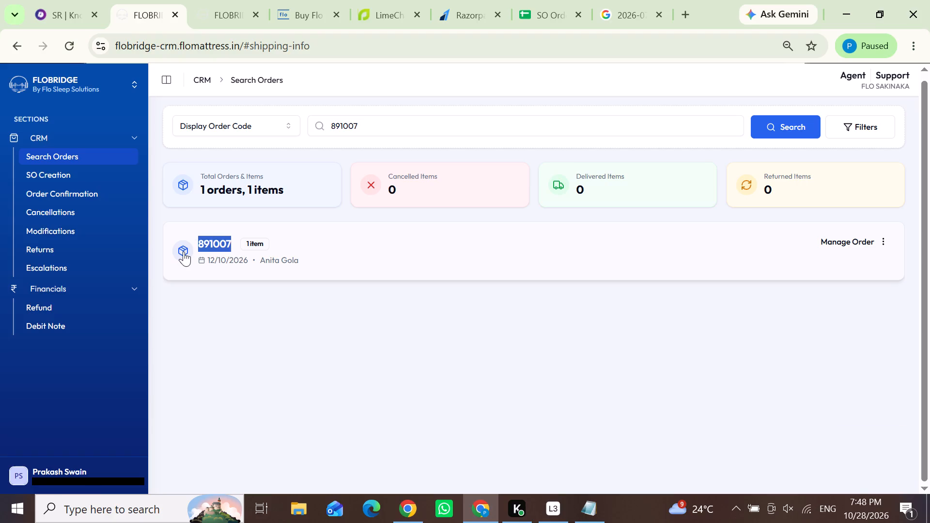
key("ctrl+c")
left_click(493, 272)
left_click(53, 0)
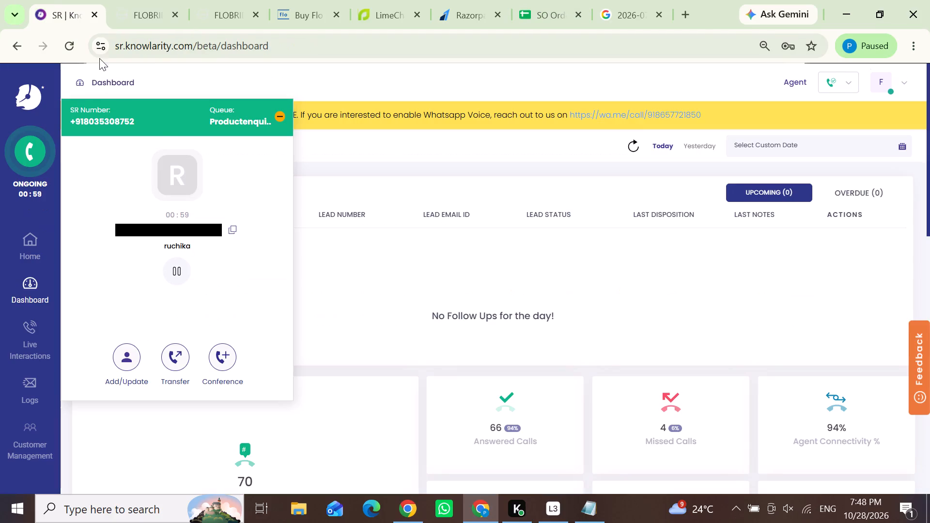
left_click(130, 361)
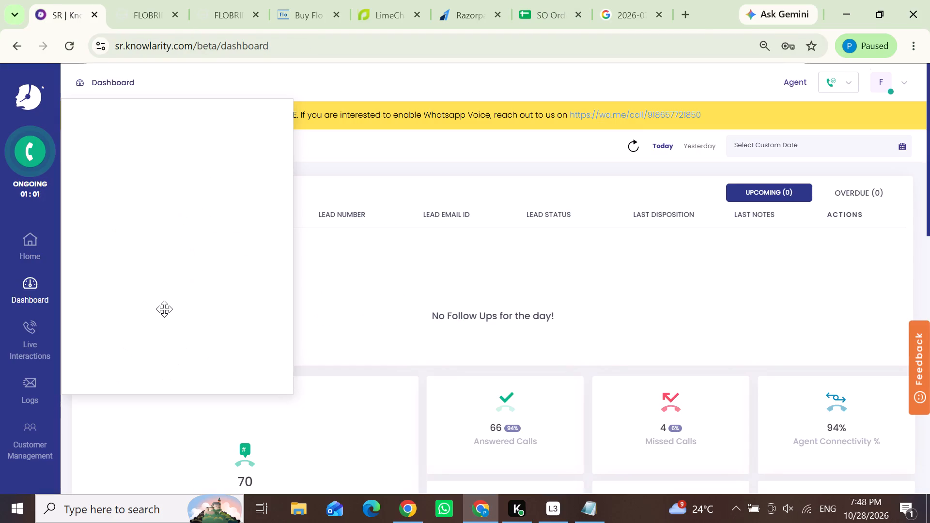
scroll(145, 281, "down", 1)
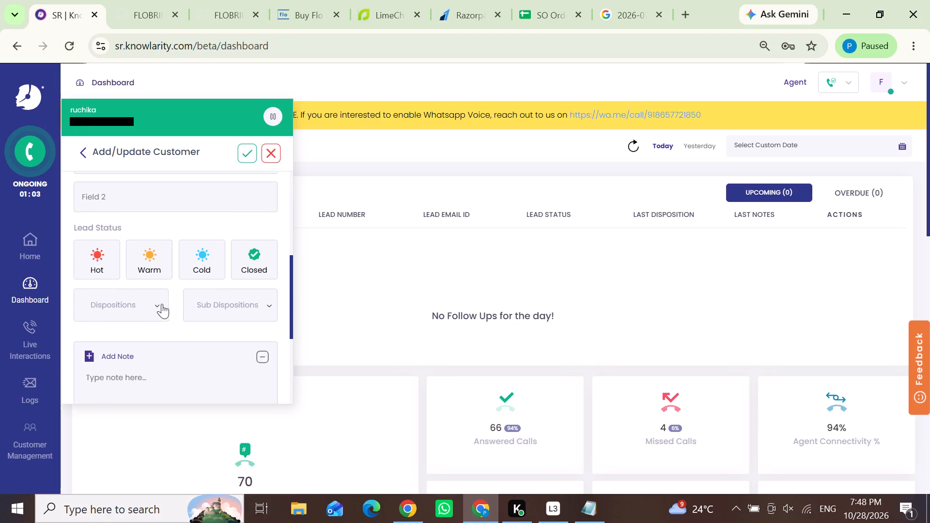
left_click(159, 304)
left_click(142, 343)
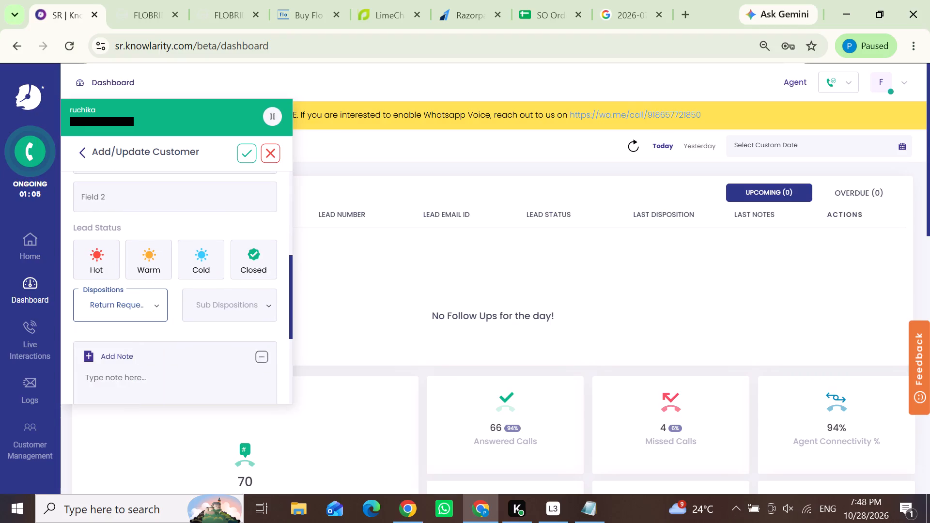
left_click(117, 392)
key("ctrl+v")
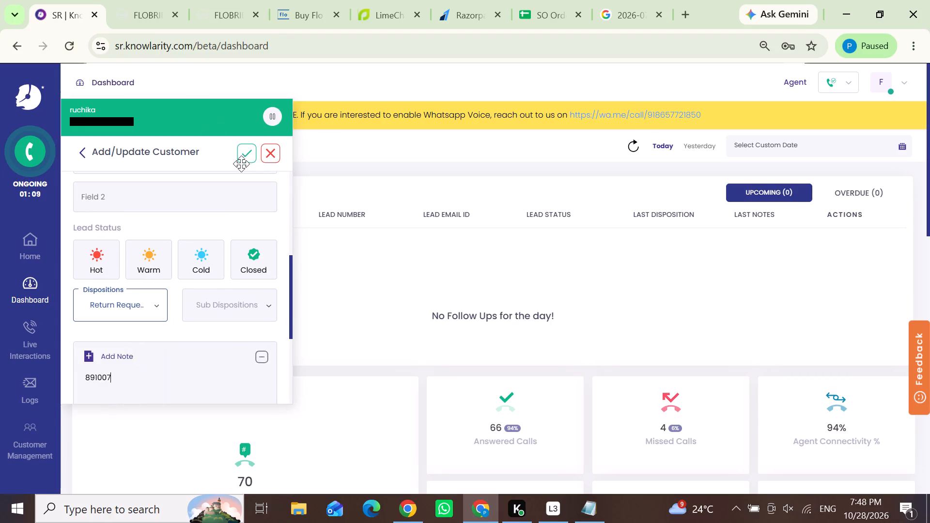
left_click(250, 154)
left_click(127, 0)
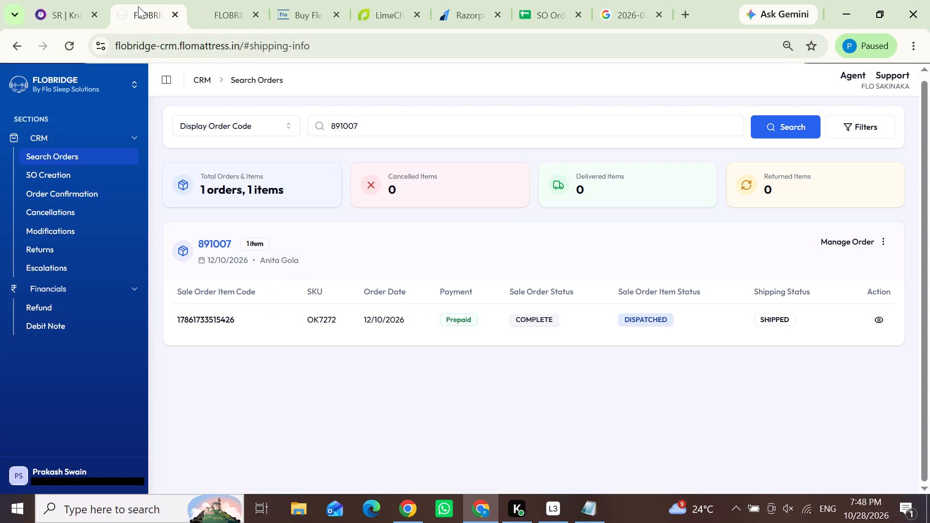
left_click(873, 316)
left_click(256, 367)
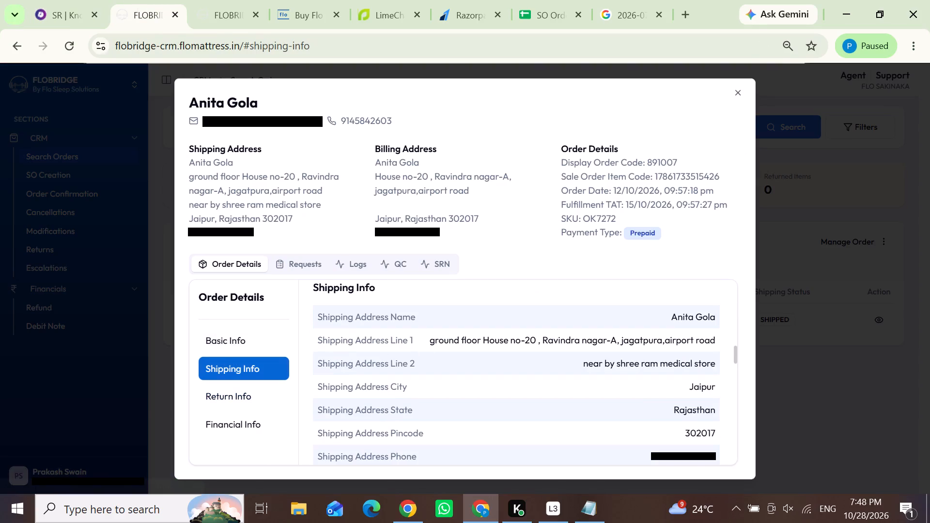
scroll(433, 340, "down", 3)
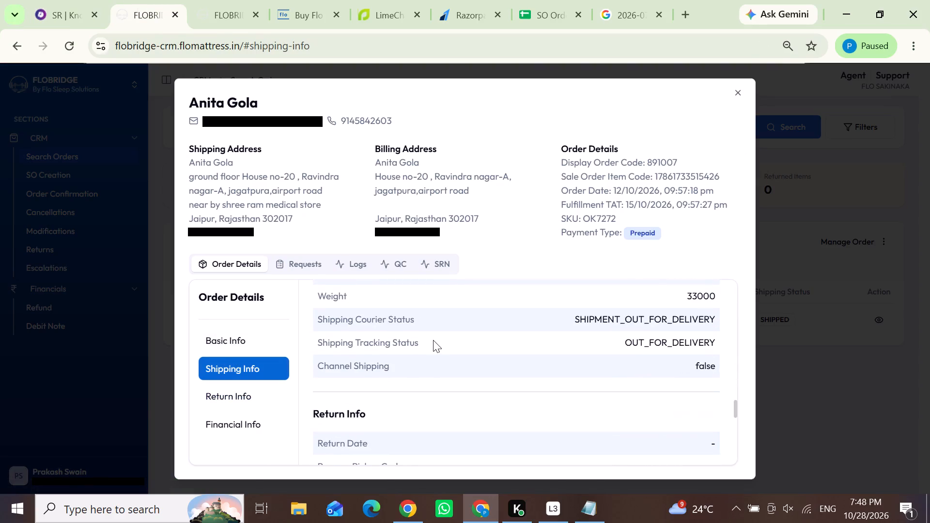
scroll(434, 340, "up", 3)
left_click(807, 374)
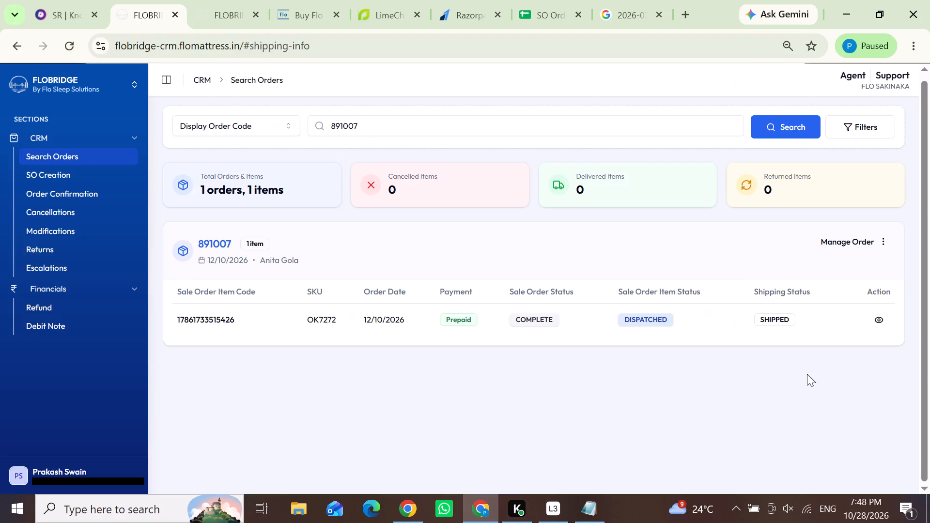
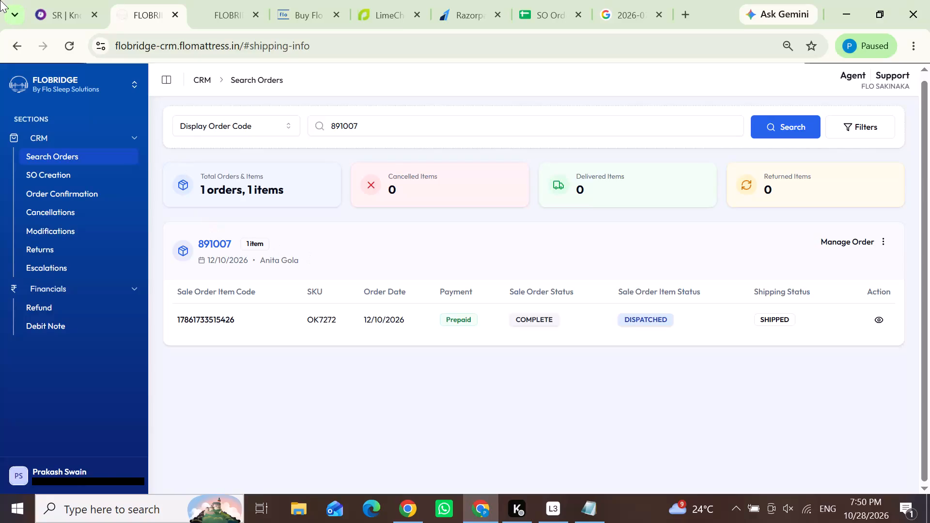
left_click(77, 3)
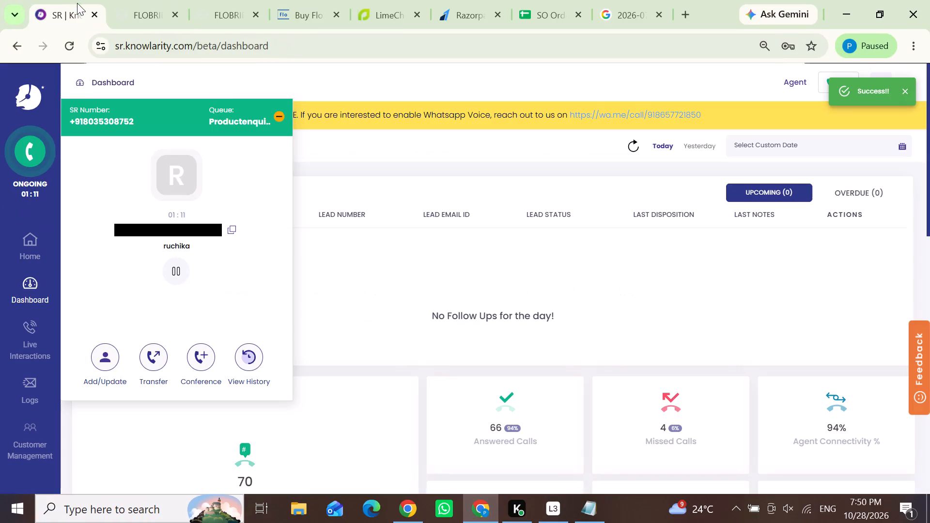
left_click(134, 6)
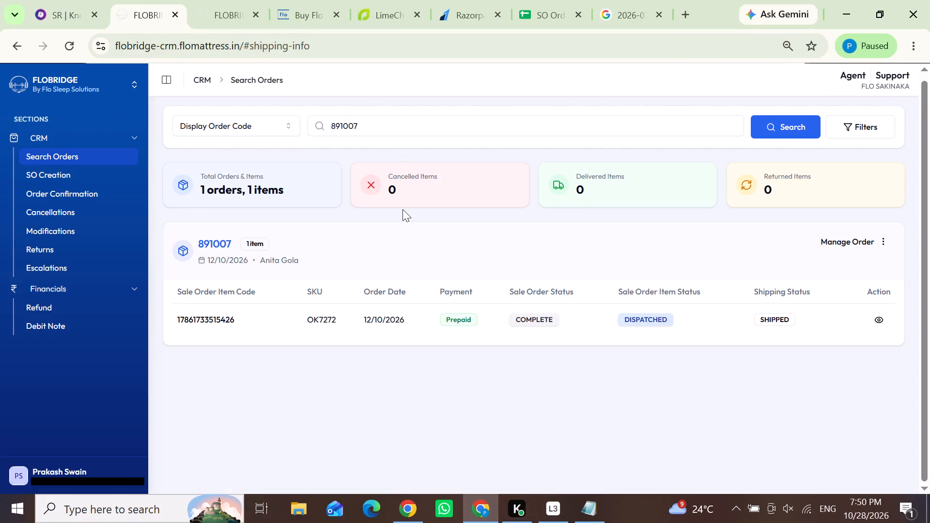
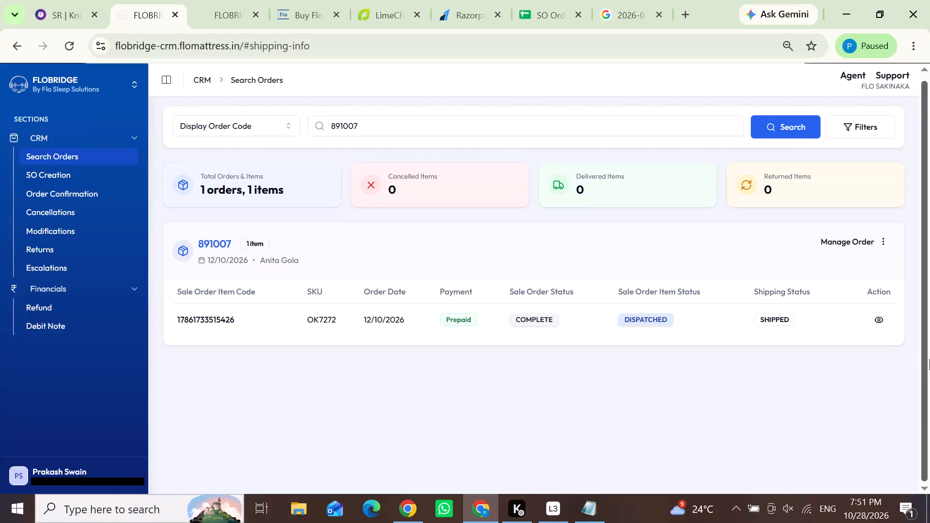
Switch to the Knowlarity dashboard to check the ongoing call.
left_click(30, 10)
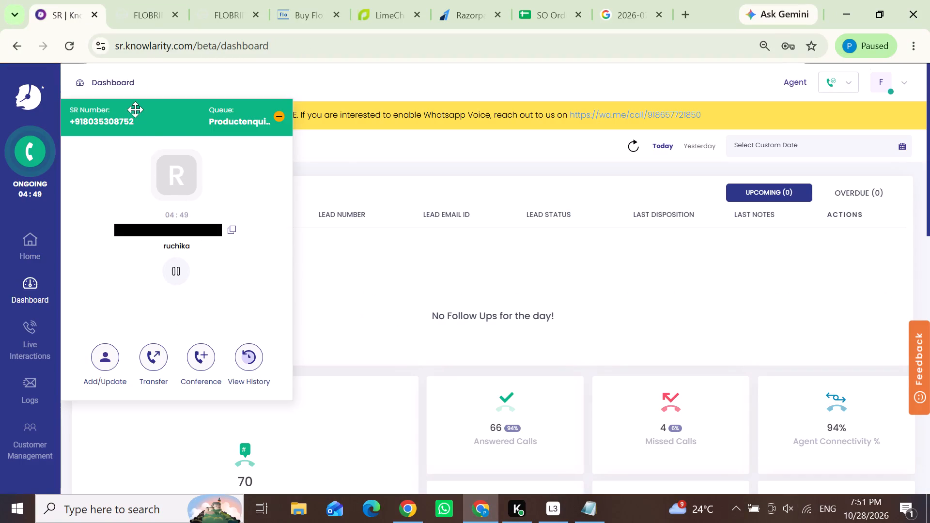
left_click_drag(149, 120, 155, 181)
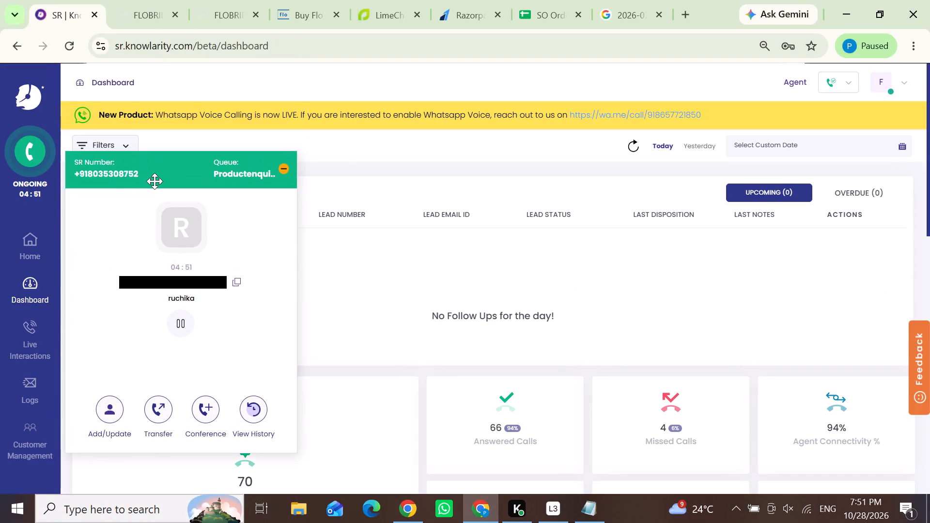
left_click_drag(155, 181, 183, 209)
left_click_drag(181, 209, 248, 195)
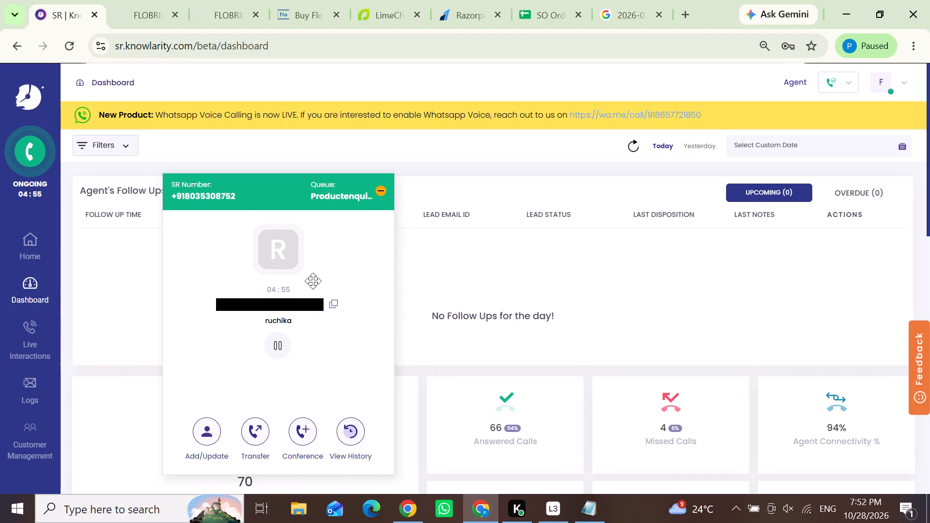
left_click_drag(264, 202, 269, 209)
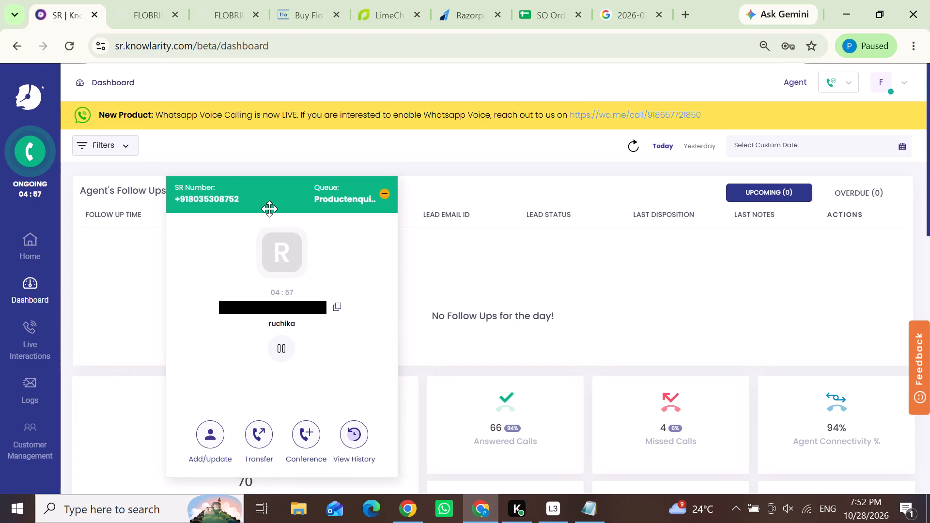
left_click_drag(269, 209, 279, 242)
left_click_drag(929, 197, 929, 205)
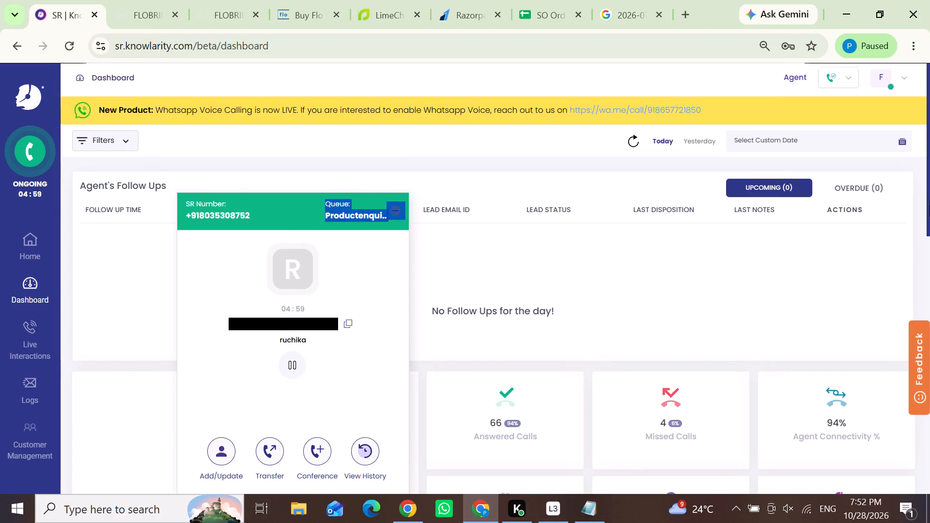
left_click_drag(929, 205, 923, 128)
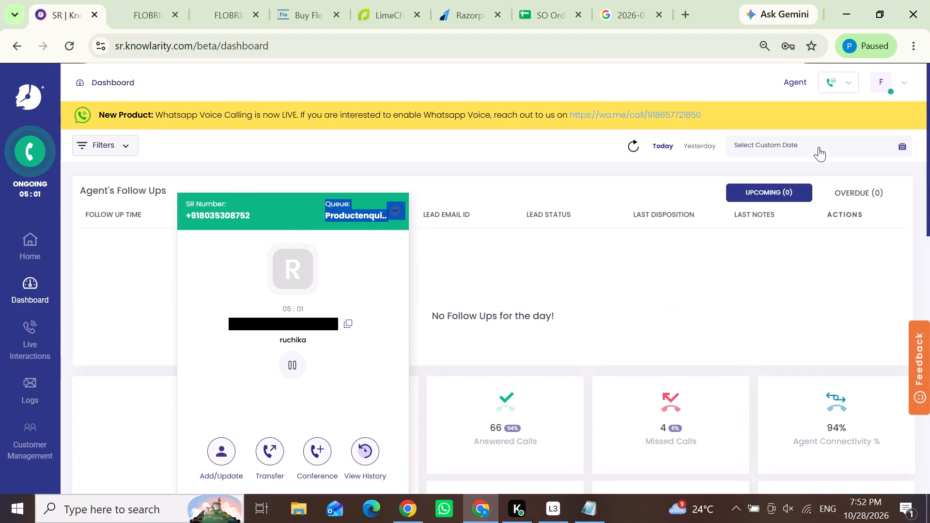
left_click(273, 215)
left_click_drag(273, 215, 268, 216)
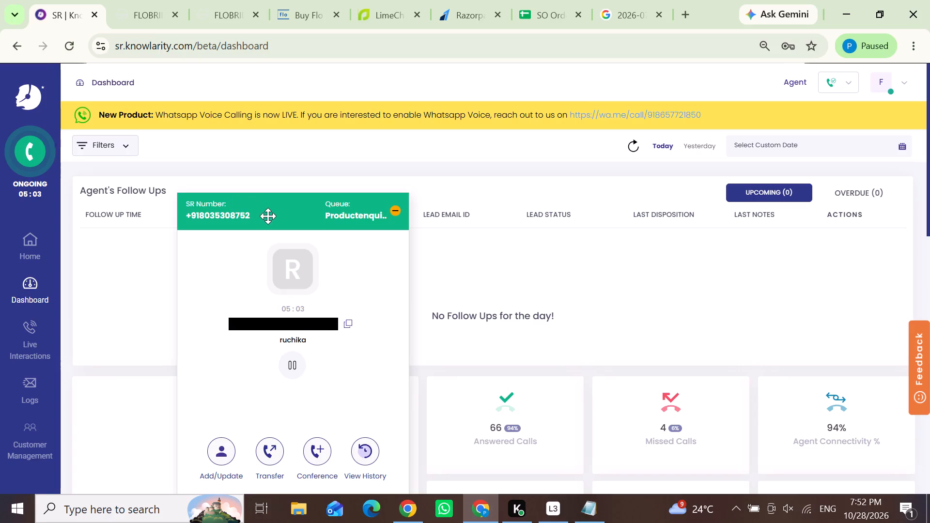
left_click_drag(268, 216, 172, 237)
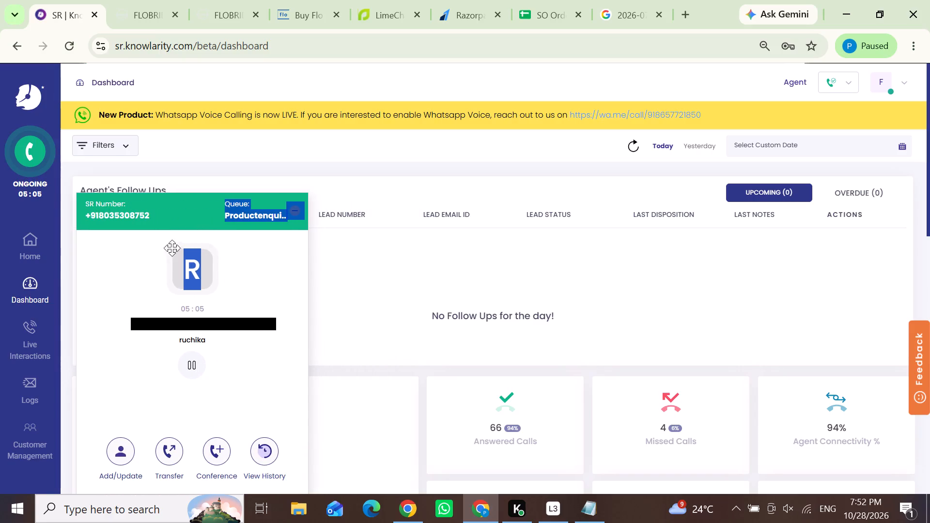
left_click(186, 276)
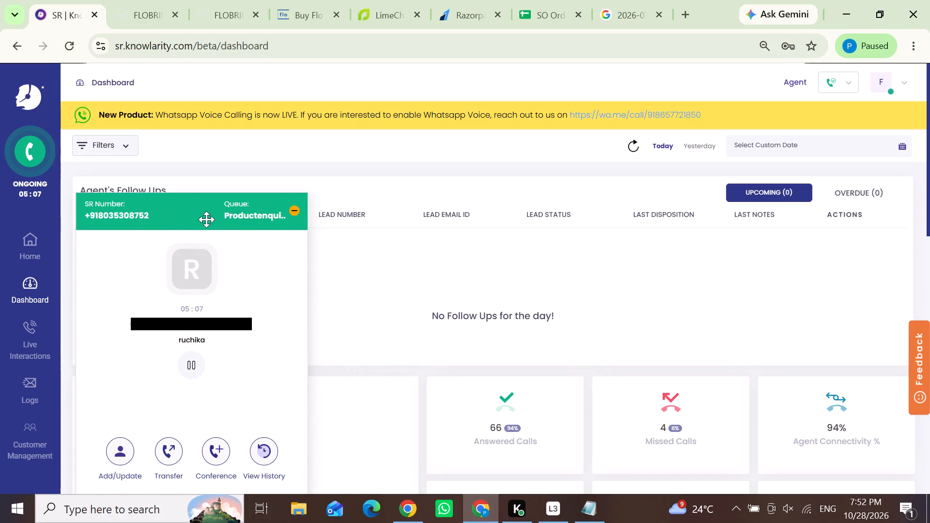
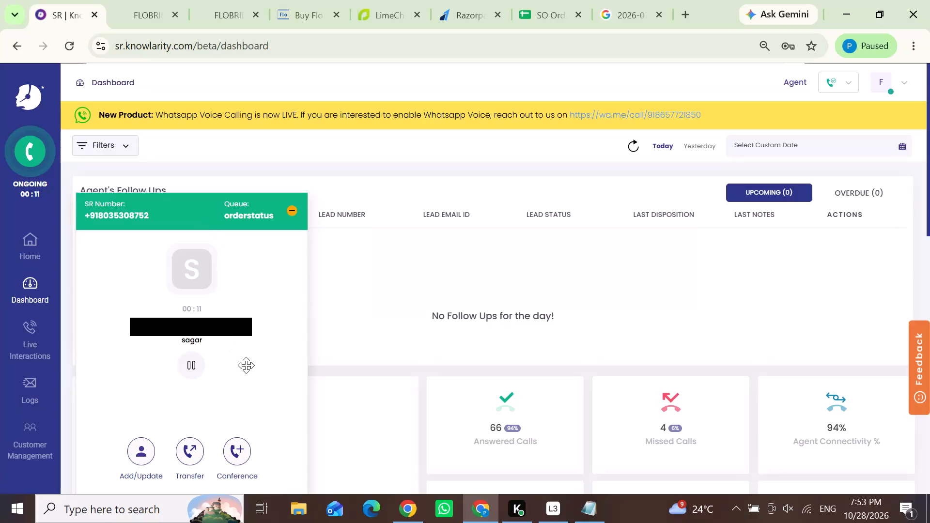
Copy the caller's phone number from the ongoing call and search Flobridge orders by Notification Mobile, without the country code.
left_click(251, 323)
left_click(143, 0)
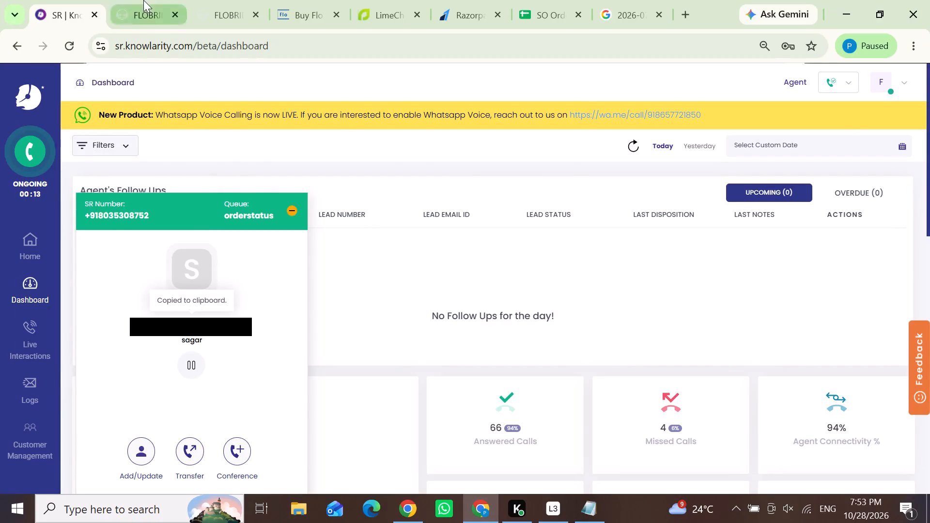
left_click_drag(364, 125, 271, 117)
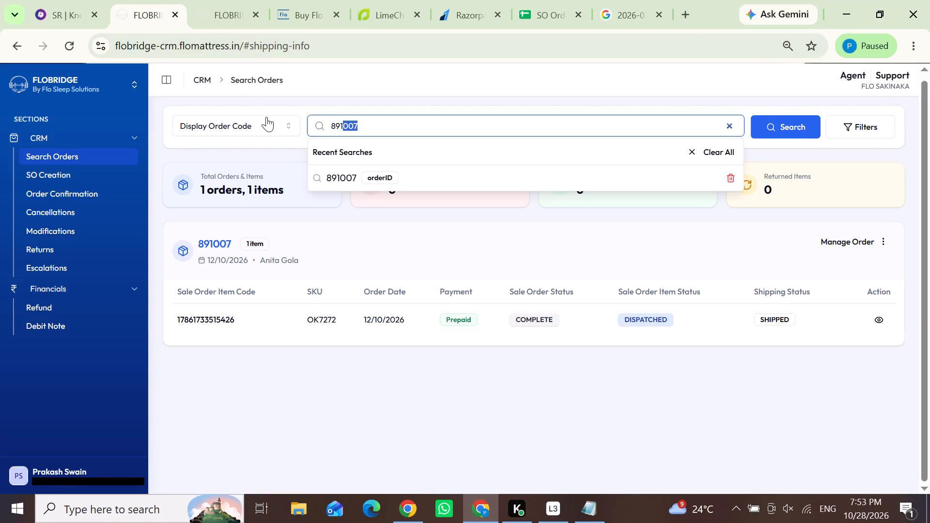
key("ctrl+v")
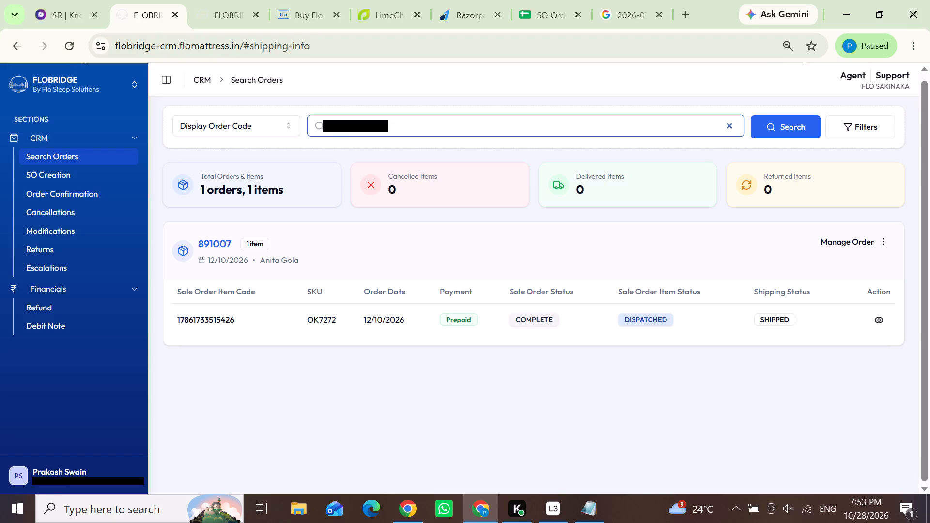
left_click_drag(342, 123, 319, 124)
key("BackSpace")
left_click(287, 124)
left_click(292, 165)
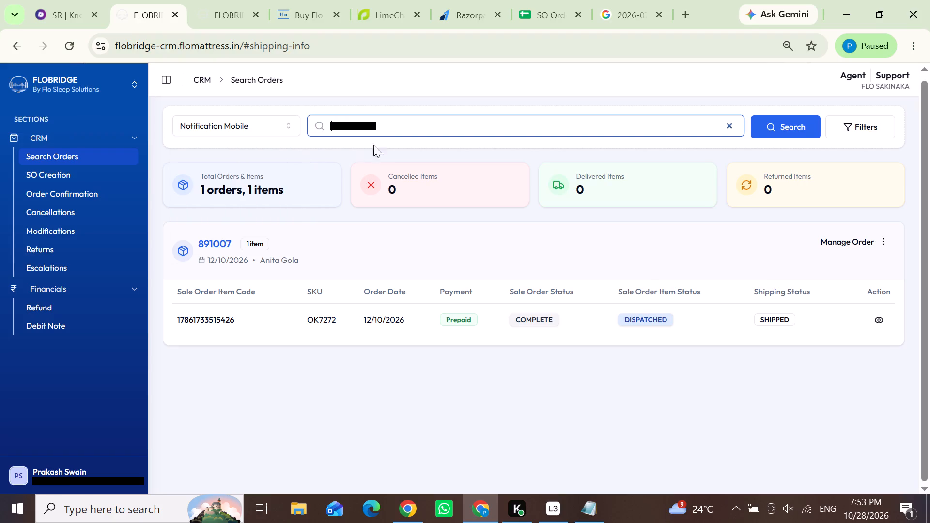
left_click(784, 123)
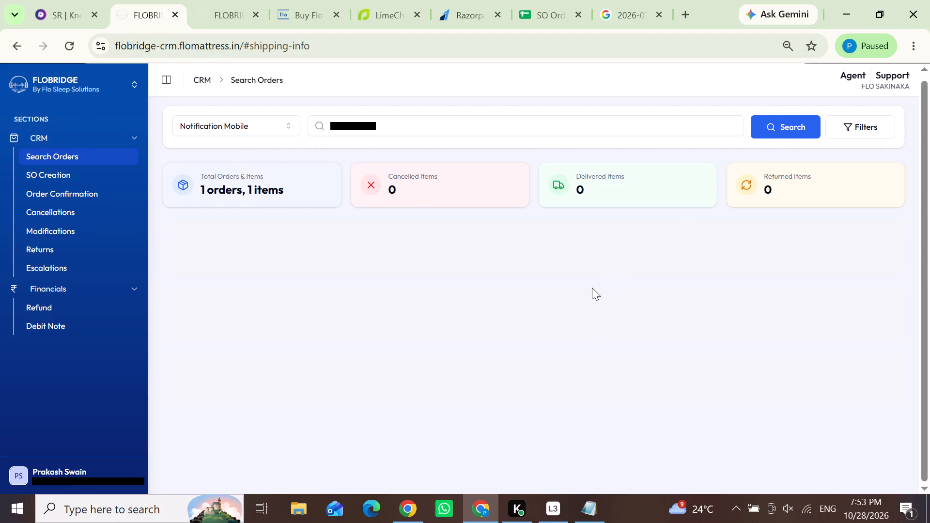
double_click(783, 136)
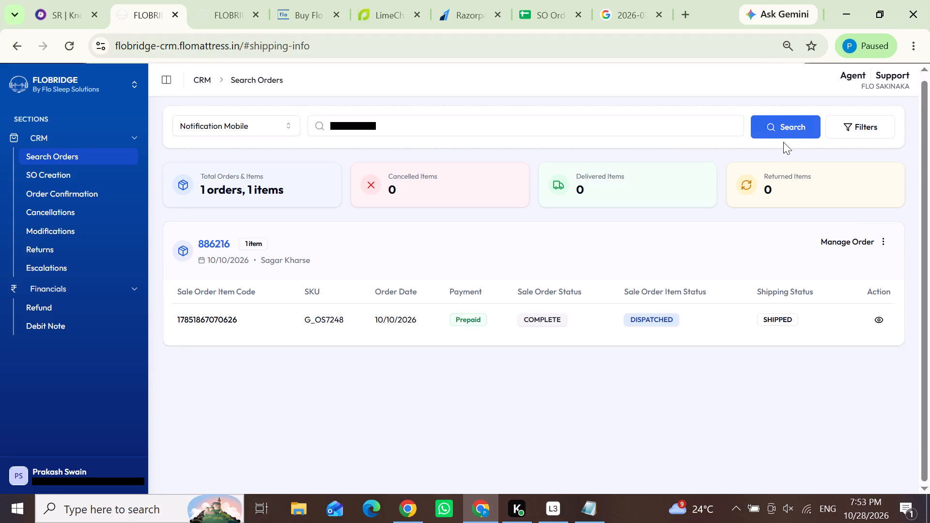
left_click(851, 241)
left_click(843, 333)
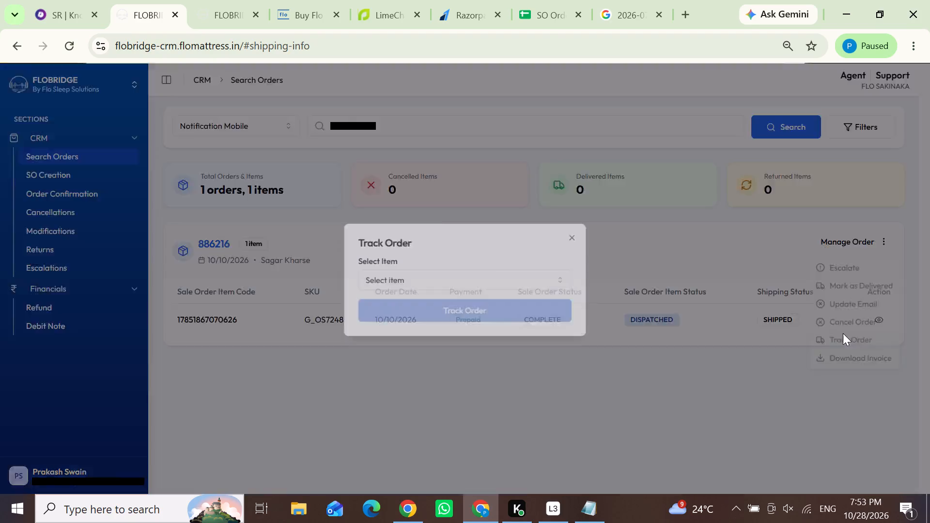
left_click(464, 278)
left_click(478, 308)
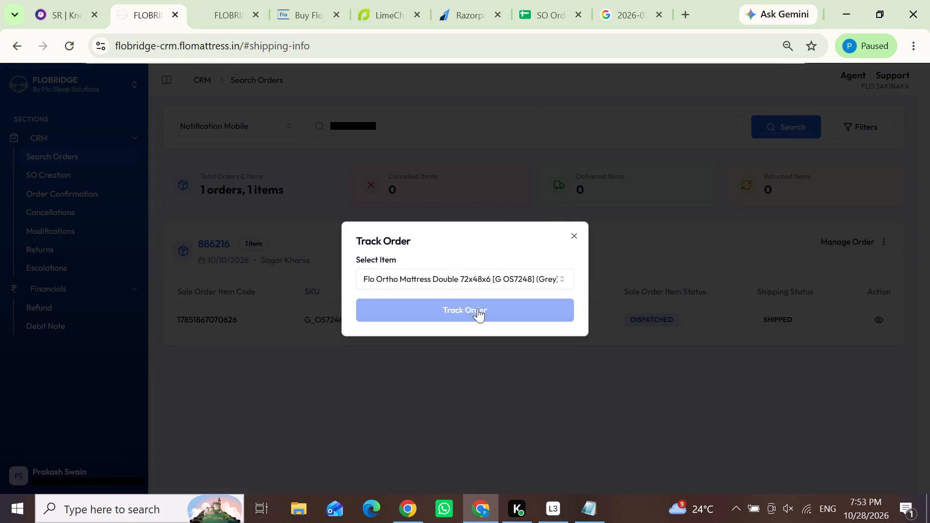
left_click(480, 314)
left_click(124, 0)
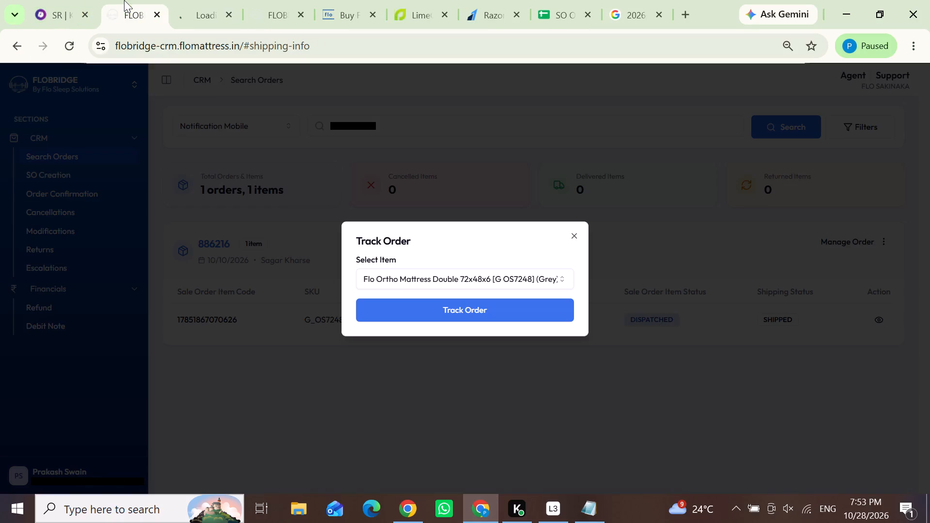
left_click(263, 198)
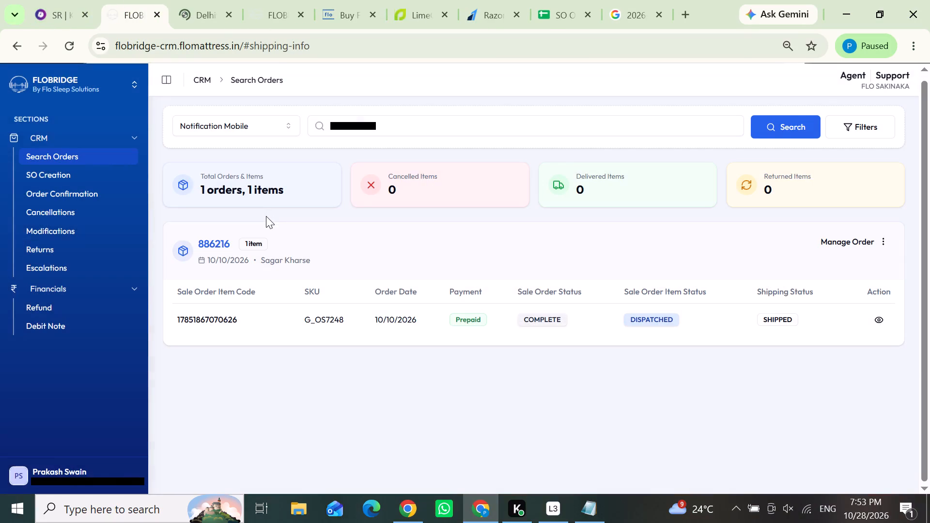
left_click(196, 0)
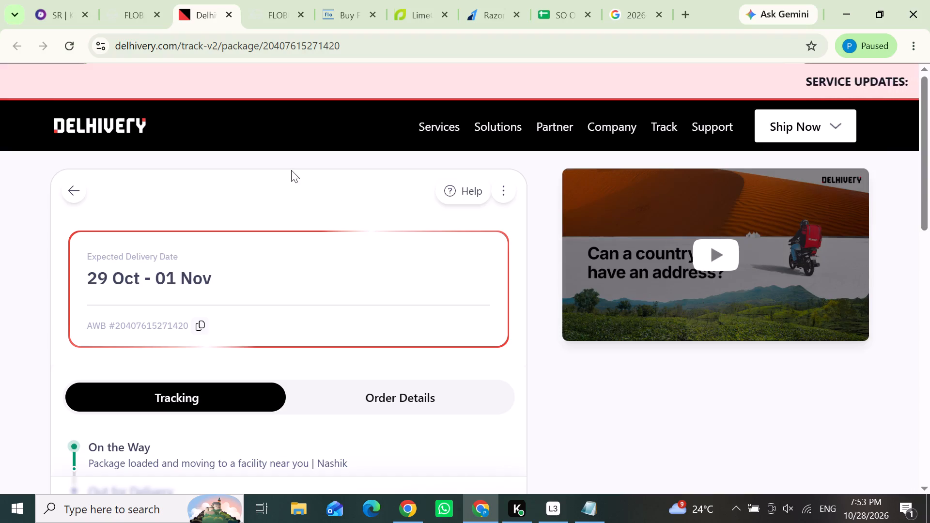
Reload the Delhivery tracking page to get past the mobile number prompt and recheck the shipment's expected delivery.
left_click(126, 0)
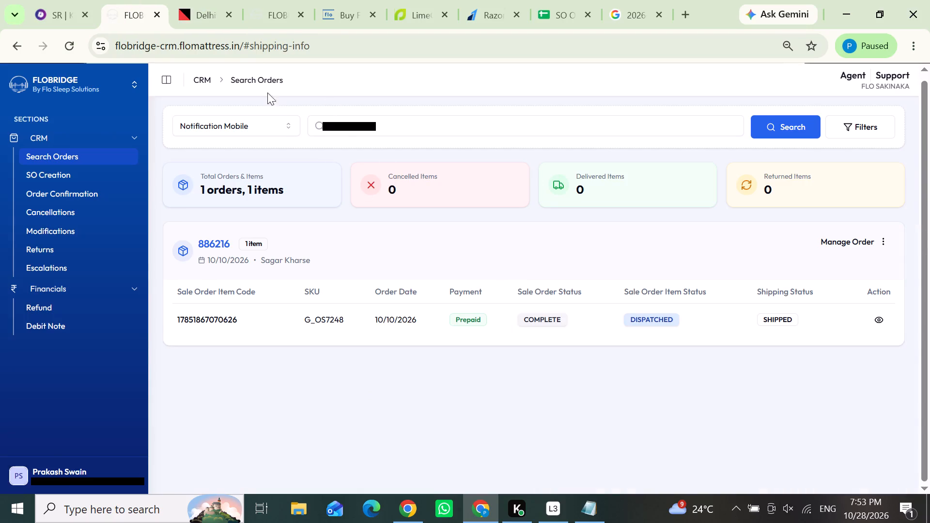
left_click(203, 7)
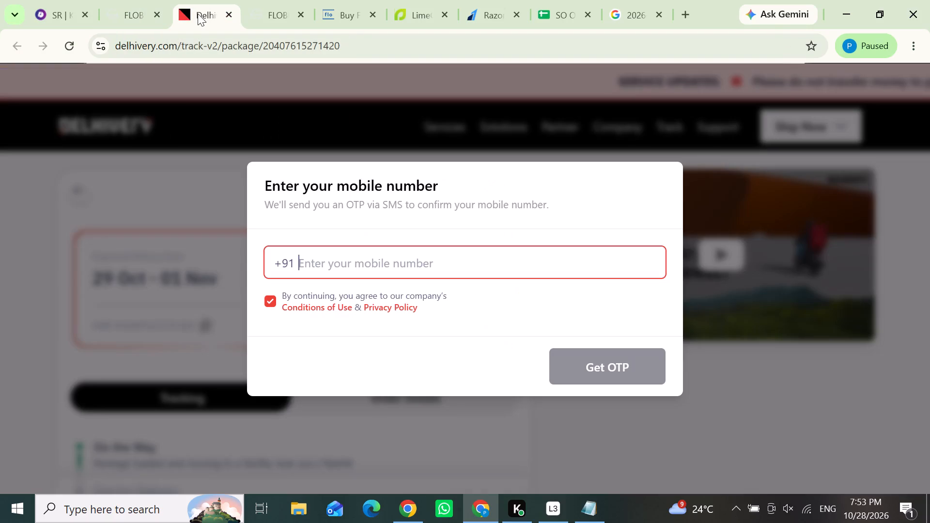
left_click(67, 51)
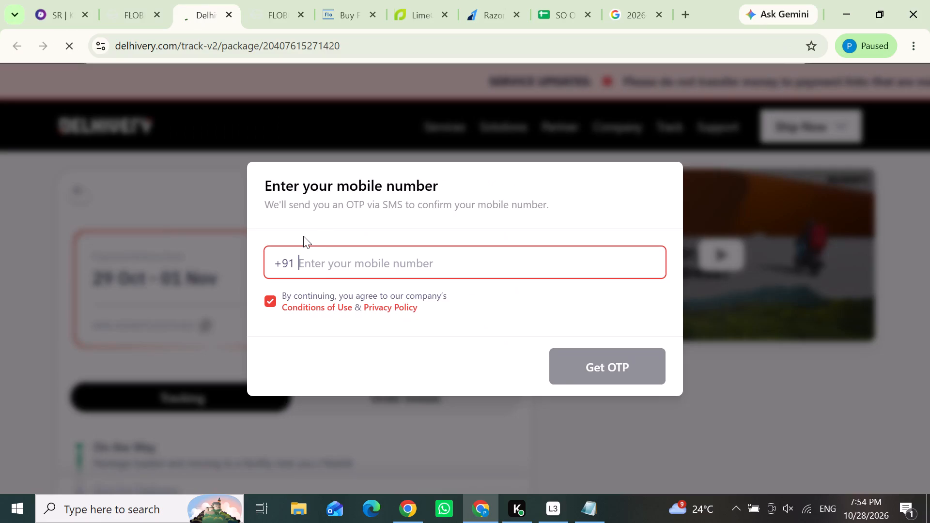
left_click(64, 3)
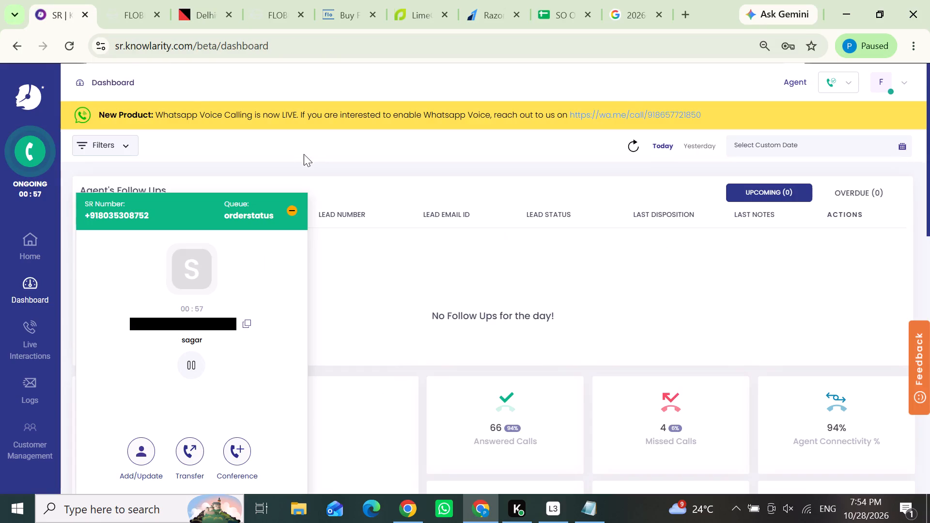
left_click(114, 4)
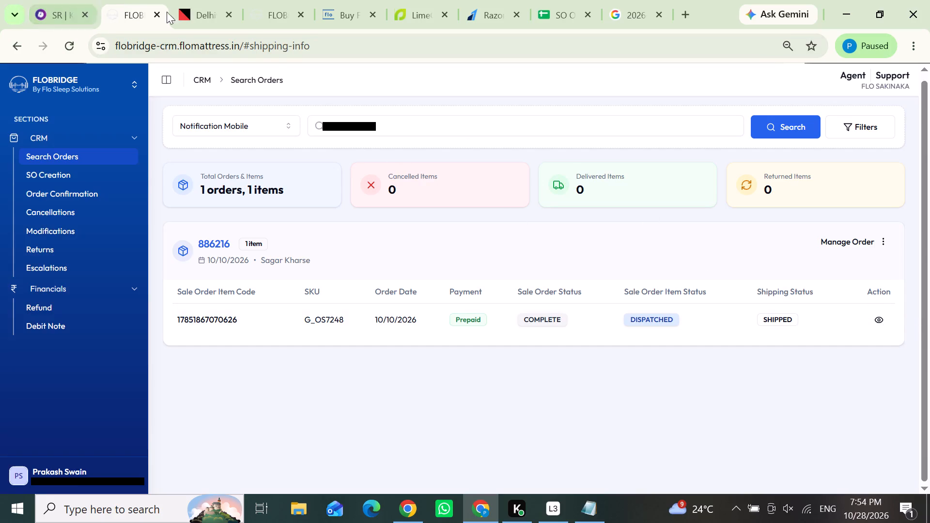
left_click(204, 16)
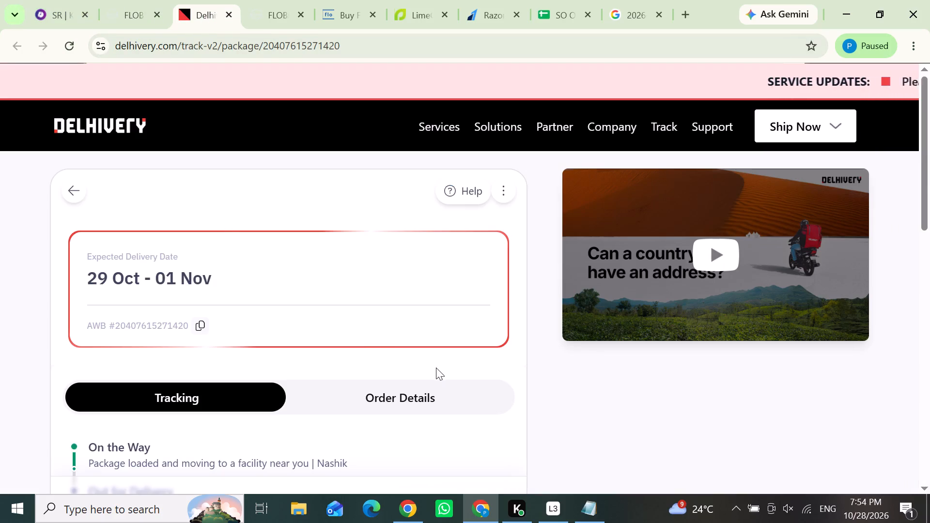
left_click(121, 7)
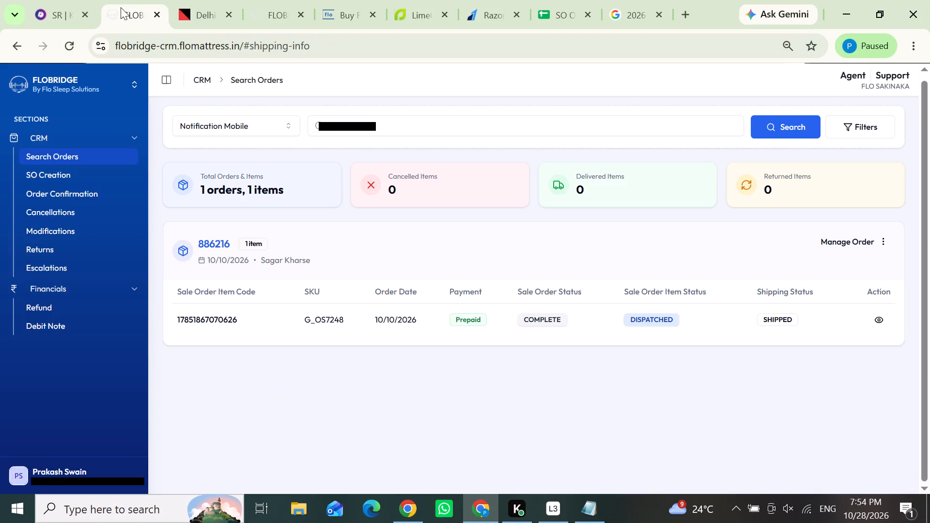
left_click_drag(424, 314, 413, 317)
left_click_drag(413, 317, 374, 323)
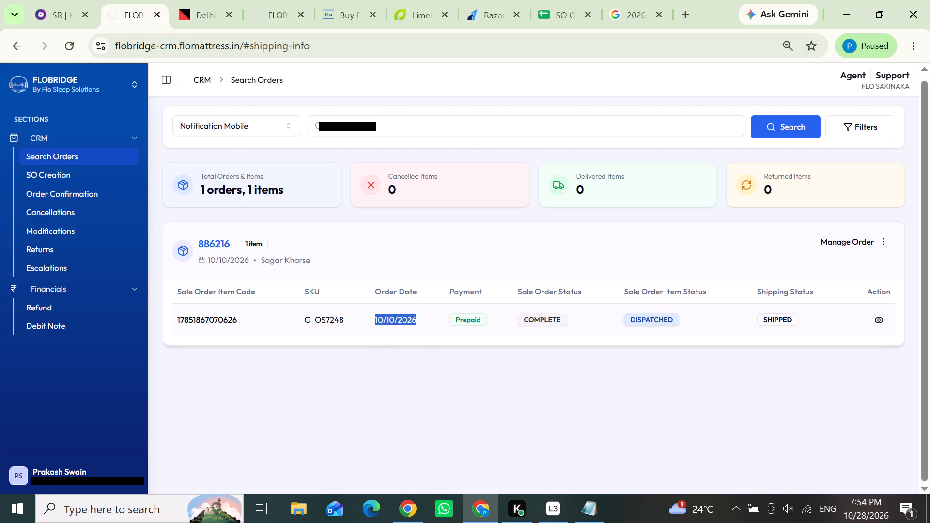
left_click(393, 320)
left_click(421, 339)
left_click_drag(415, 317, 396, 320)
left_click(381, 325)
left_click(408, 338)
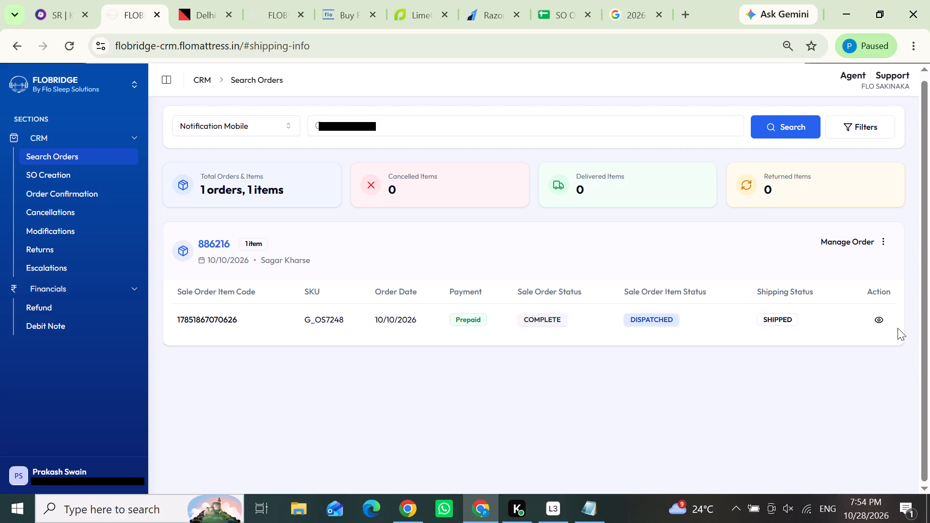
left_click(868, 320)
left_click(357, 269)
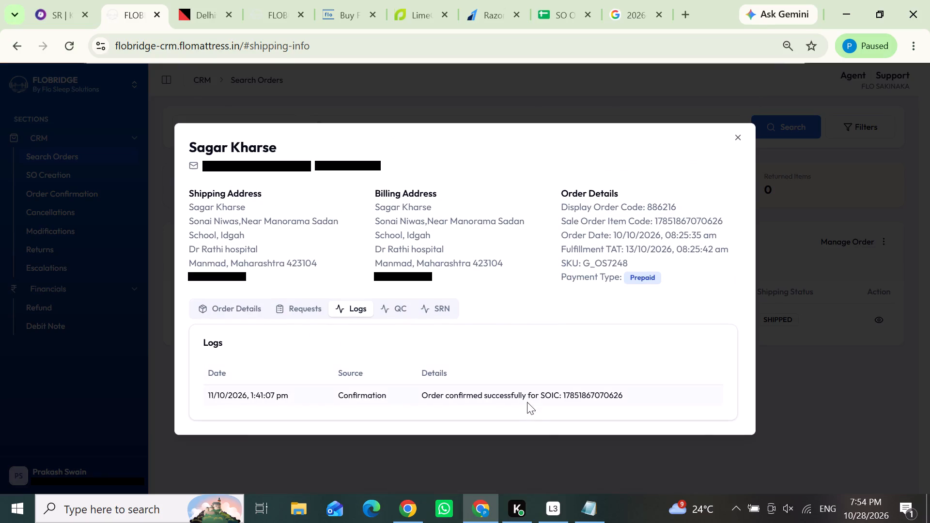
left_click(538, 447)
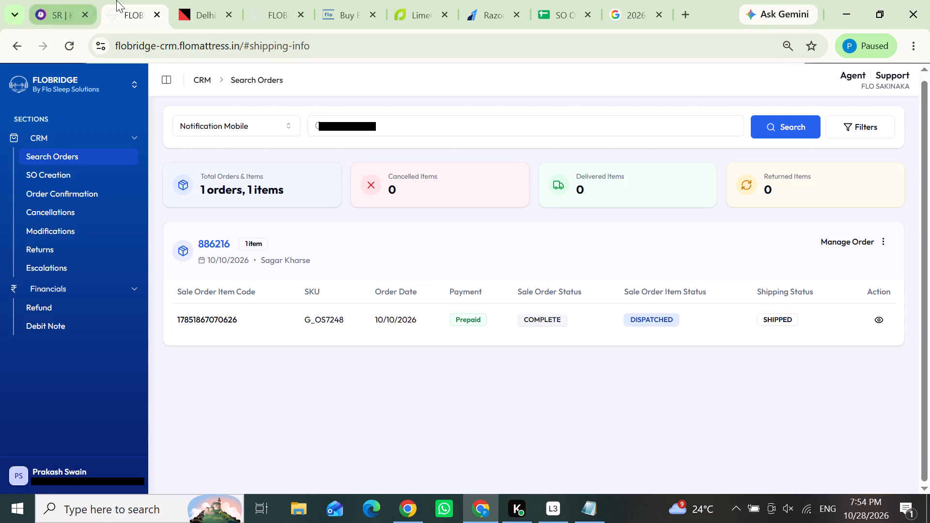
Reload the Delhivery tracking page and recheck the shipment alongside the Flobridge order.
left_click(180, 0)
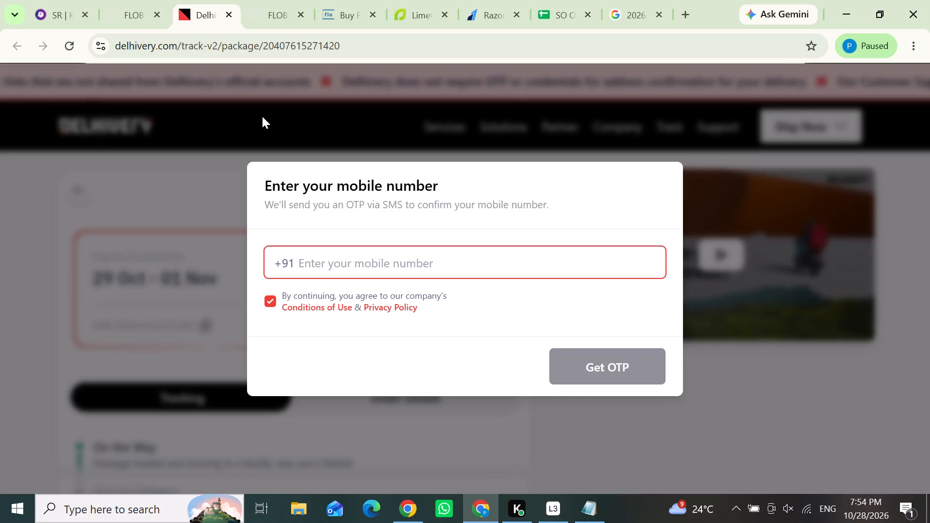
left_click(63, 40)
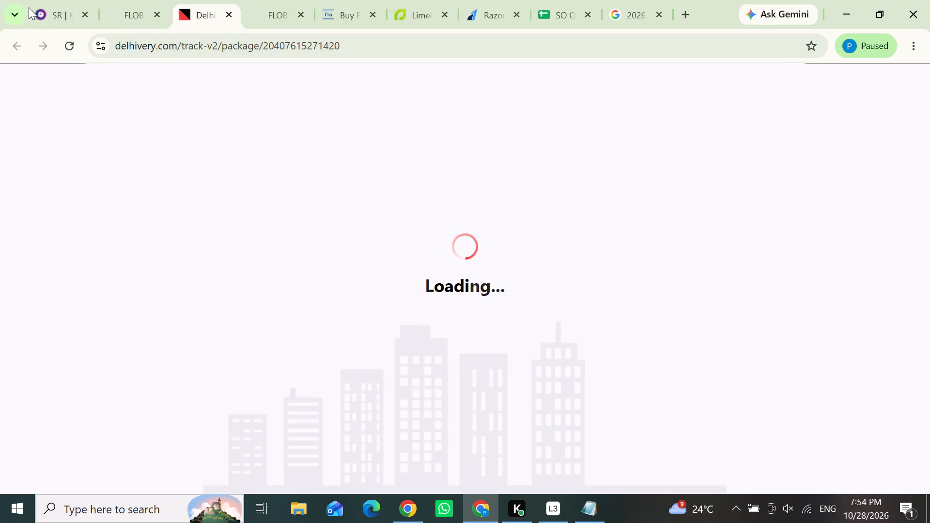
left_click(116, 3)
left_click(199, 15)
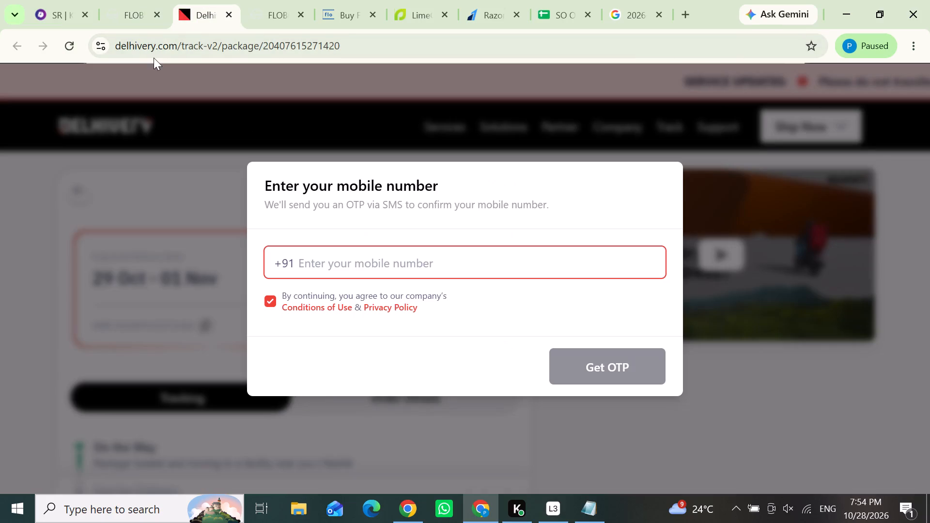
left_click(112, 6)
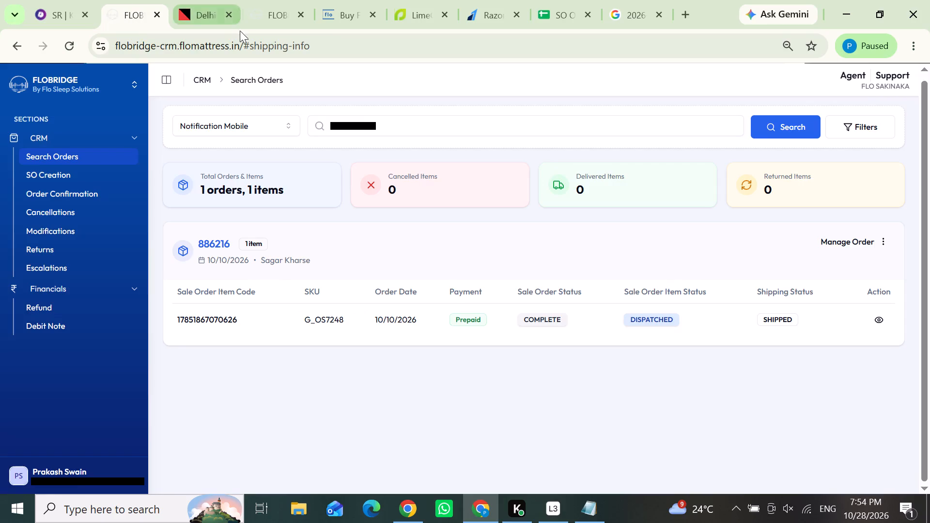
Set the ongoing caller's disposition to Delivery Status in the Knowlarity customer record and save it.
left_click(60, 0)
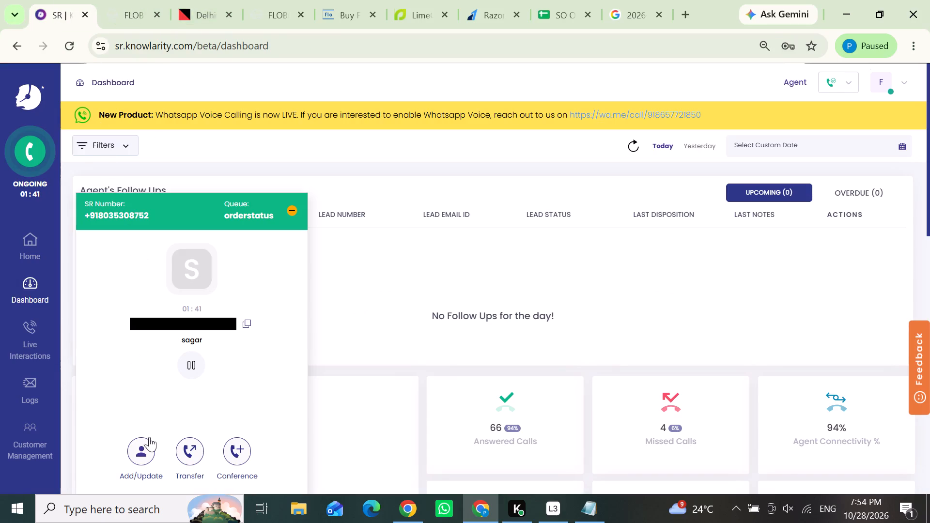
left_click(149, 439)
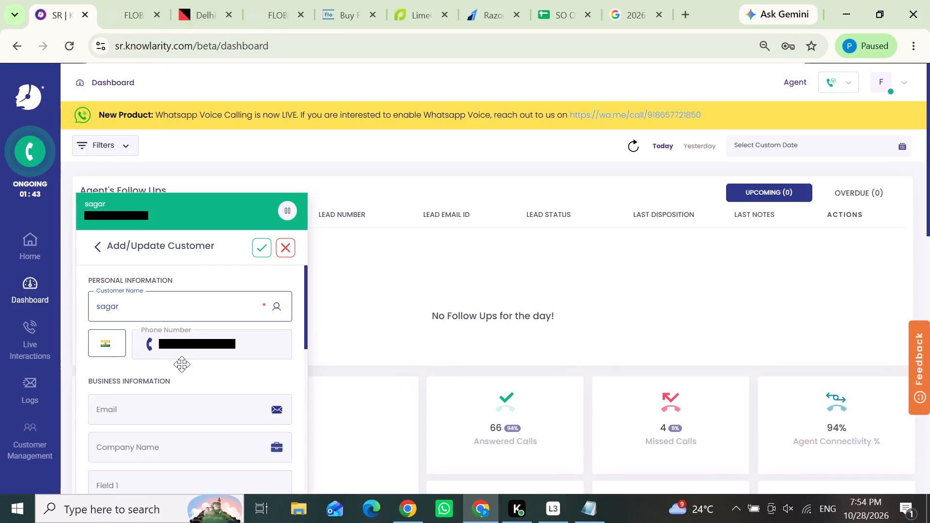
scroll(182, 364, "down", 1)
left_click(175, 400)
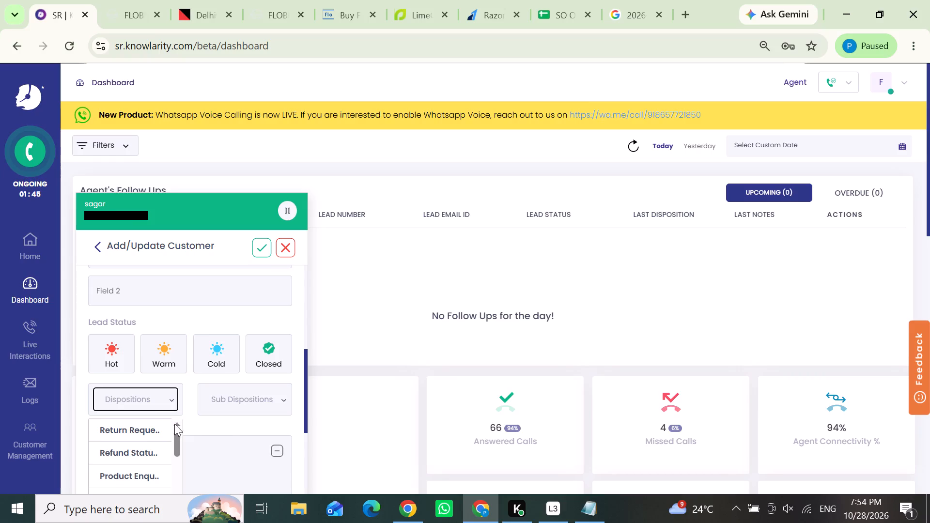
left_click_drag(177, 435, 177, 445)
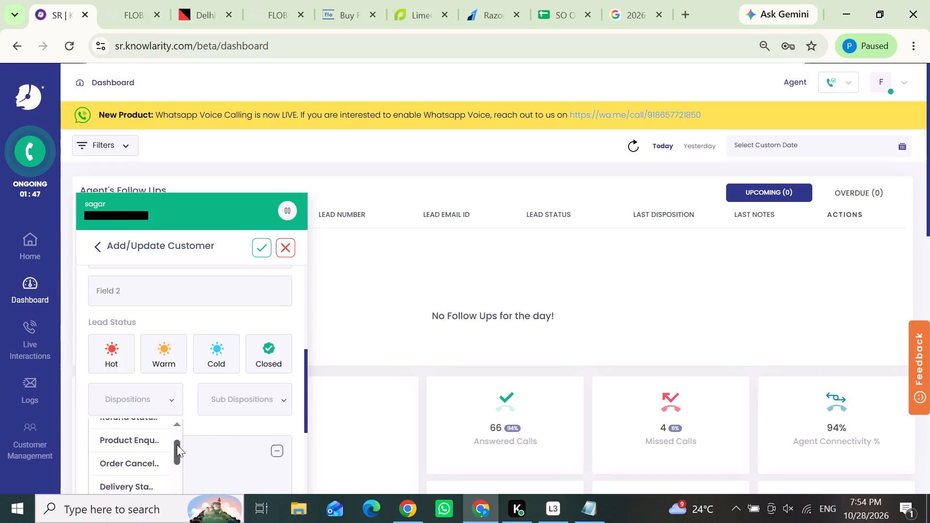
left_click_drag(177, 445, 175, 461)
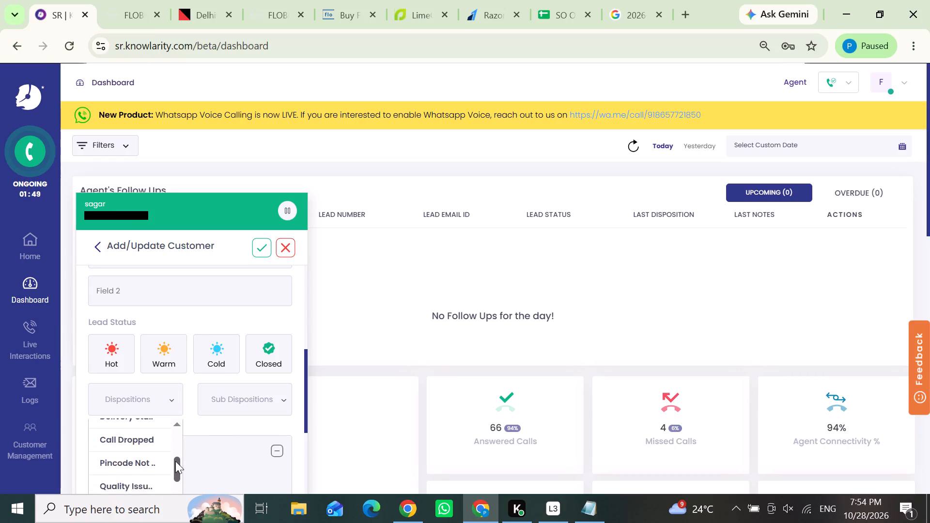
left_click_drag(175, 461, 174, 455)
left_click(156, 438)
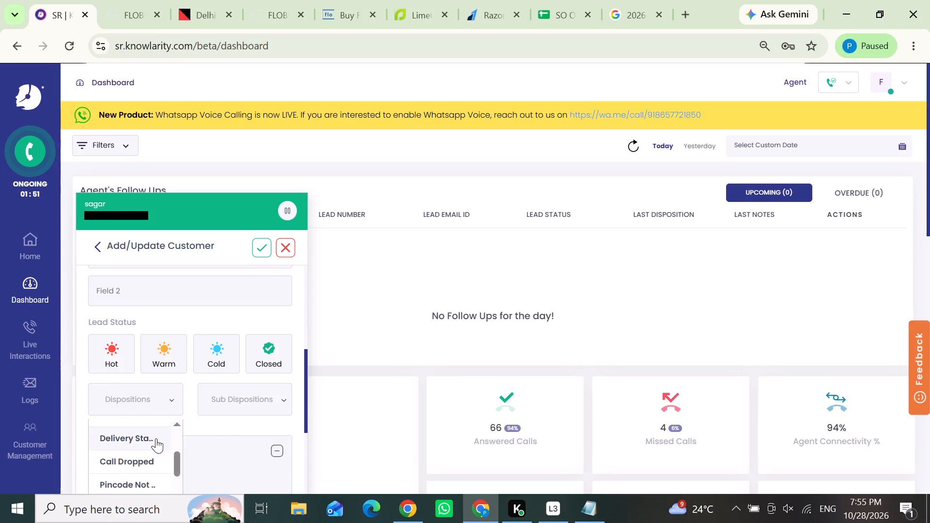
left_click(258, 243)
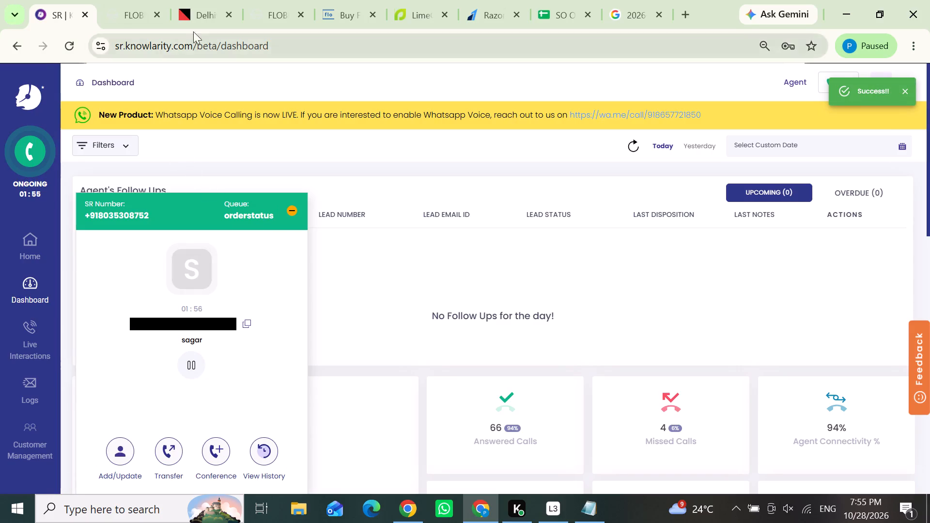
Review the item details and logs of order 886216 in Flobridge, and close the item details.
left_click(197, 14)
left_click(110, 0)
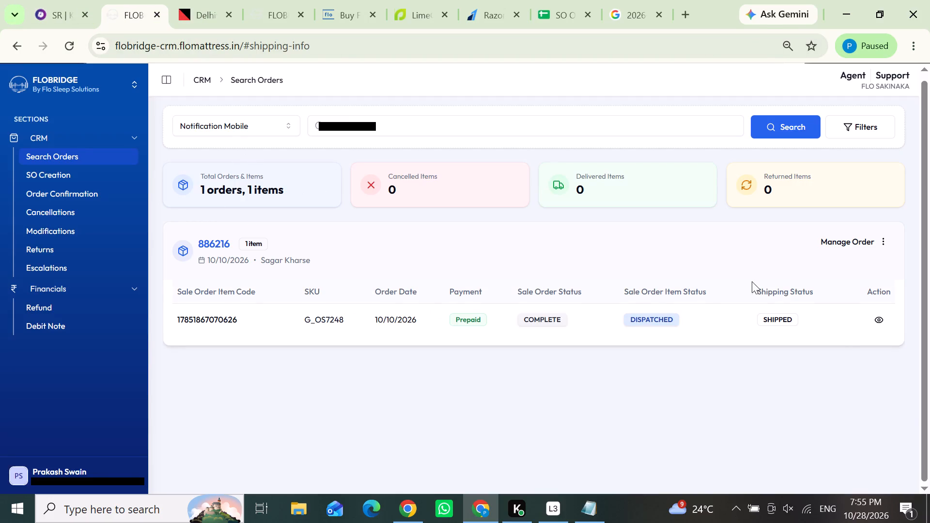
left_click(879, 321)
left_click(352, 263)
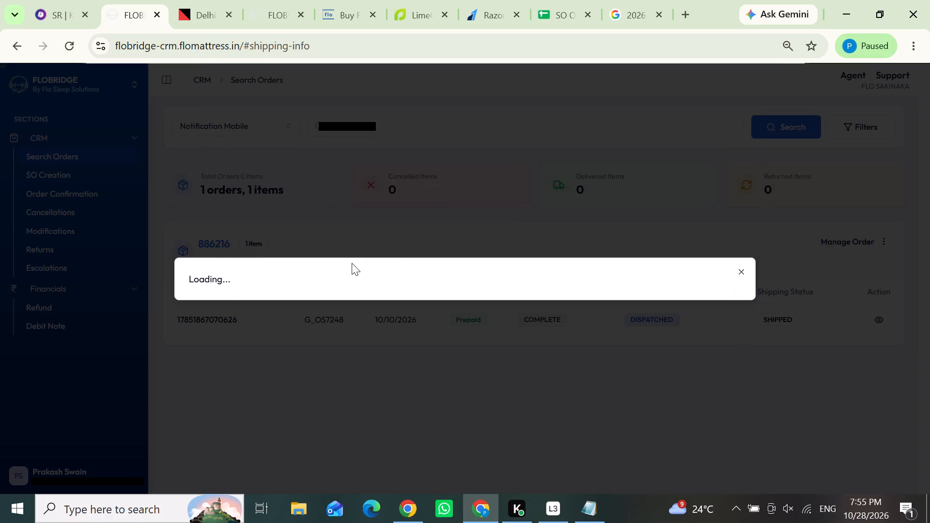
scroll(394, 292, "down", 2)
scroll(394, 292, "up", 6)
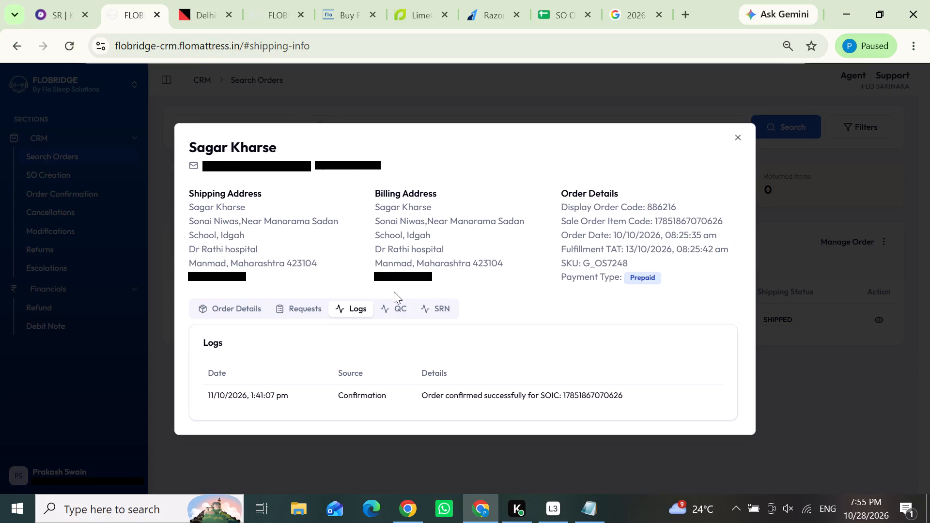
scroll(394, 292, "down", 5)
scroll(394, 295, "up", 3)
left_click_drag(302, 397, 185, 348)
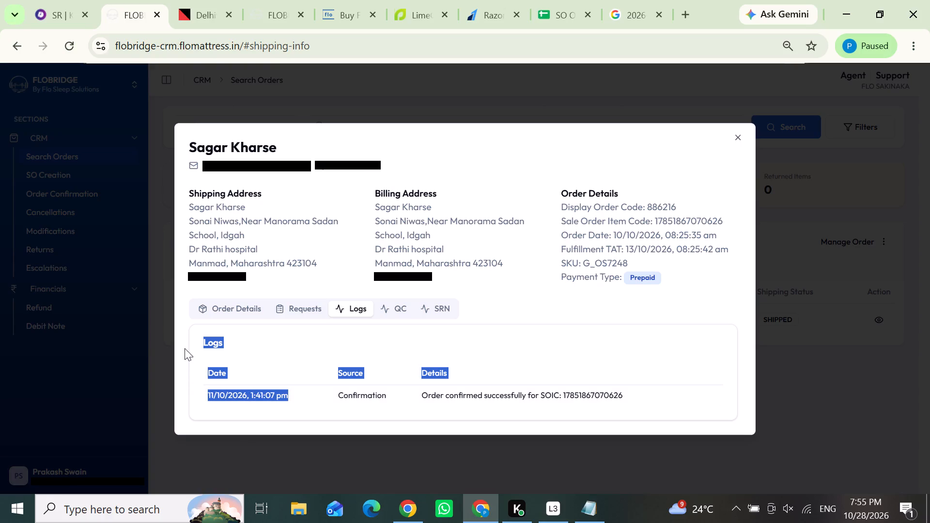
left_click_drag(185, 348, 178, 133)
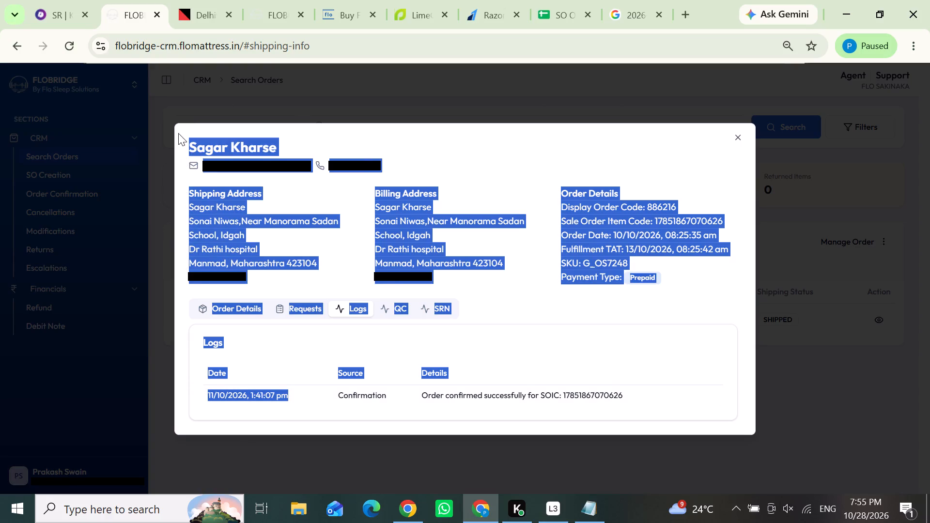
left_click_drag(178, 133, 267, 436)
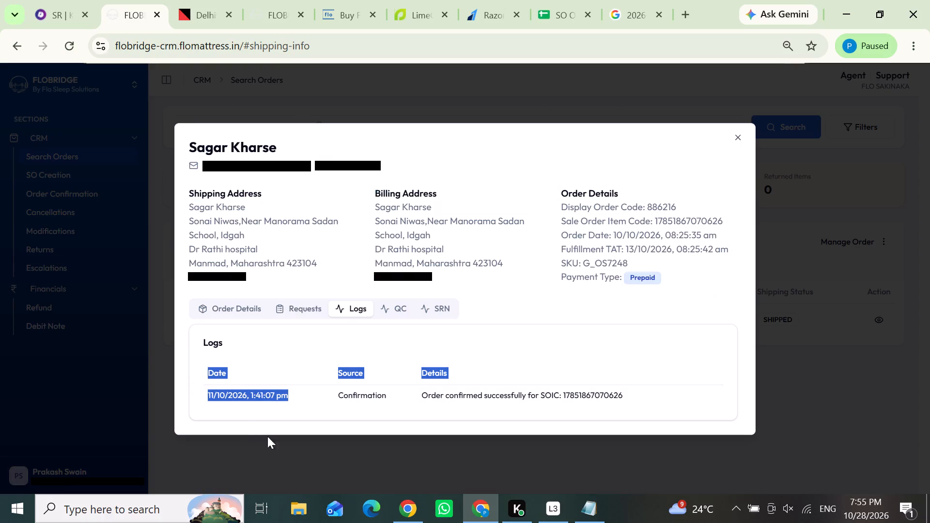
left_click_drag(267, 436, 333, 404)
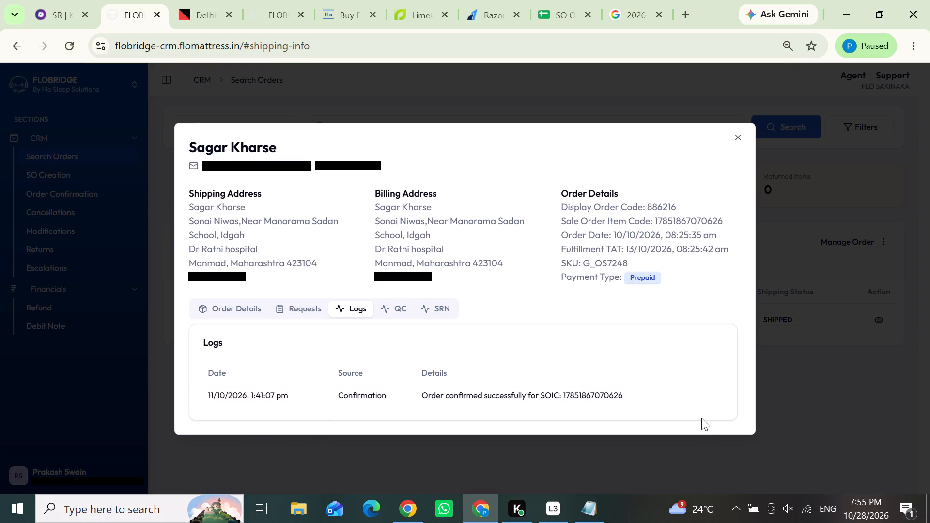
left_click_drag(643, 385, 209, 284)
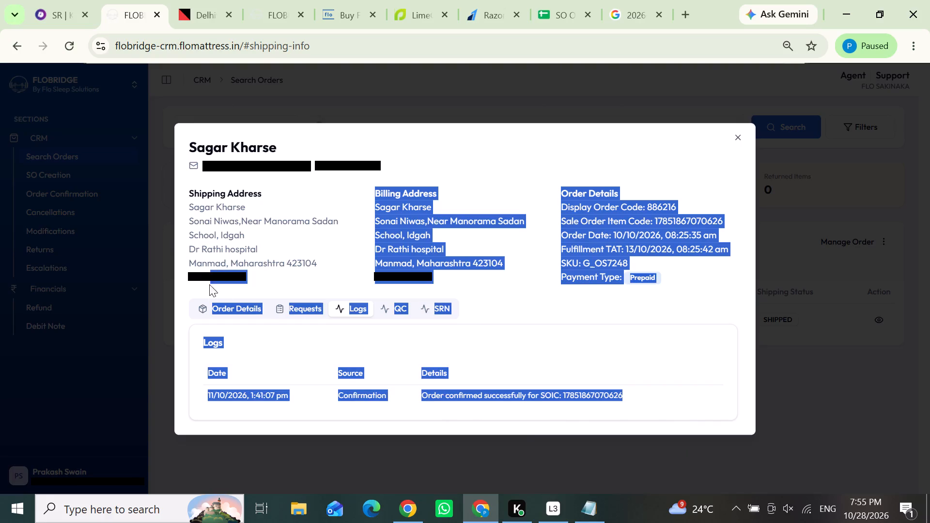
left_click_drag(209, 284, 168, 194)
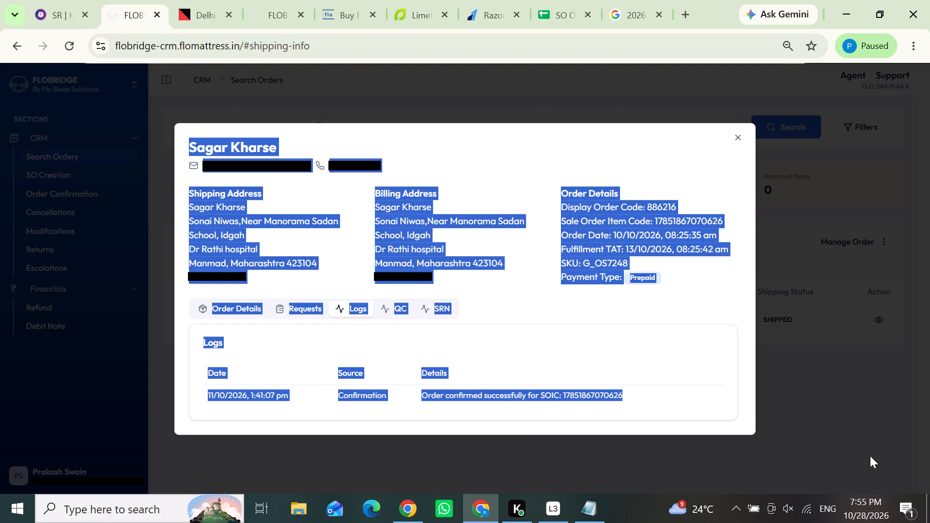
left_click(870, 454)
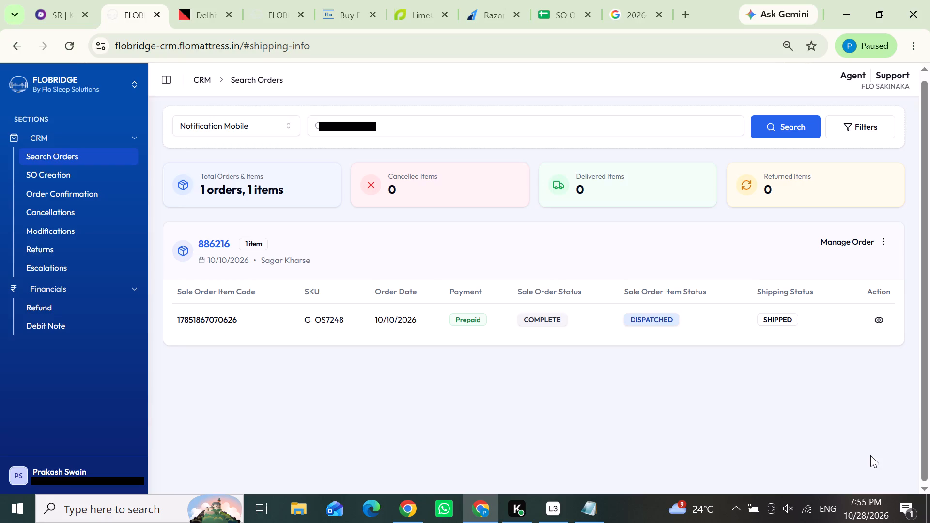
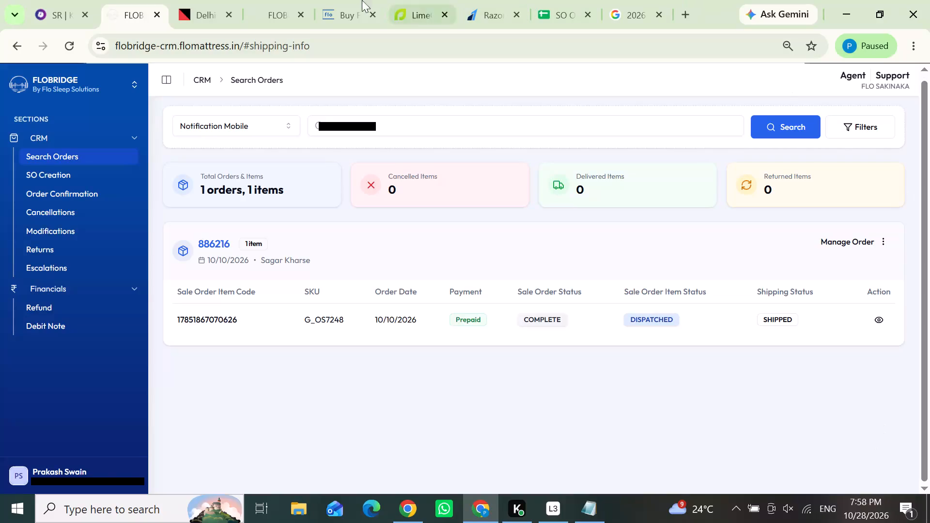
Copy the ongoing caller's number from Knowlarity and search Flobridge orders for it by notification mobile.
left_click(45, 0)
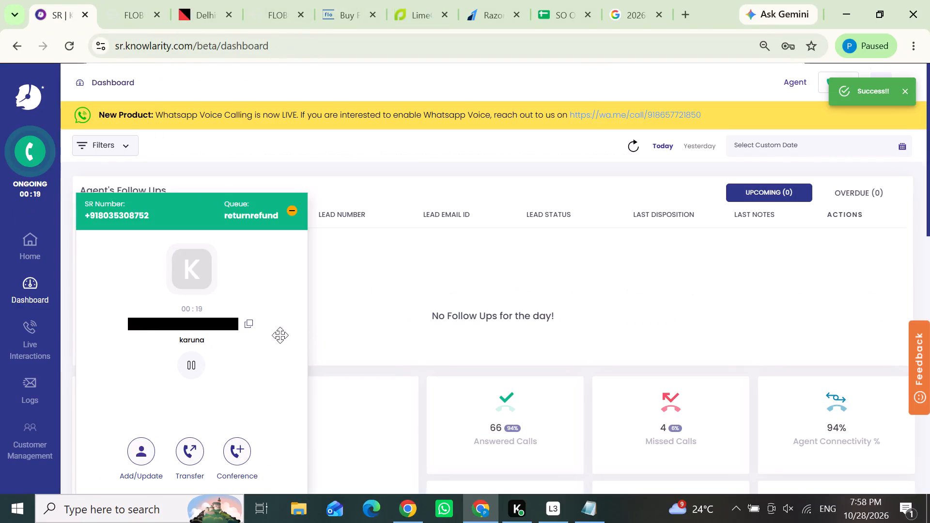
left_click(252, 320)
left_click(125, 0)
left_click_drag(399, 127, 386, 127)
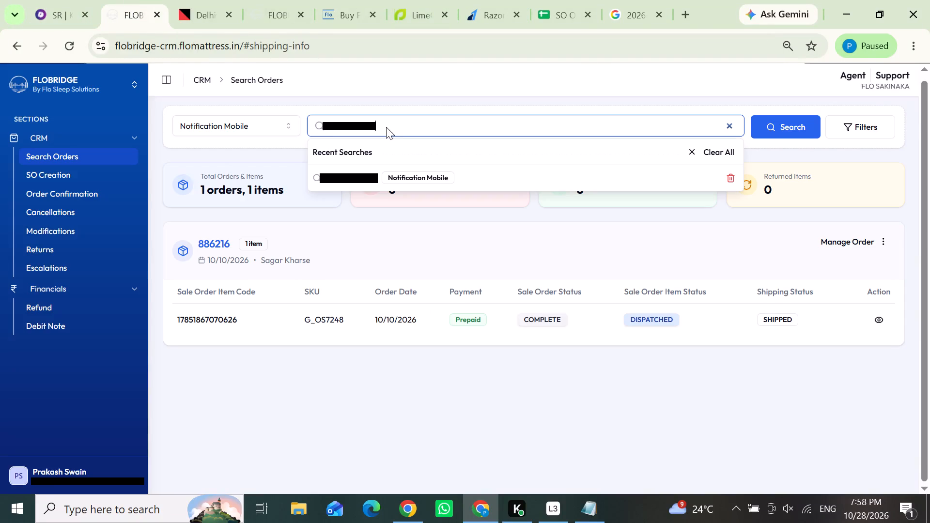
left_click_drag(386, 127, 292, 130)
key("ctrl+v")
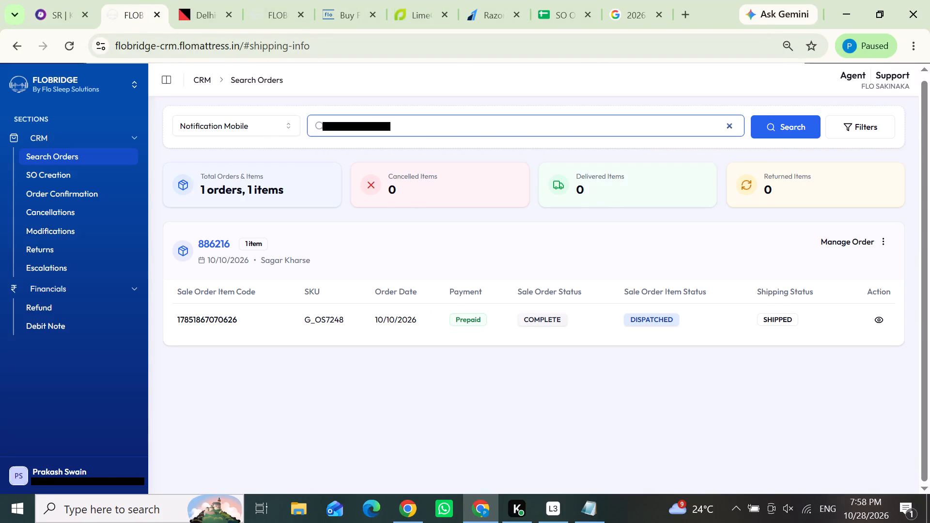
left_click_drag(342, 125, 325, 125)
key("BackSpace")
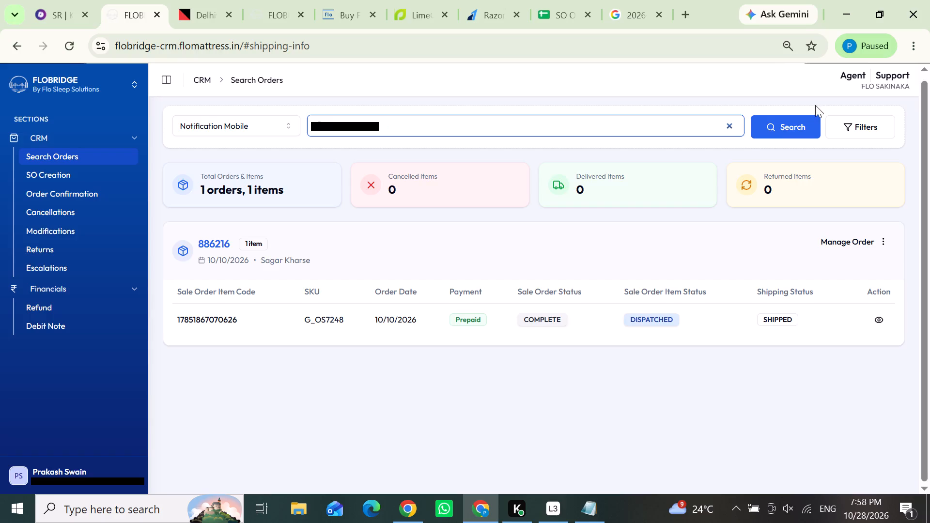
left_click(776, 135)
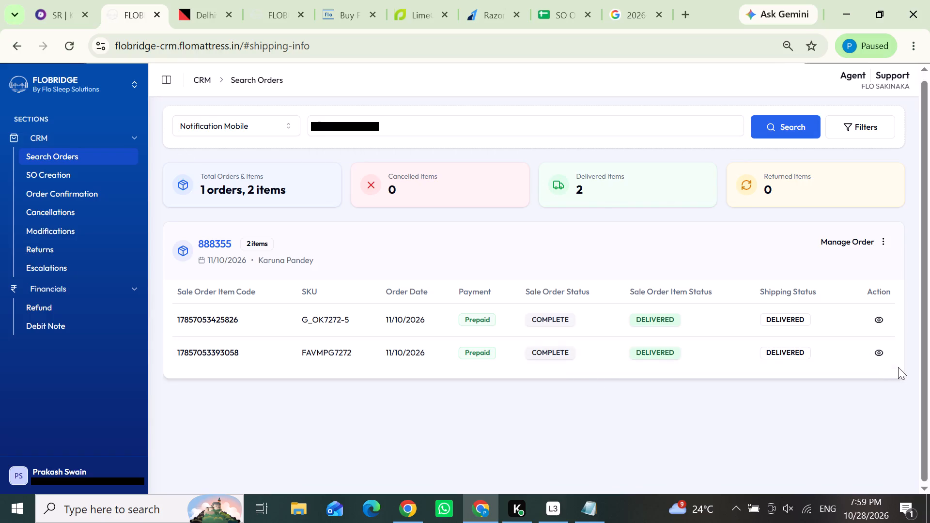
left_click(877, 318)
left_click(346, 257)
left_click(285, 468)
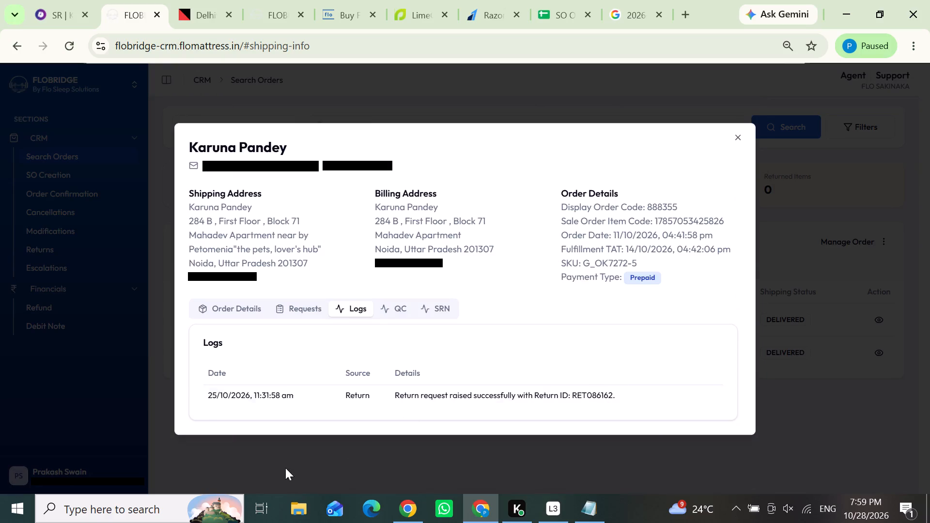
left_click_drag(233, 237, 184, 245)
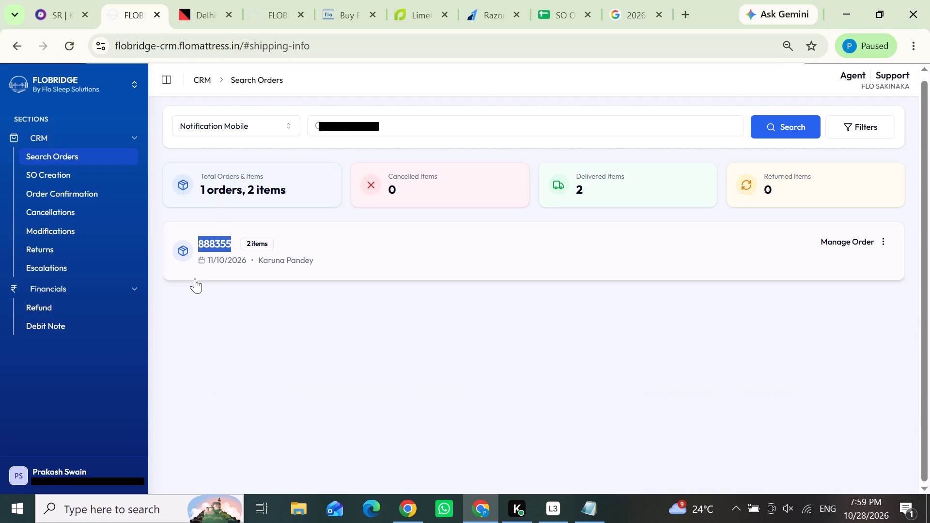
key("ctrl+c")
left_click(29, 250)
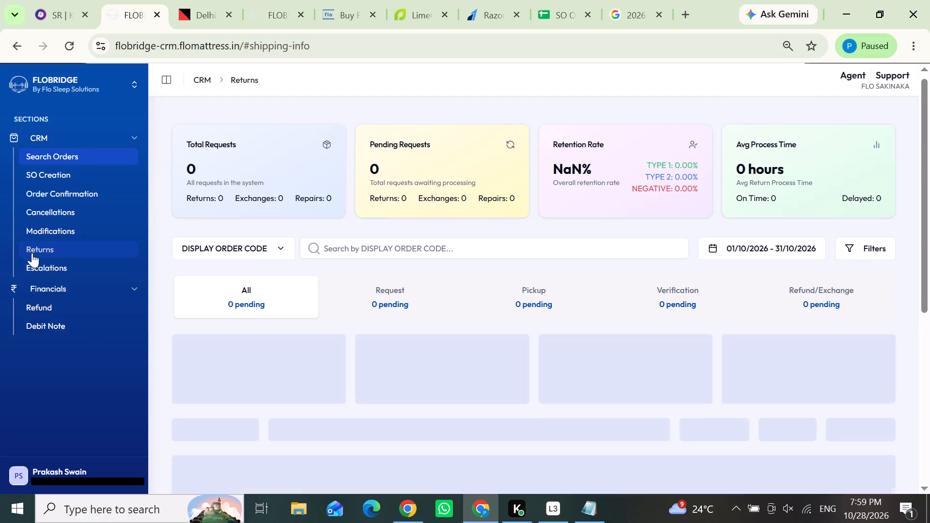
left_click(392, 252)
key("ctrl+v")
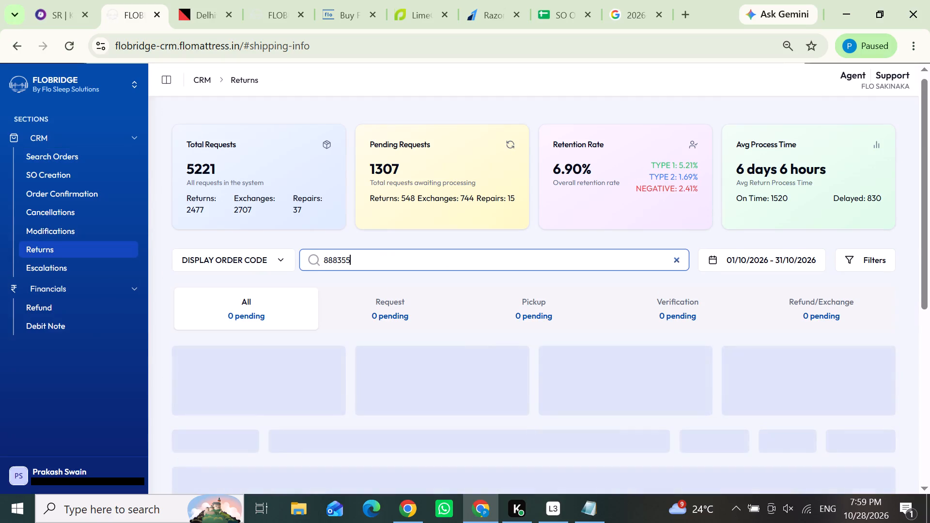
key("Return")
key("Return")
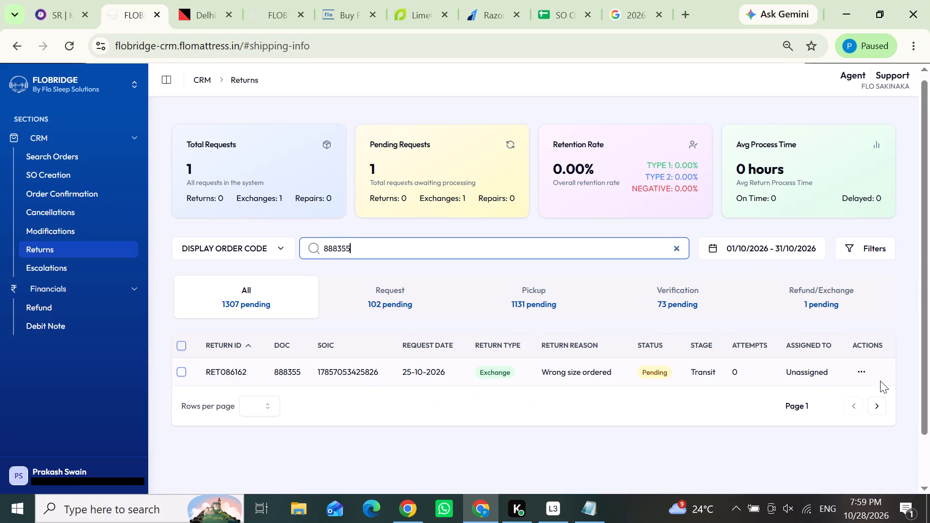
left_click(860, 370)
left_click(820, 412)
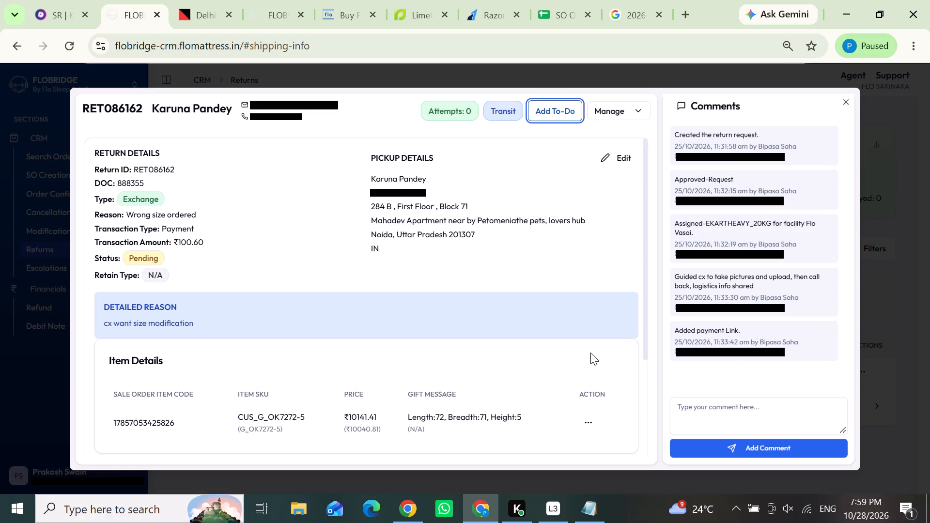
scroll(543, 371, "down", 4)
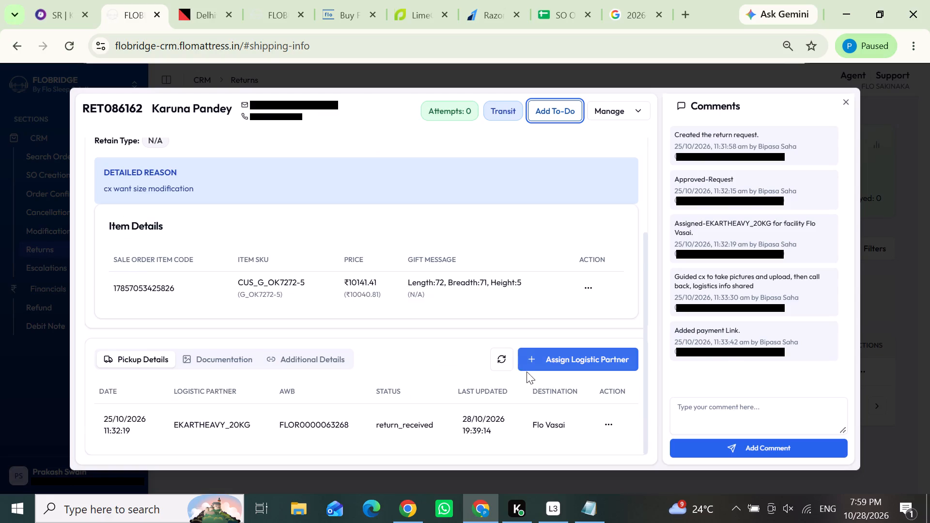
Set the ongoing caller's disposition to Return Request in the Knowlarity customer record and save it.
left_click(63, 0)
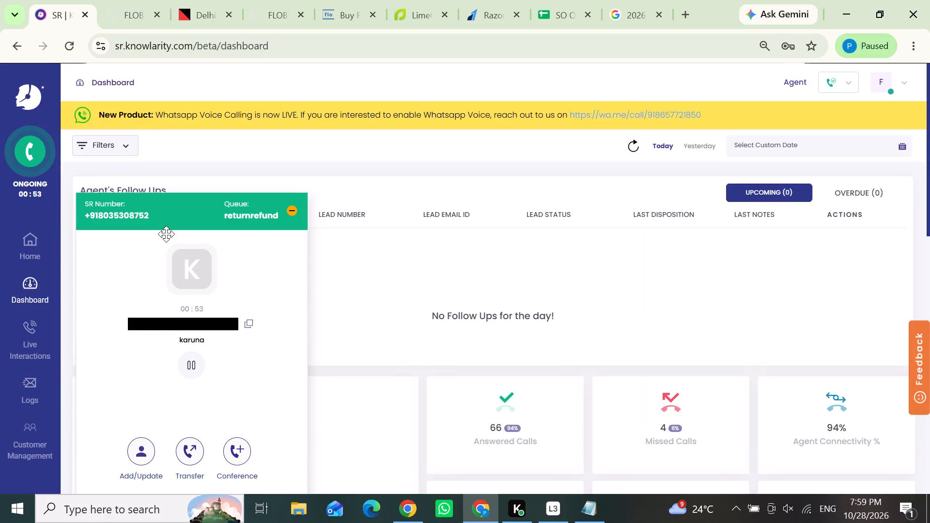
left_click(249, 324)
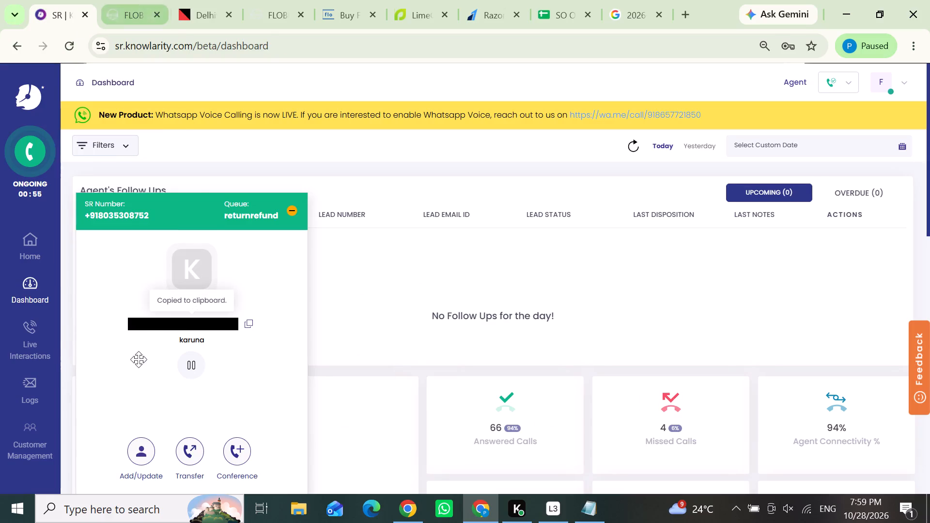
left_click(147, 457)
scroll(164, 381, "down", 1)
left_click(157, 409)
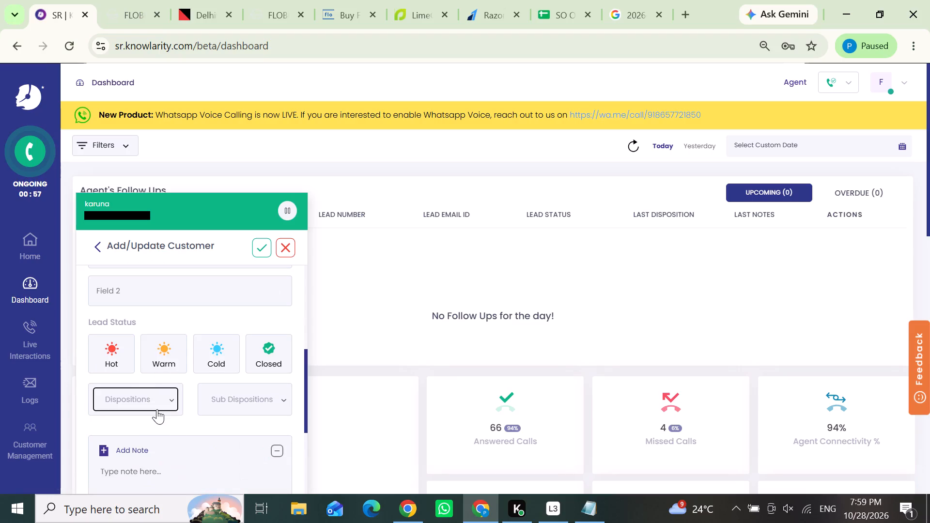
left_click(140, 428)
left_click(254, 248)
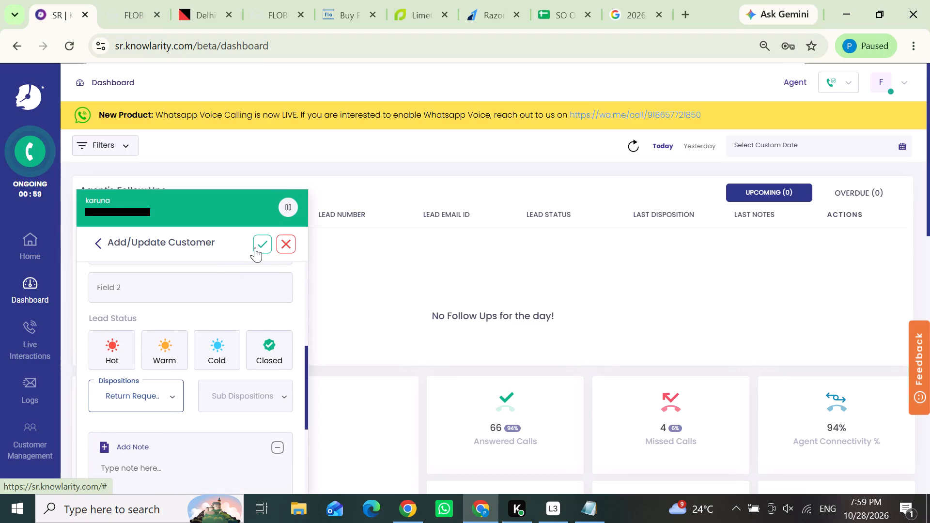
left_click(135, 1)
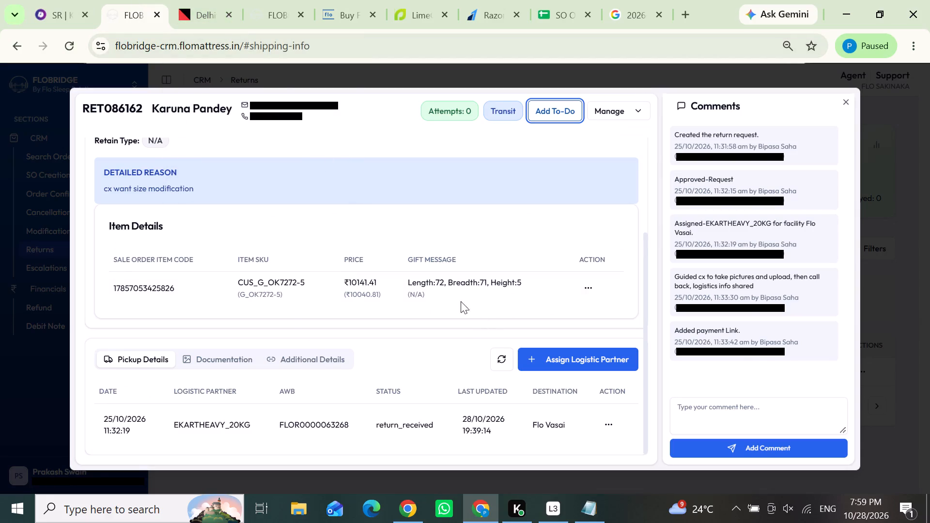
scroll(439, 294, "down", 1)
scroll(356, 280, "up", 2)
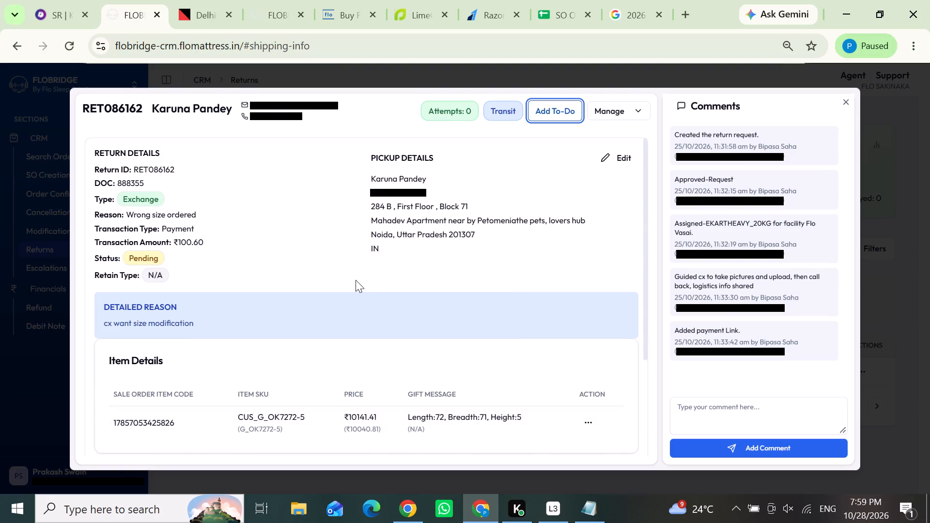
scroll(356, 280, "down", 1)
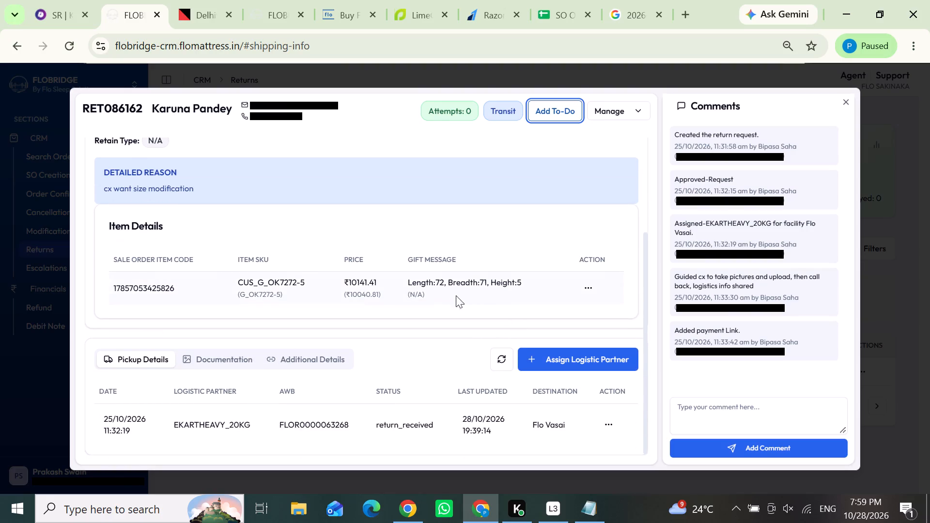
left_click(587, 285)
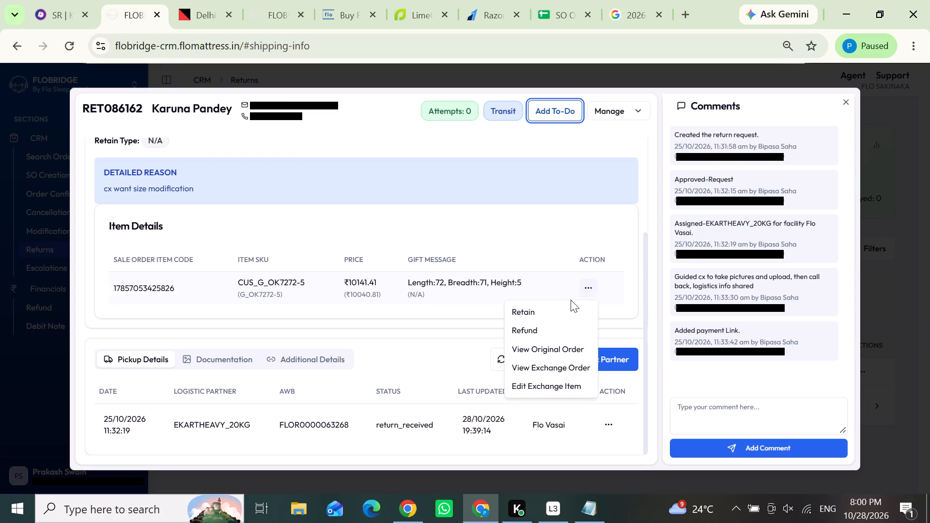
left_click(380, 338)
scroll(342, 297, "up", 1)
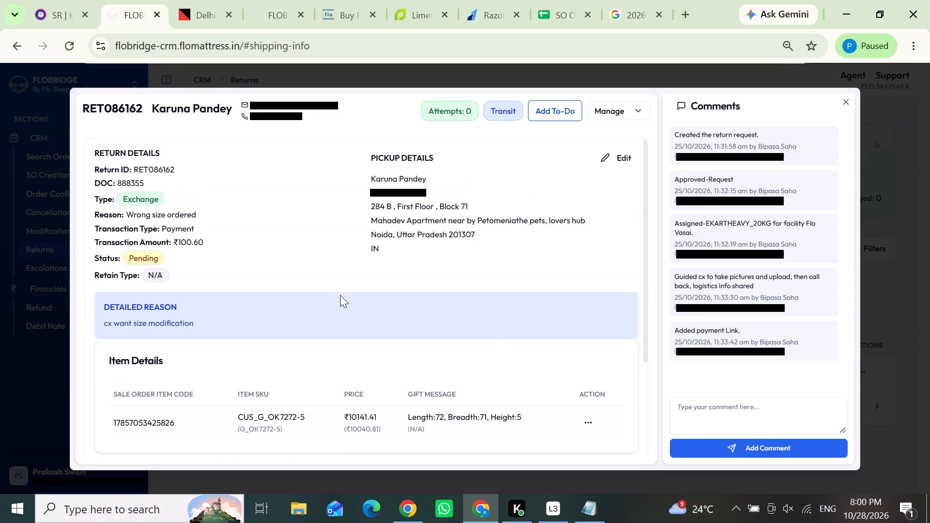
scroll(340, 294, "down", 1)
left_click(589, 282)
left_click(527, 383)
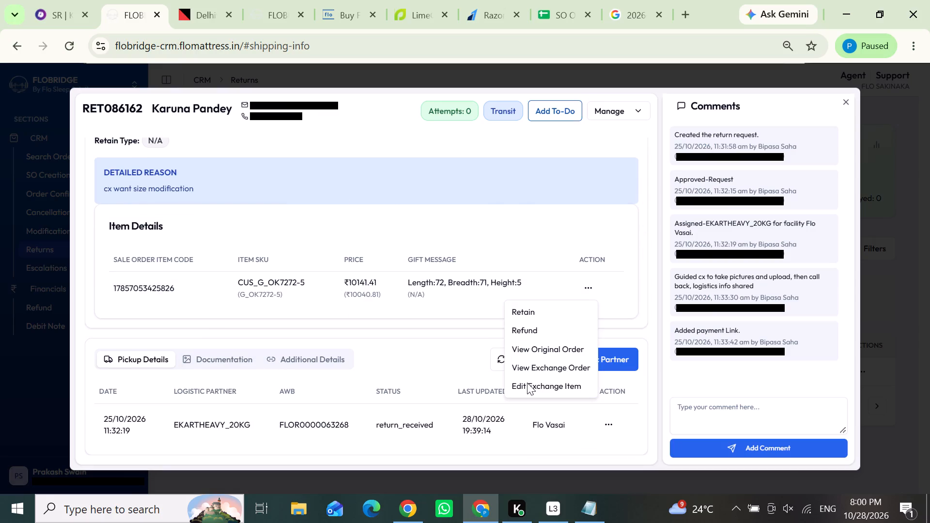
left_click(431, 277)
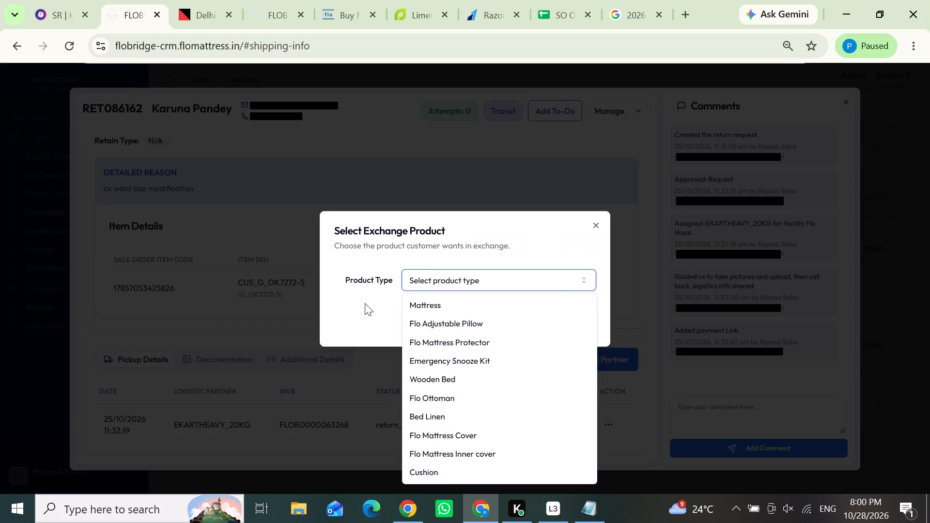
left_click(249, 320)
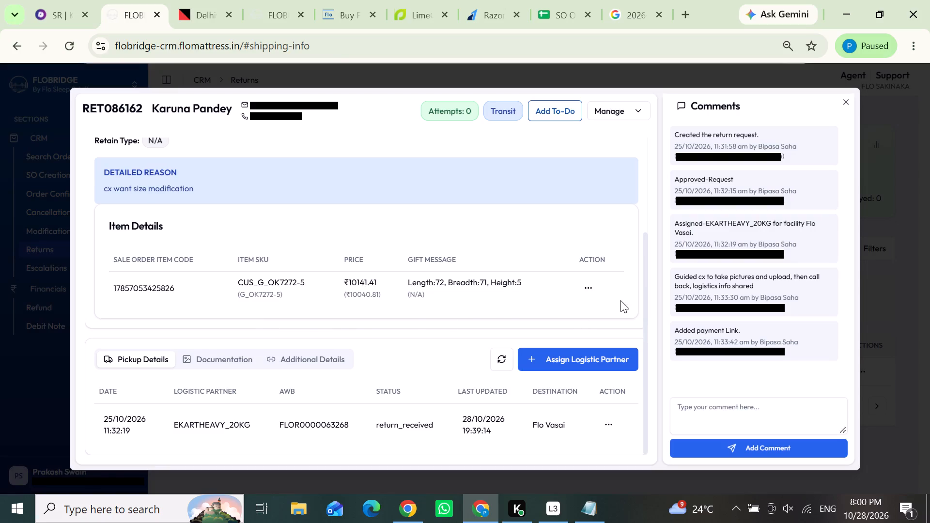
left_click(593, 284)
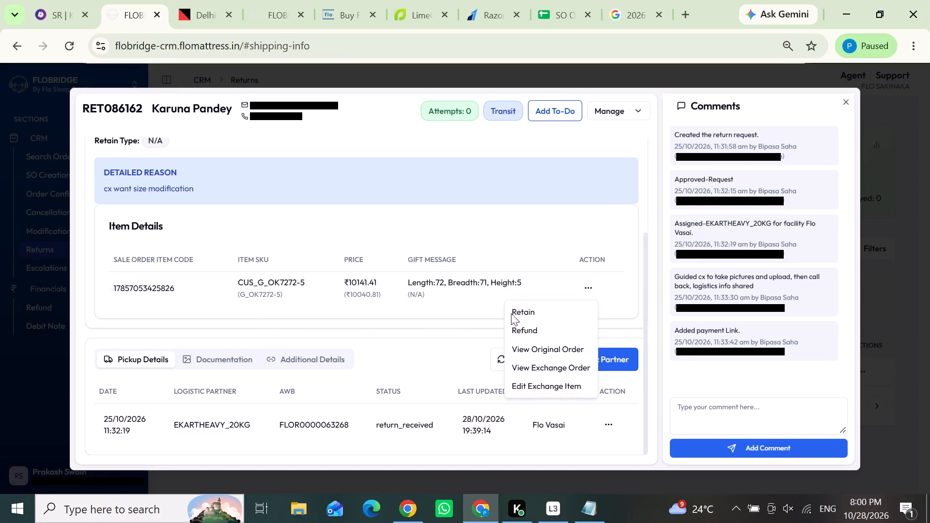
left_click(513, 384)
left_click(414, 280)
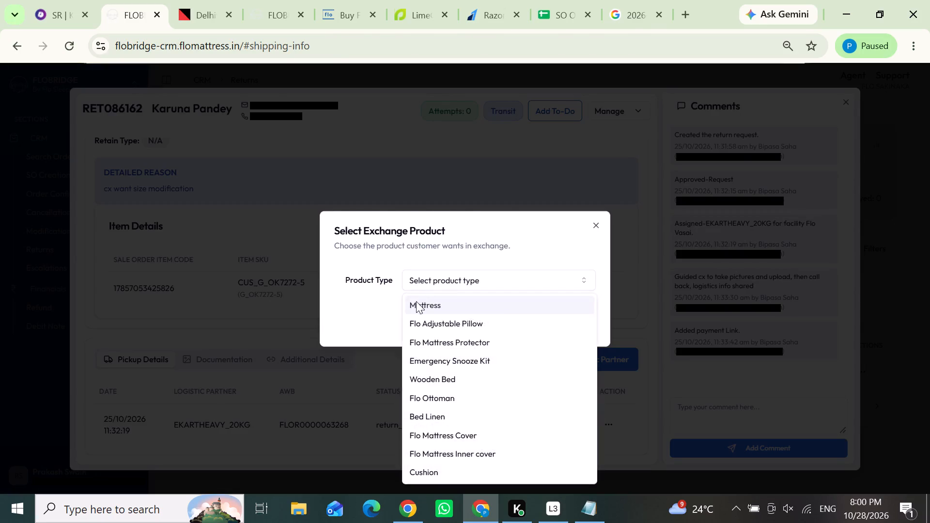
left_click(416, 301)
left_click(428, 270)
left_click(421, 316)
left_click(424, 306)
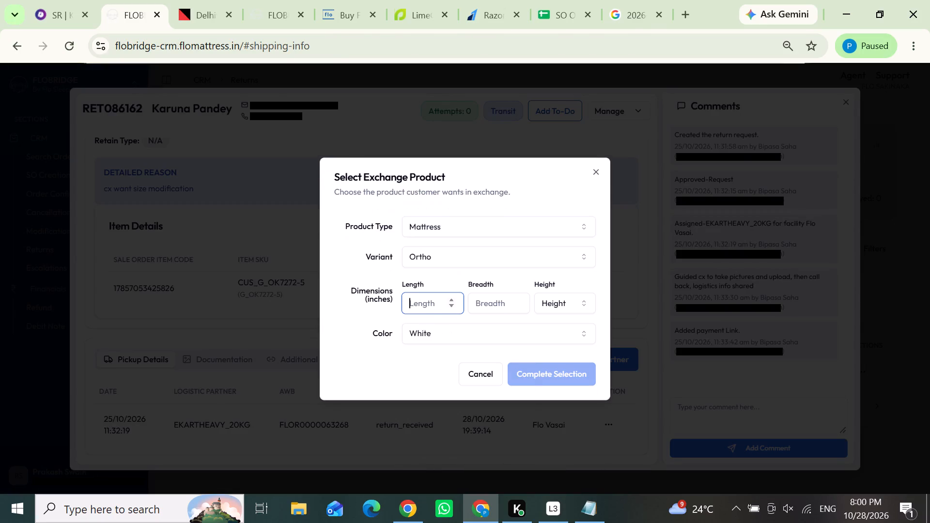
left_click(433, 330)
left_click(487, 301)
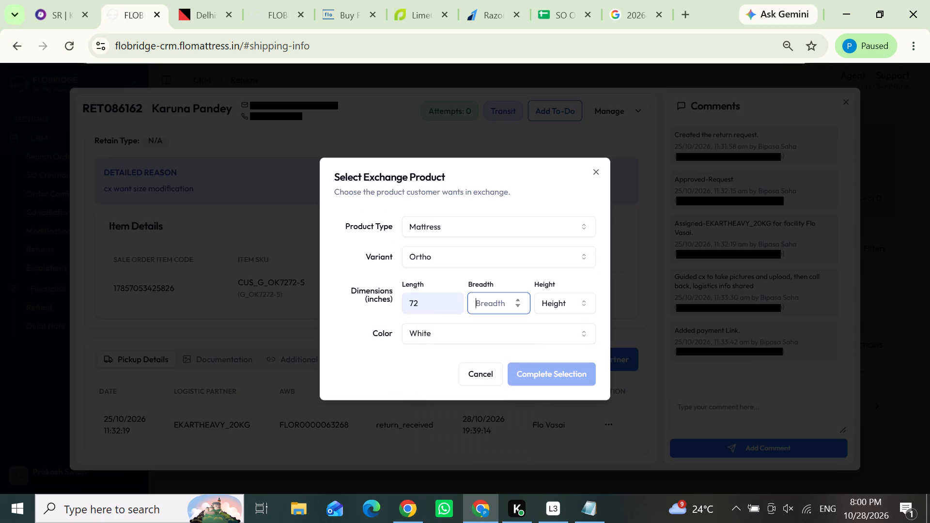
type("70")
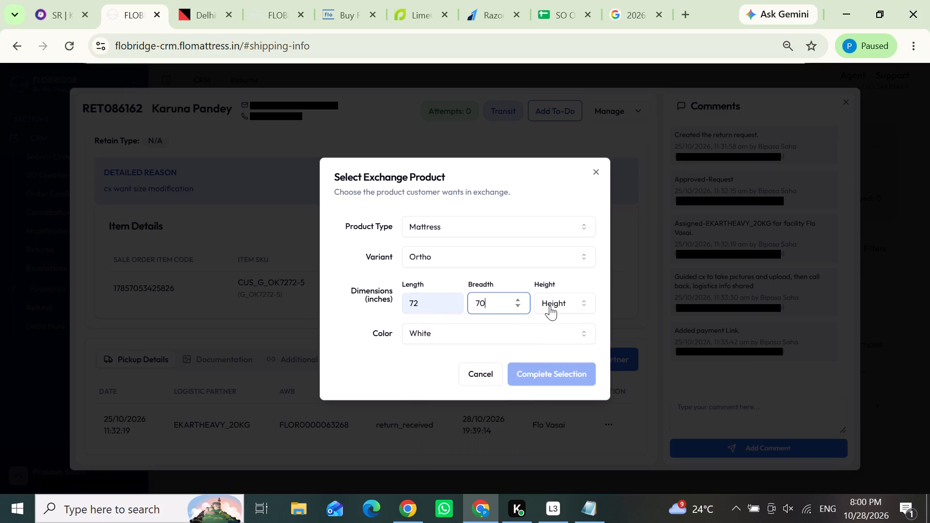
left_click(550, 306)
left_click(550, 347)
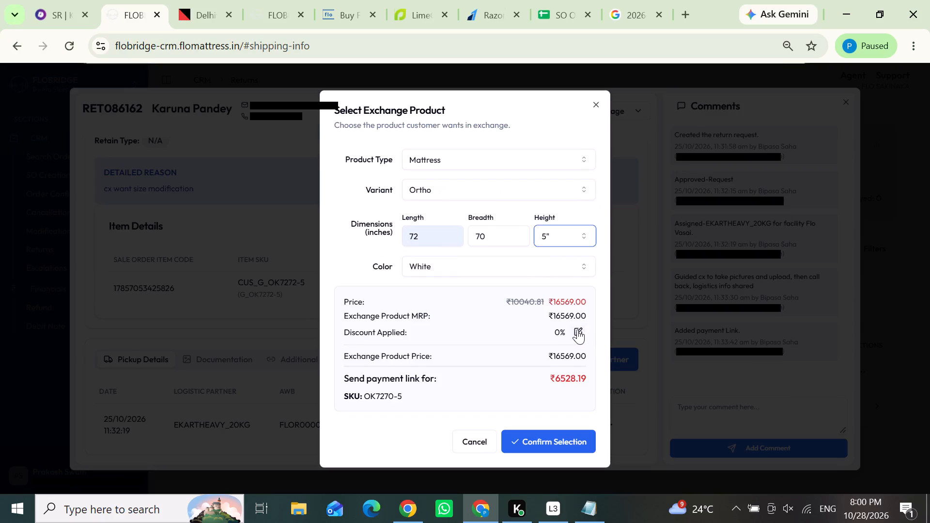
Apply a 40% discount to the Ortho 72 x 70 x 5 inch exchange mattress and confirm the product selection.
left_click(577, 329)
left_click_drag(539, 330, 534, 330)
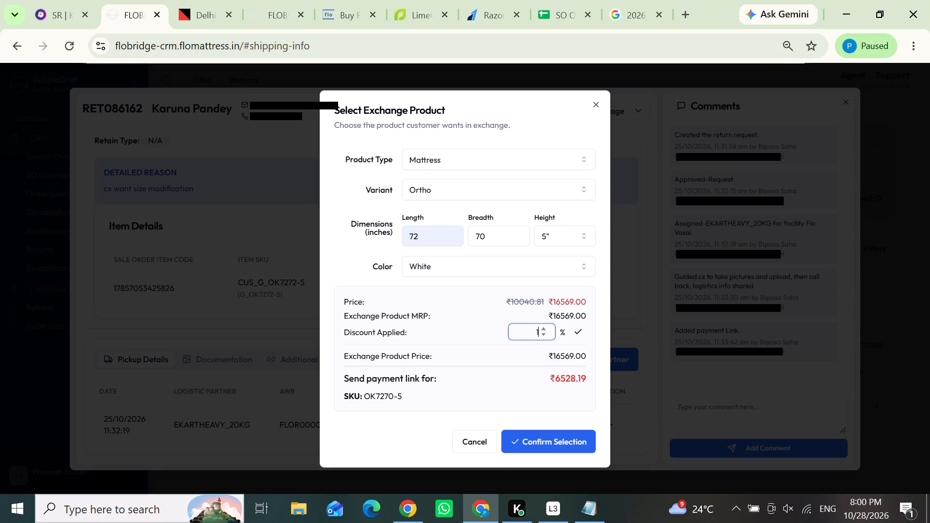
key("BackSpace")
type("40")
left_click(575, 332)
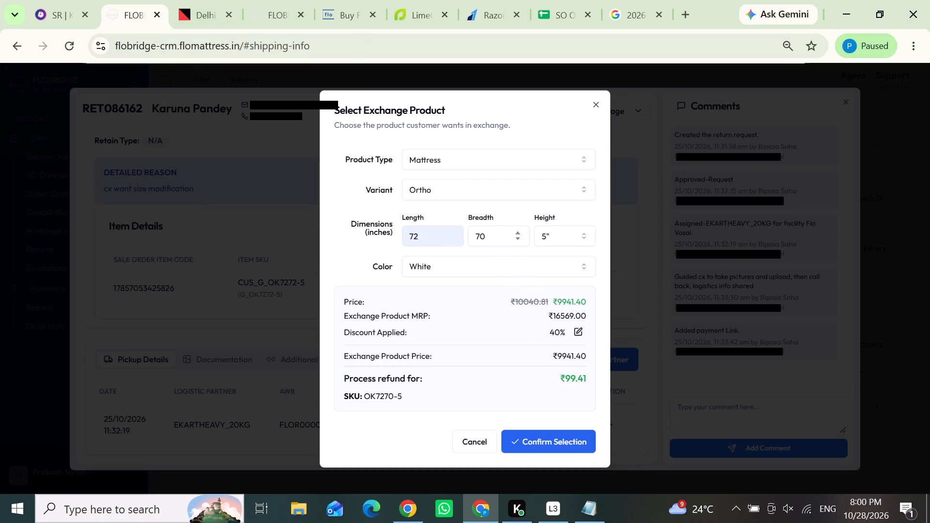
left_click(532, 436)
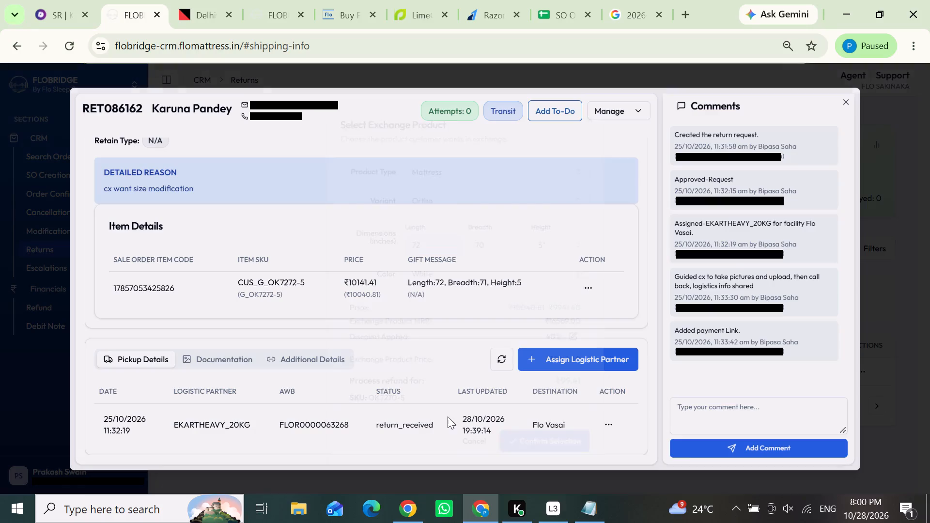
left_click(929, 328)
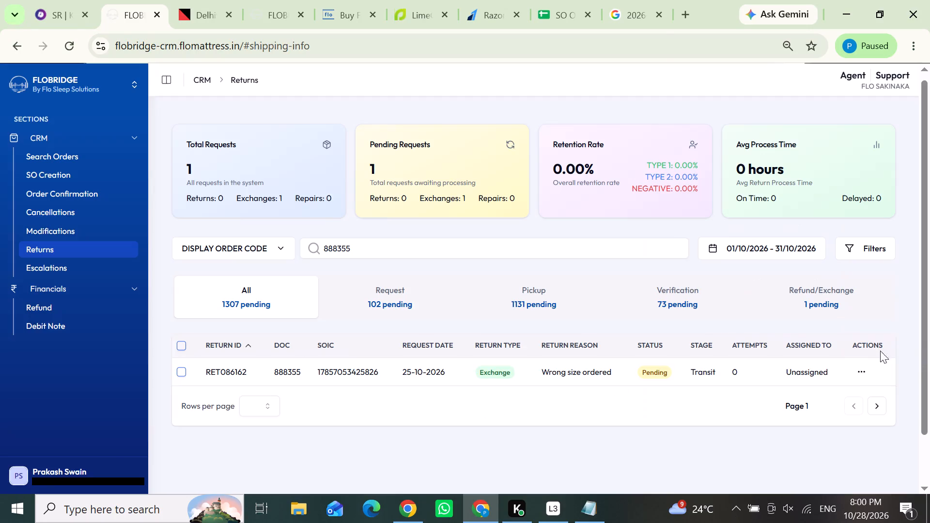
left_click(868, 369)
left_click(820, 417)
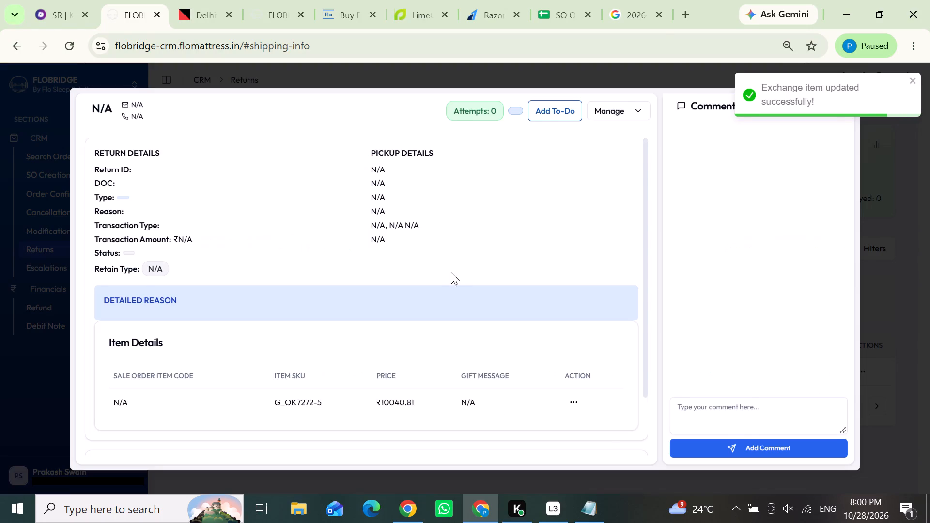
scroll(454, 292, "down", 2)
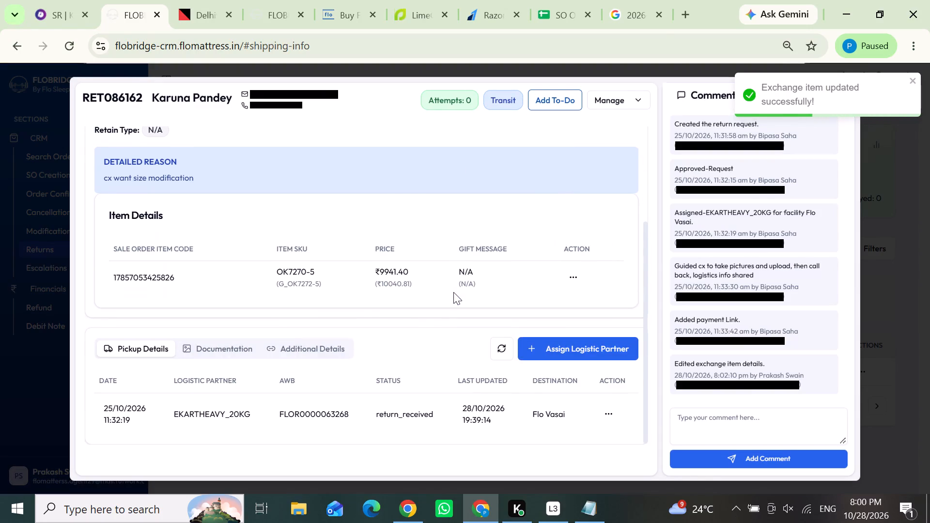
scroll(453, 292, "down", 1)
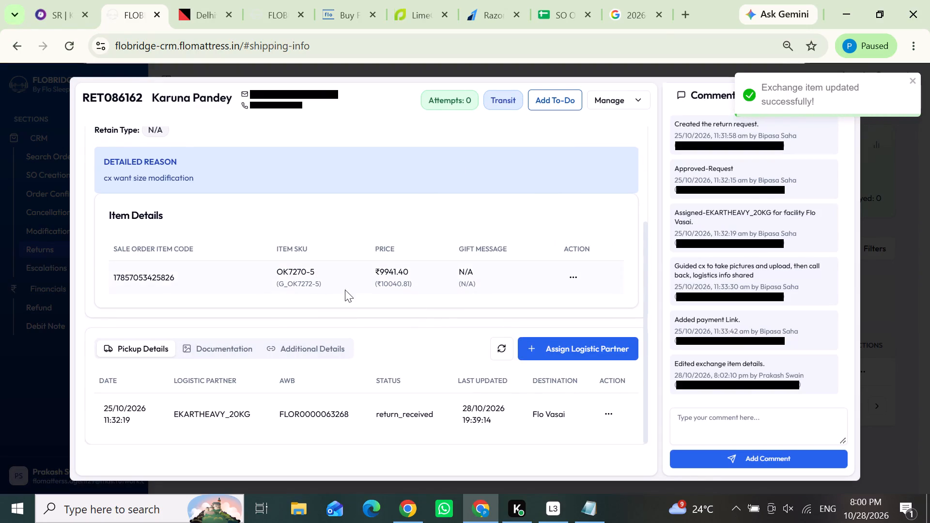
scroll(379, 302, "down", 2)
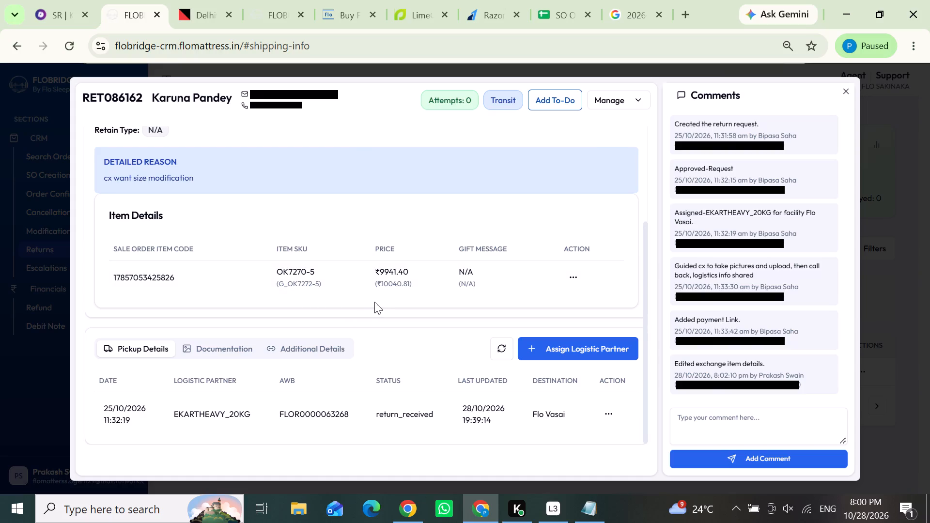
scroll(374, 302, "up", 1)
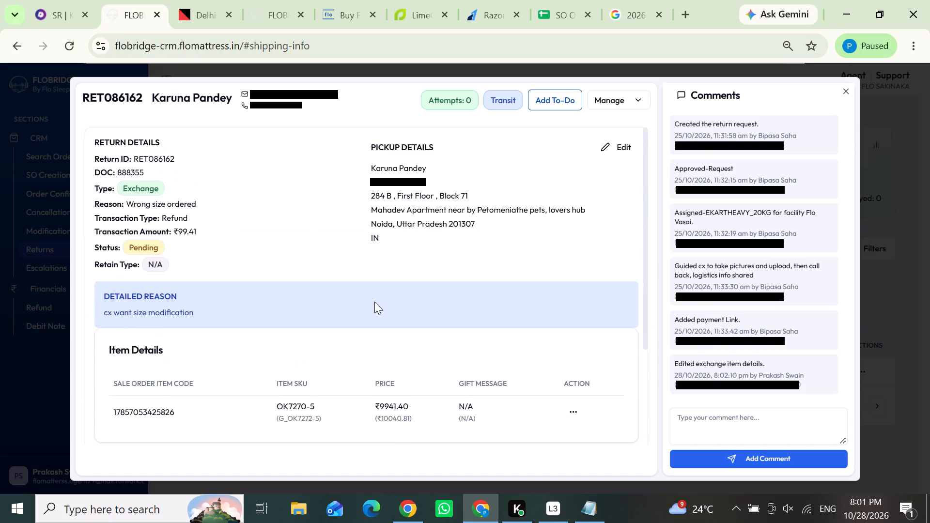
scroll(374, 302, "down", 1)
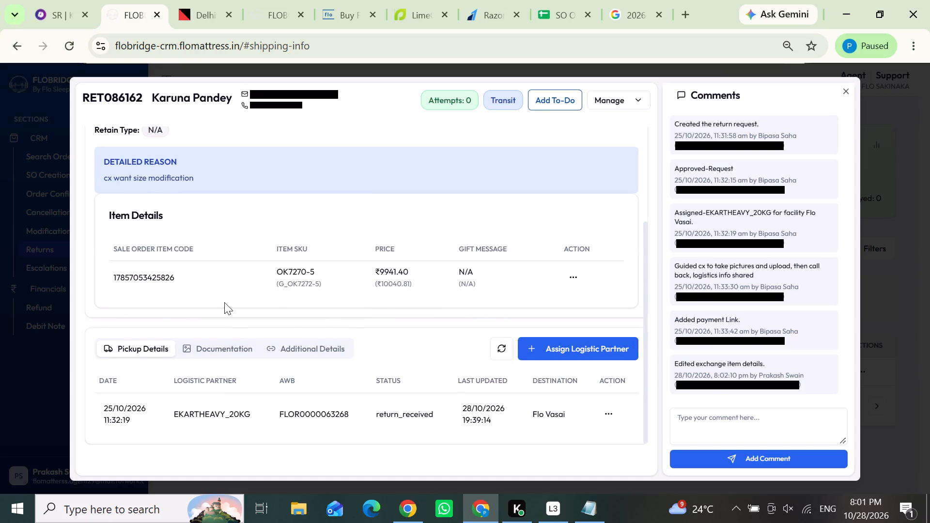
Close the Delhivery Tracking page.
left_click(229, 15)
Copy the ongoing caller's phone number from Knowlarity, search for it in the LimeChat contacts and open the contact's most recent ticket.
left_click(46, 0)
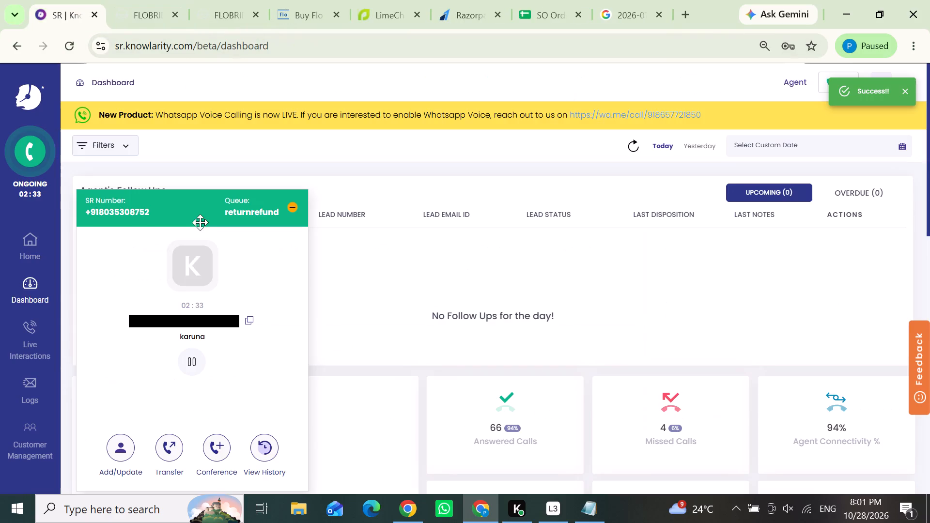
left_click(251, 317)
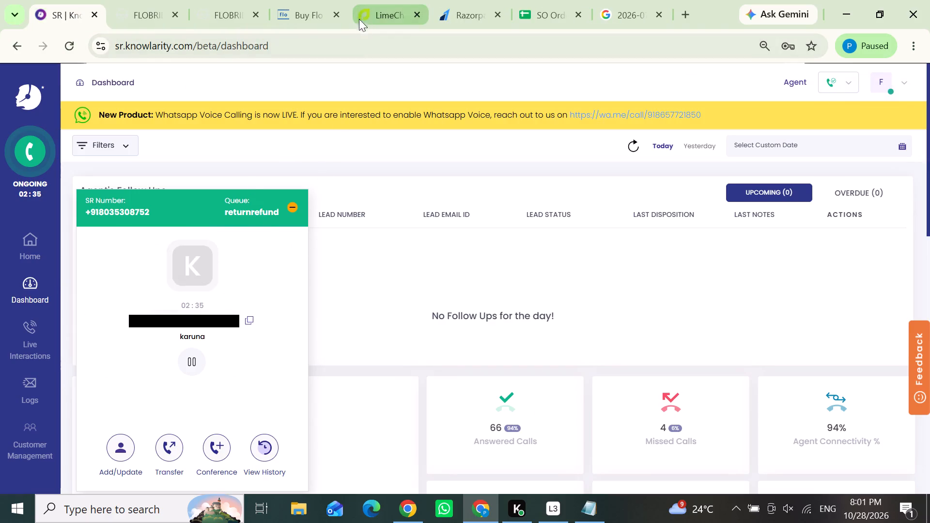
left_click(395, 9)
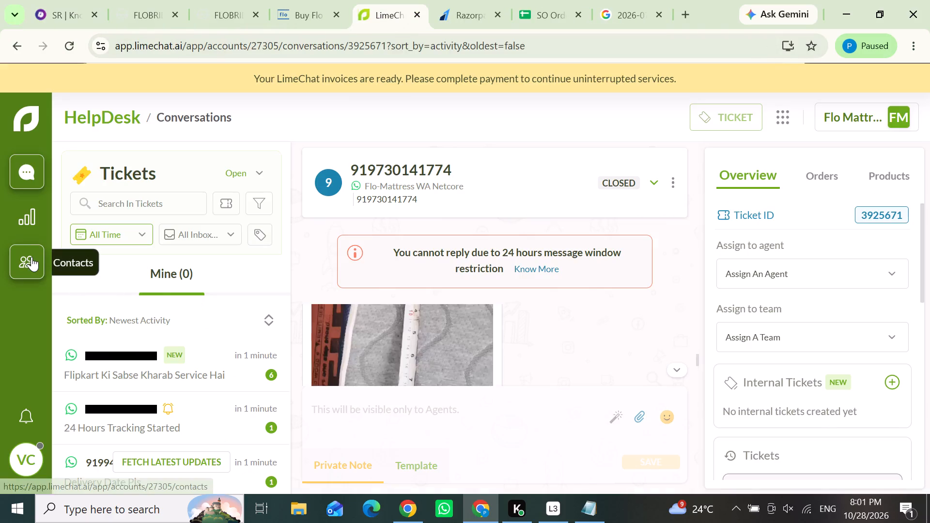
left_click(31, 257)
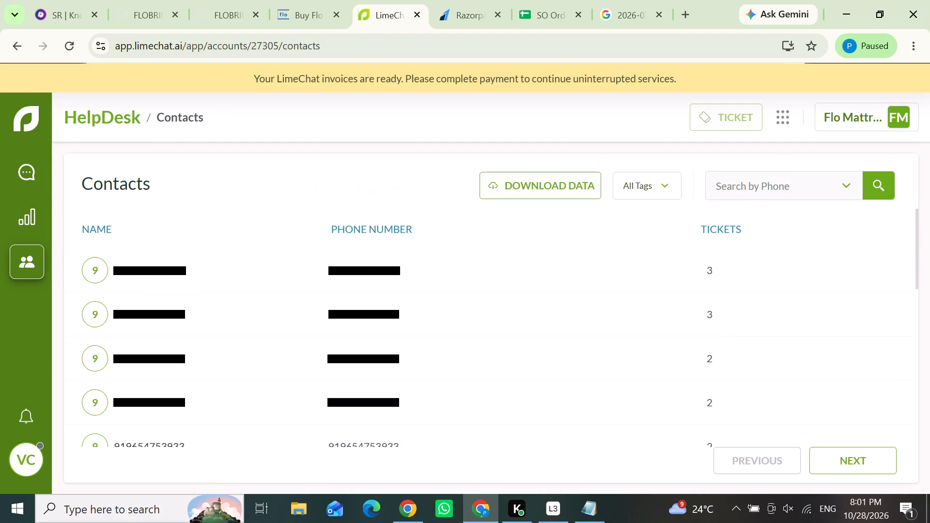
key("ctrl+v")
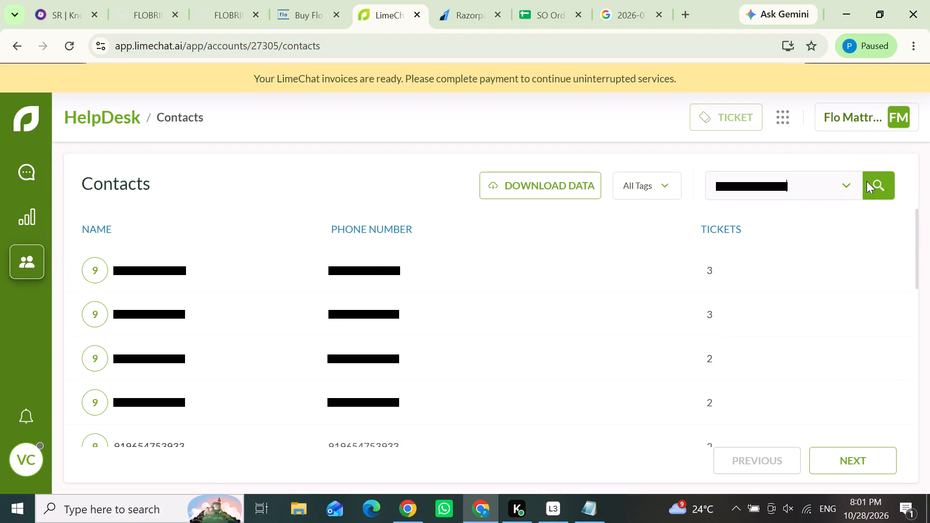
left_click(879, 177)
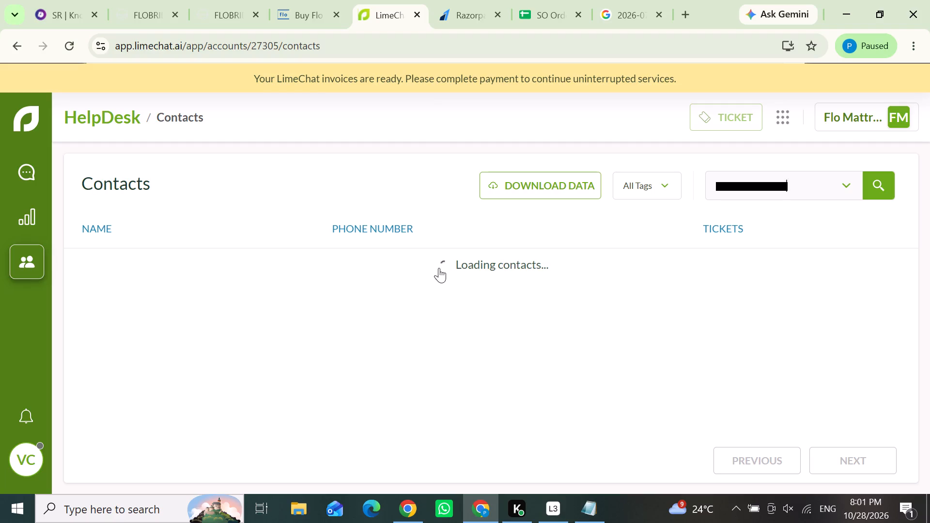
left_click(446, 268)
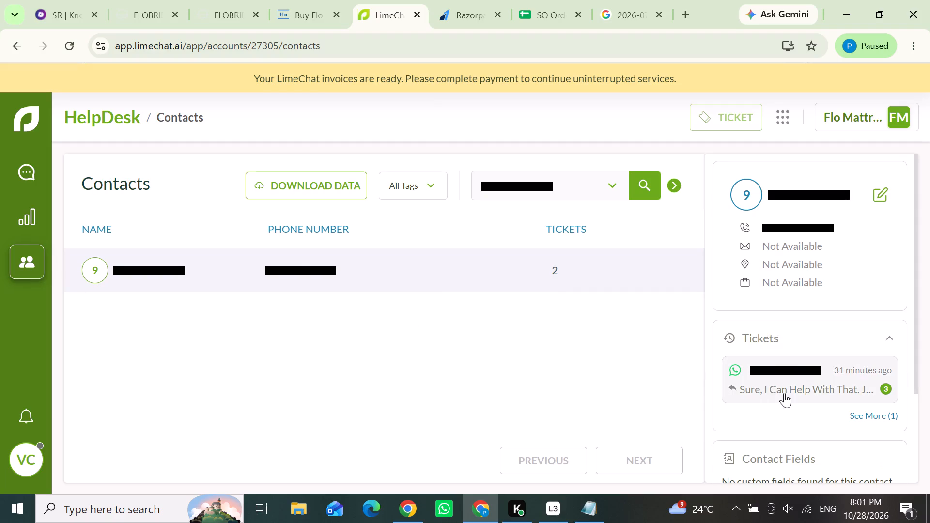
left_click(784, 393)
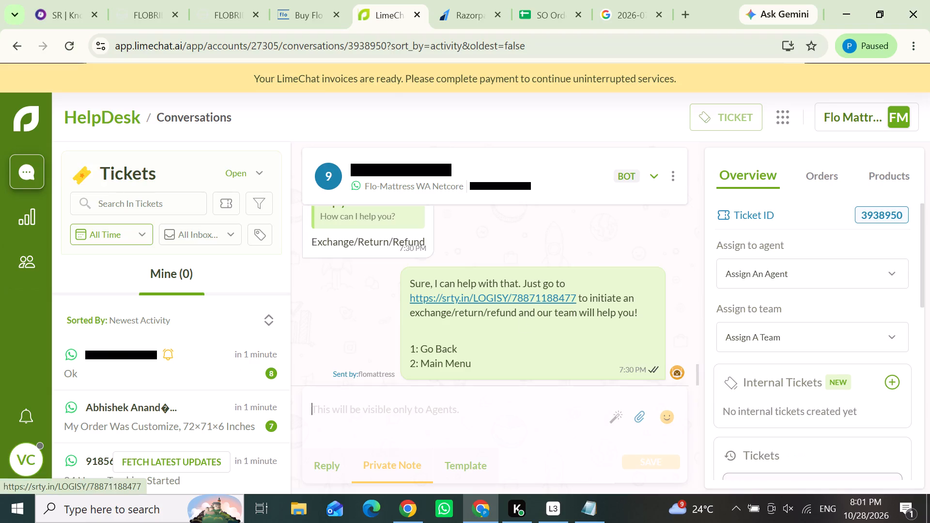
Read through the customer's WhatsApp conversation in LimeChat, examining the order, shipment tracking and exchange/return messages.
scroll(371, 306, "up", 5)
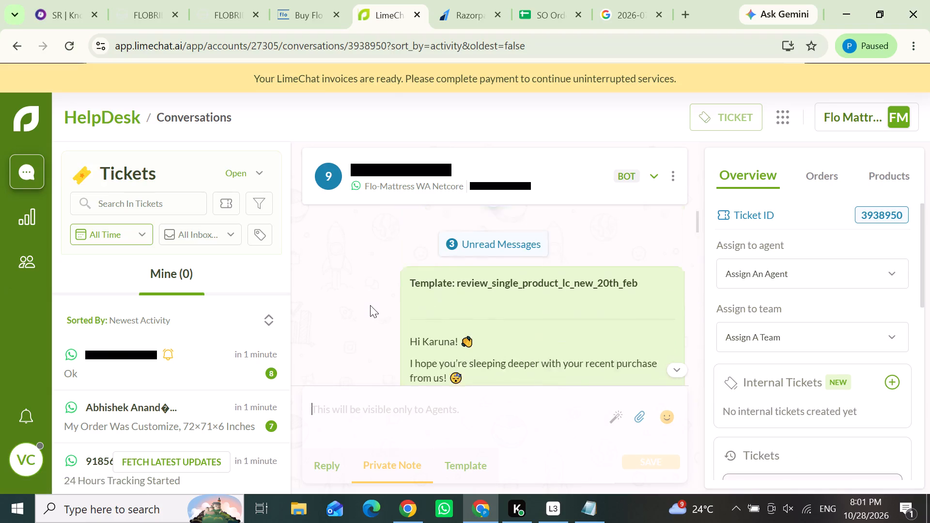
scroll(370, 305, "up", 2)
scroll(370, 305, "down", 8)
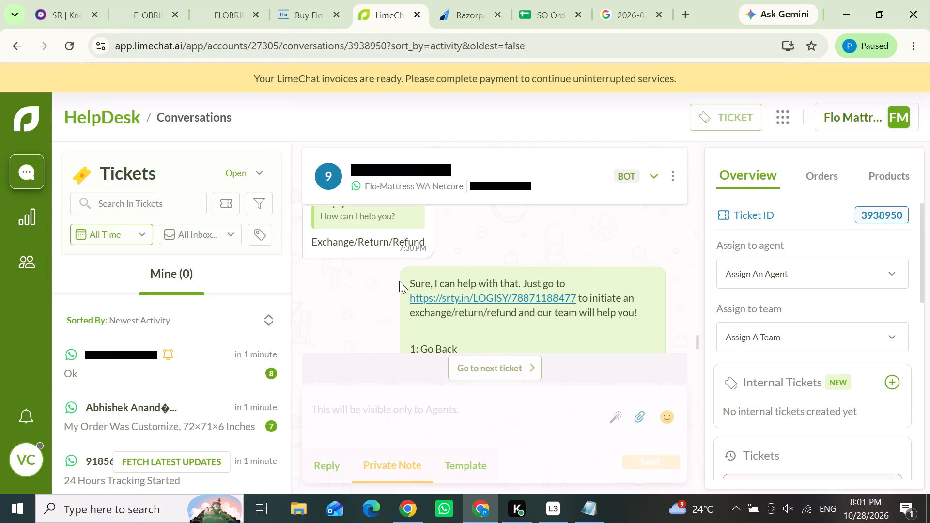
scroll(403, 264, "up", 1)
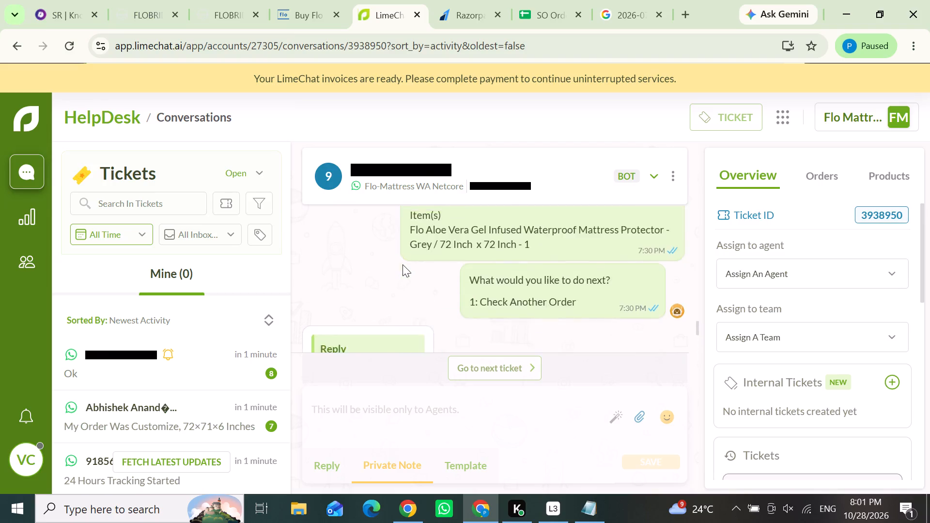
scroll(403, 264, "up", 2)
scroll(402, 264, "down", 4)
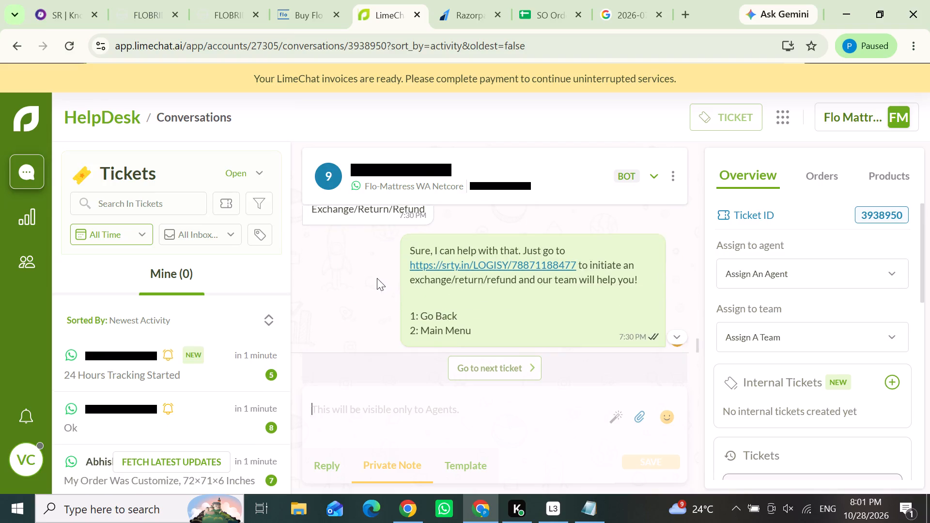
scroll(377, 278, "up", 2)
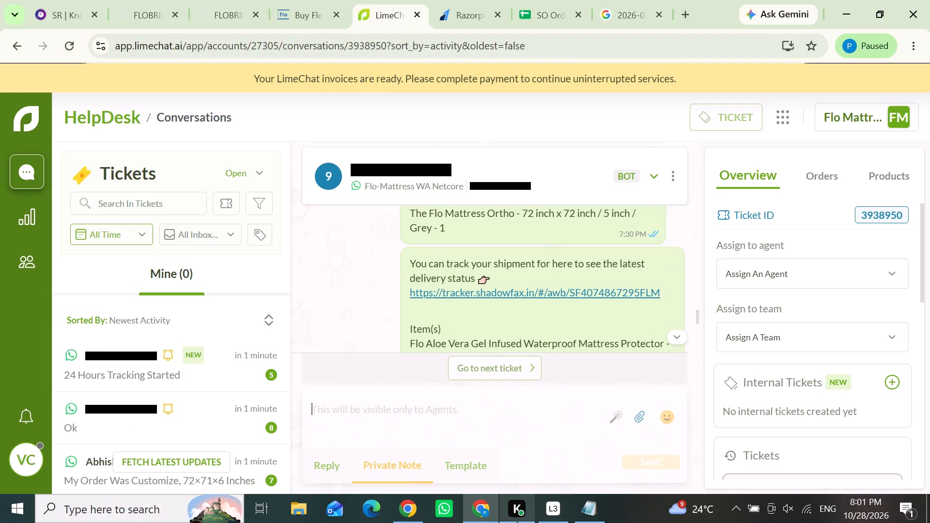
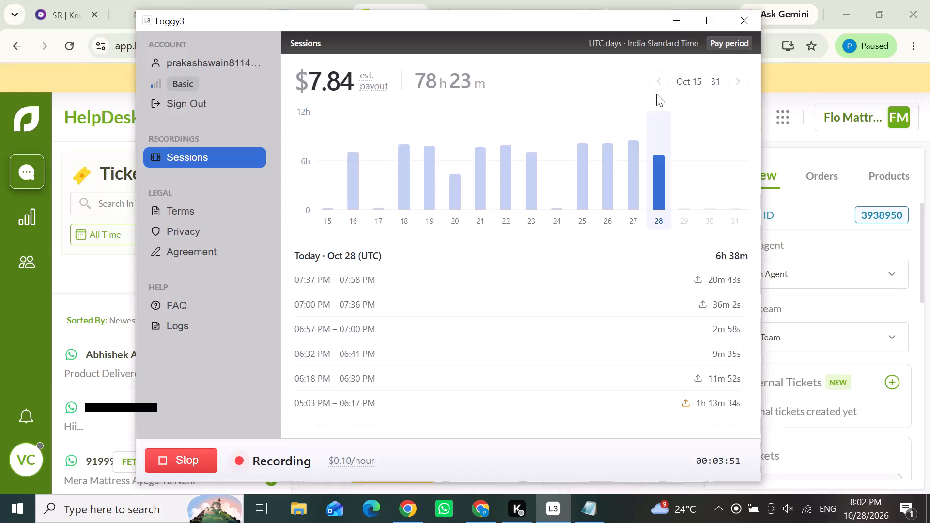
Copy the ongoing caller's phone number from Knowlarity and search Flobridge orders by notification mobile, with the number's leading prefix removed.
left_click(671, 20)
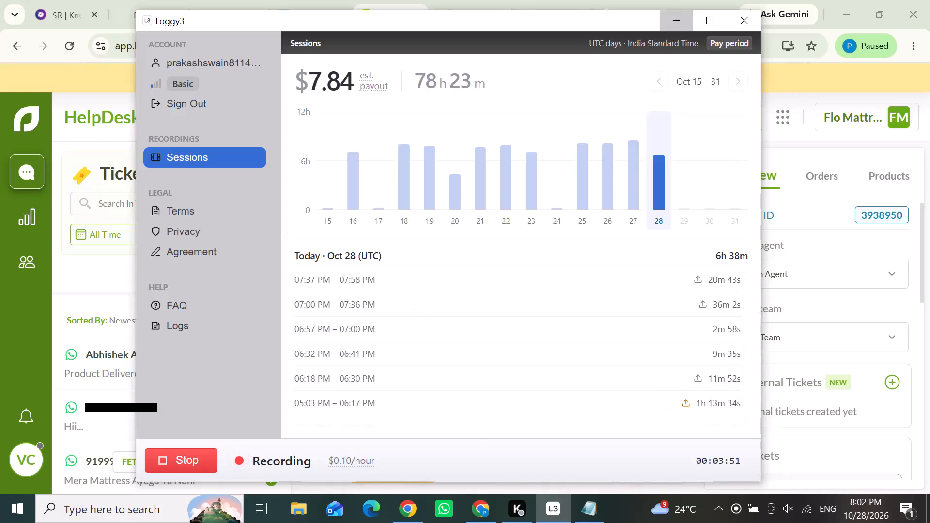
left_click(71, 0)
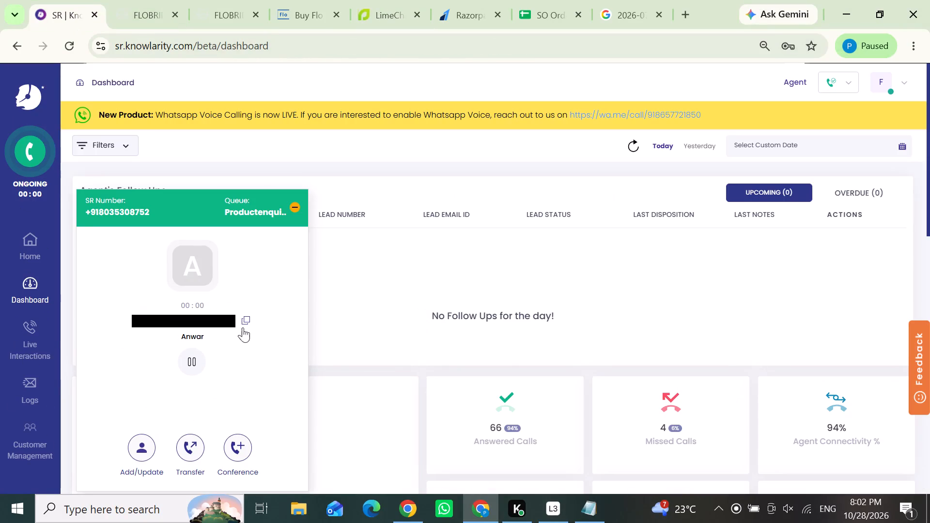
left_click(246, 317)
left_click(136, 0)
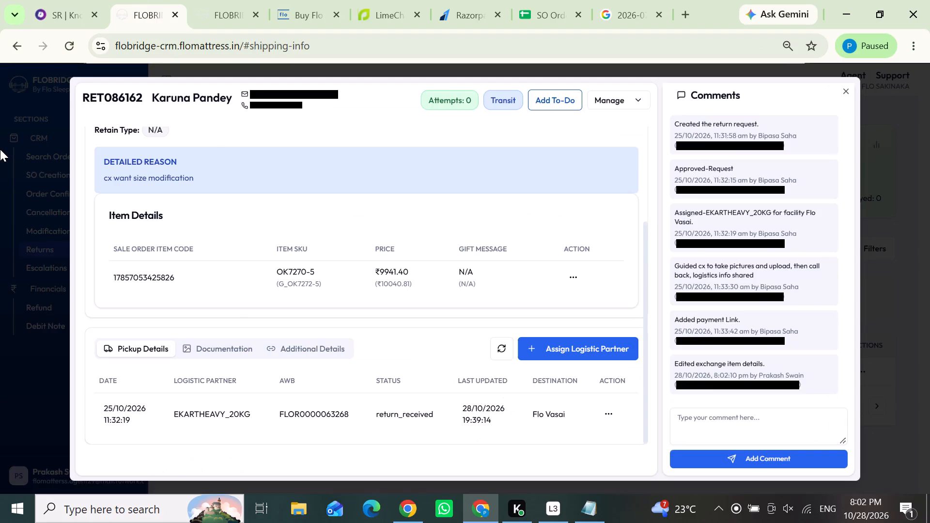
left_click(0, 149)
left_click(59, 154)
left_click(270, 136)
left_click(275, 171)
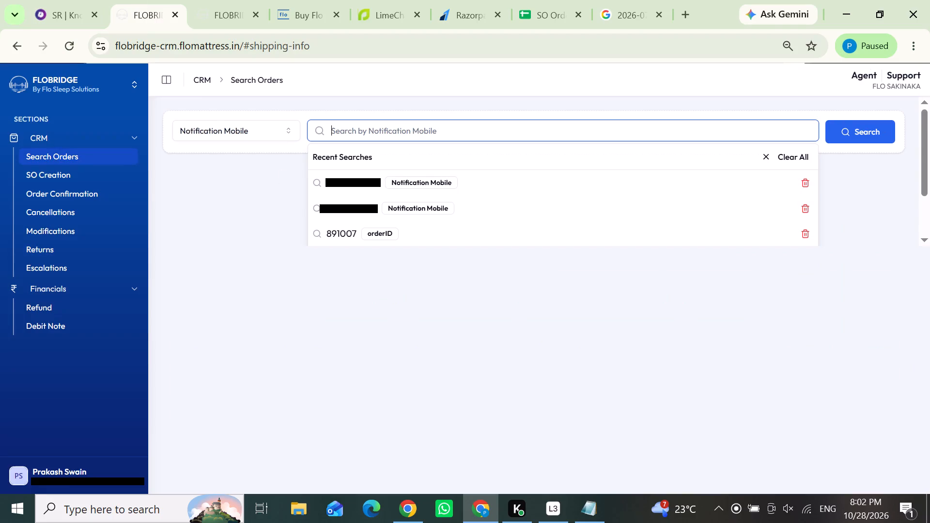
key("ctrl+v")
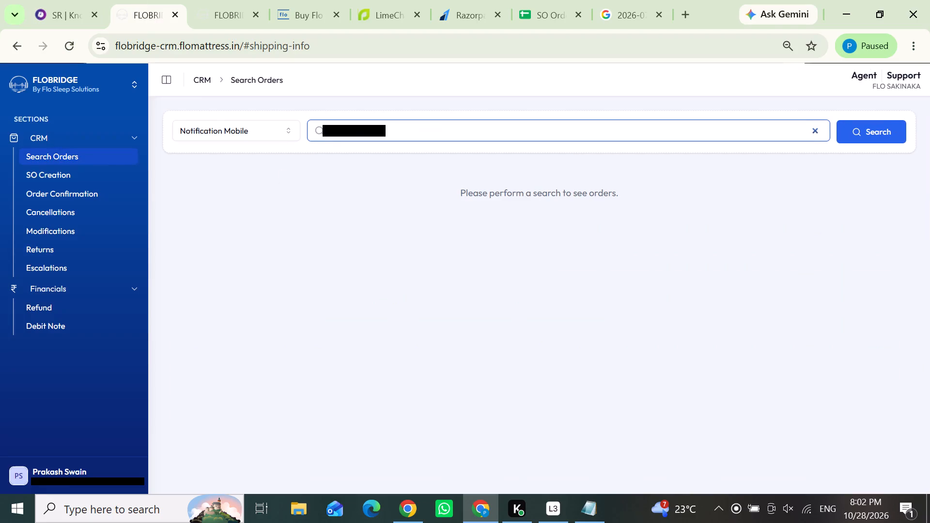
left_click_drag(341, 128, 328, 128)
key("BackSpace")
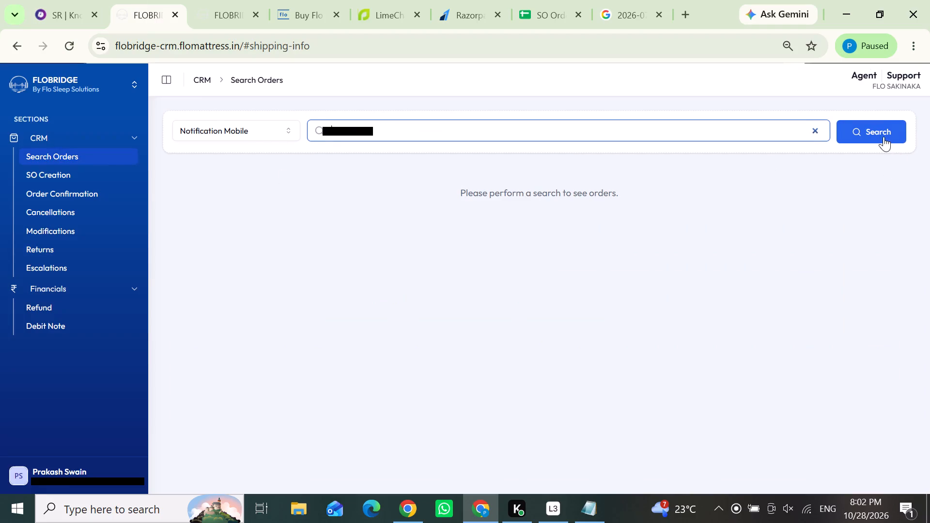
left_click(882, 135)
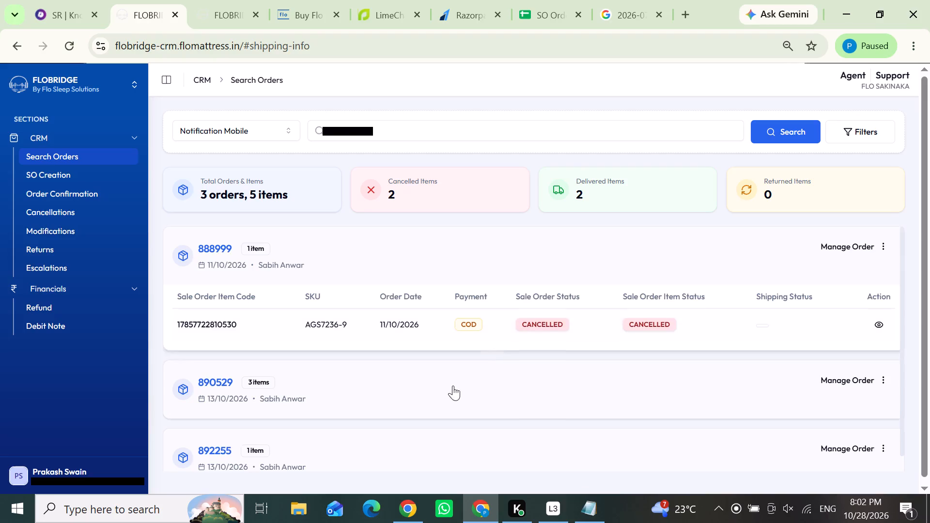
scroll(449, 385, "down", 3)
left_click(382, 430)
scroll(375, 428, "down", 3)
left_click(481, 303)
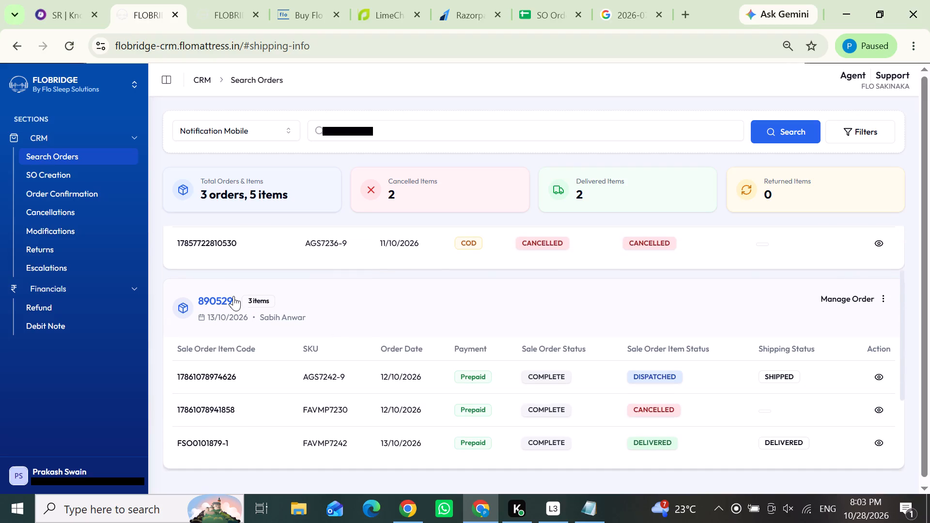
left_click_drag(234, 297, 197, 297)
key("ctrl+c")
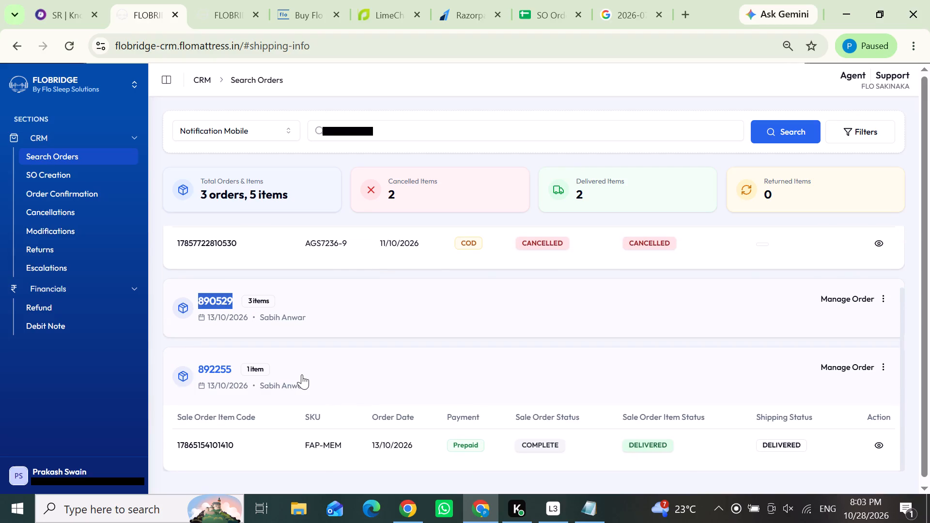
left_click(49, 6)
left_click(136, 447)
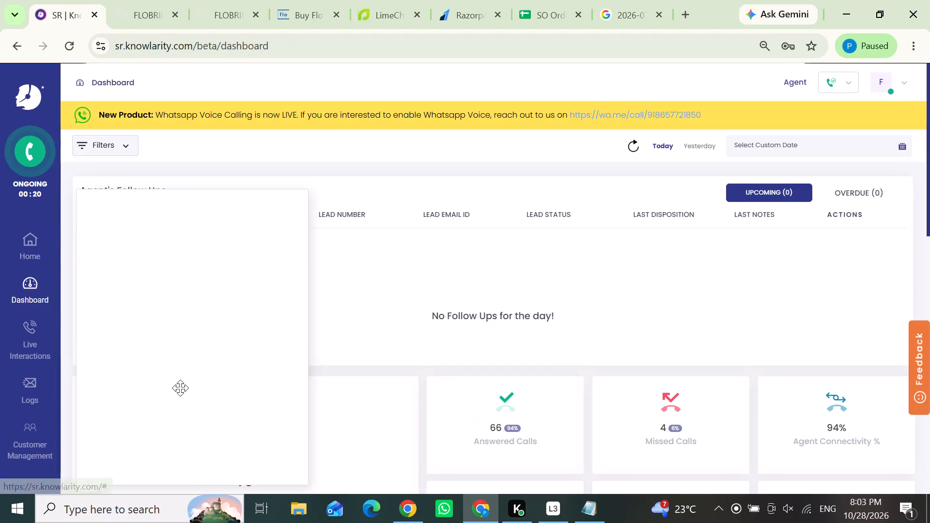
scroll(183, 380, "down", 1)
left_click(166, 395)
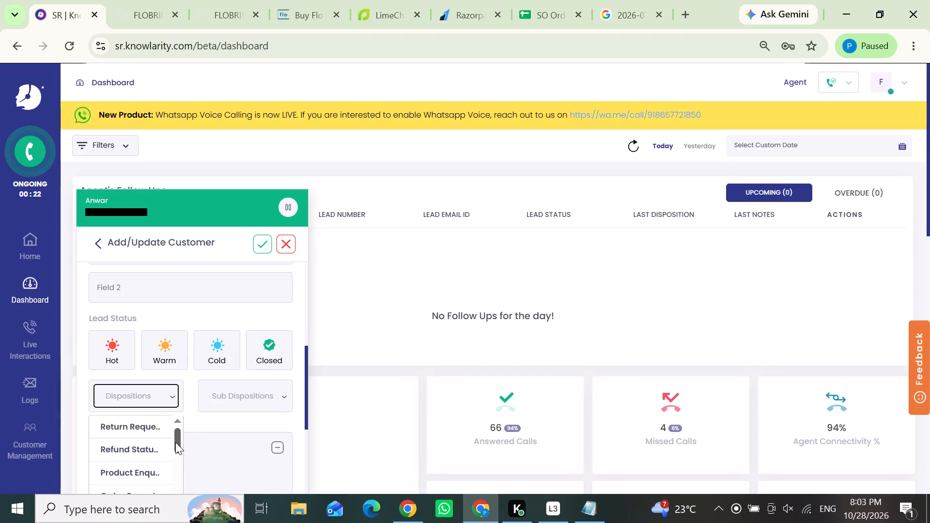
left_click_drag(175, 442, 175, 455)
left_click(122, 468)
left_click(144, 469)
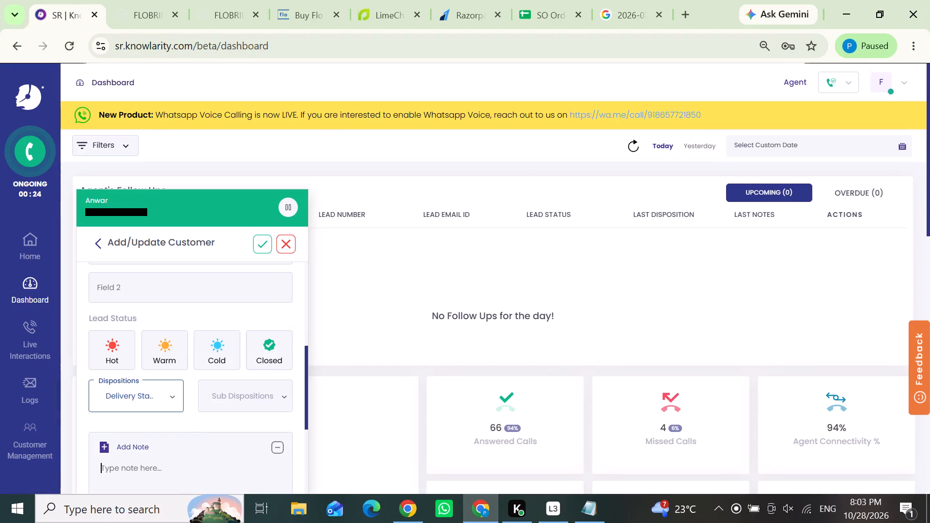
key("ctrl+v")
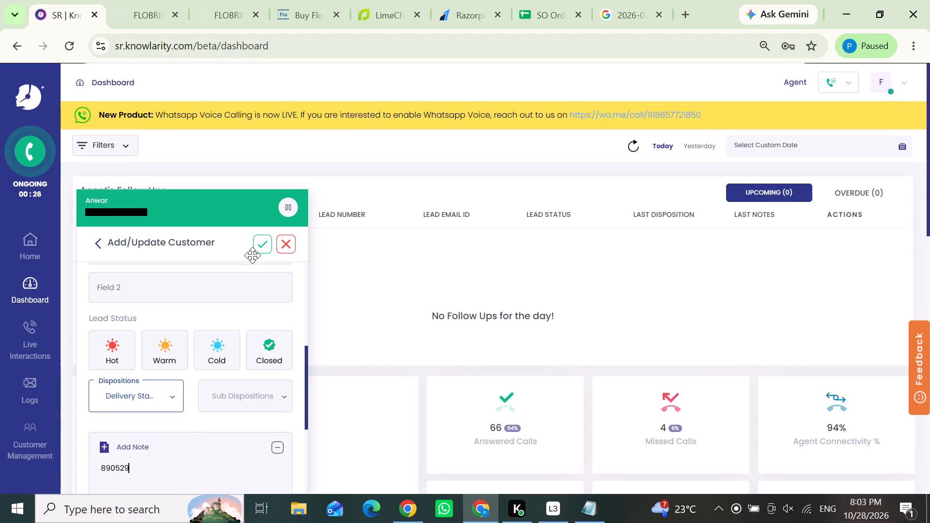
left_click(259, 244)
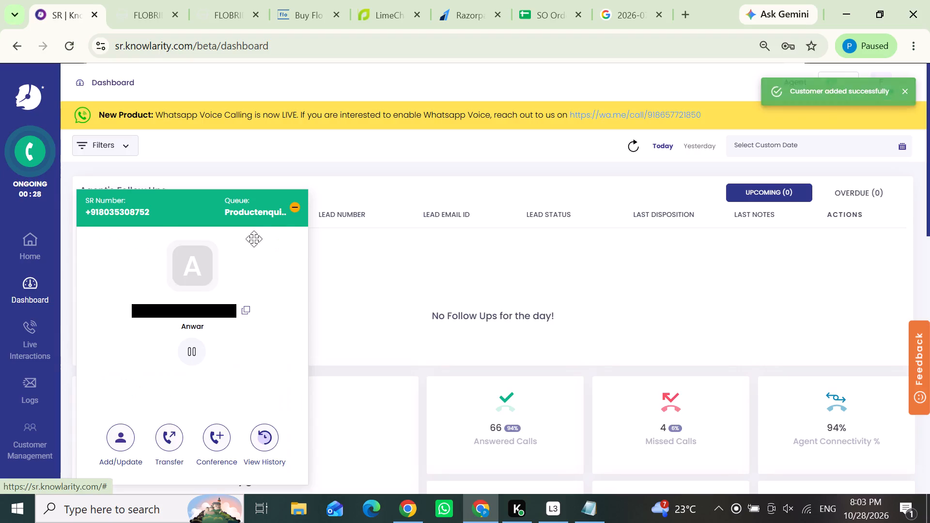
left_click(147, 4)
left_click(540, 324)
scroll(607, 328, "down", 2)
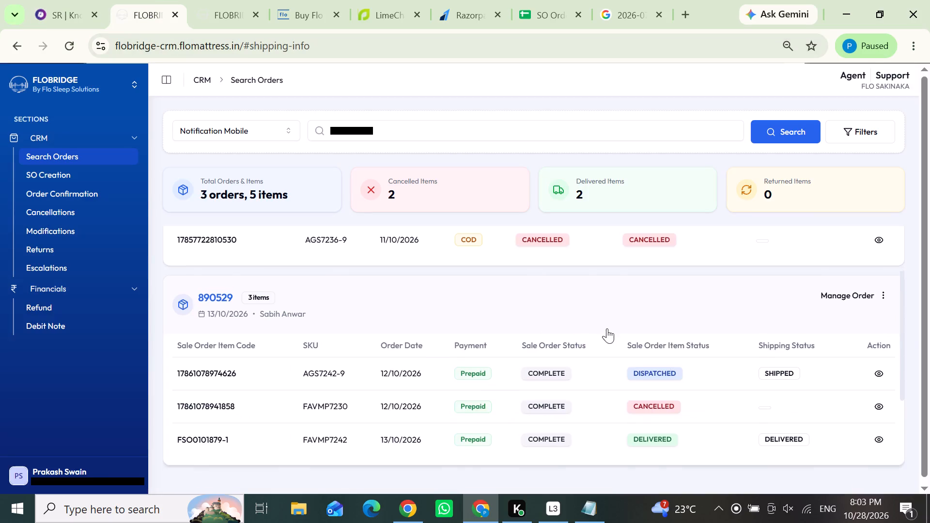
scroll(715, 311, "up", 1)
left_click(853, 379)
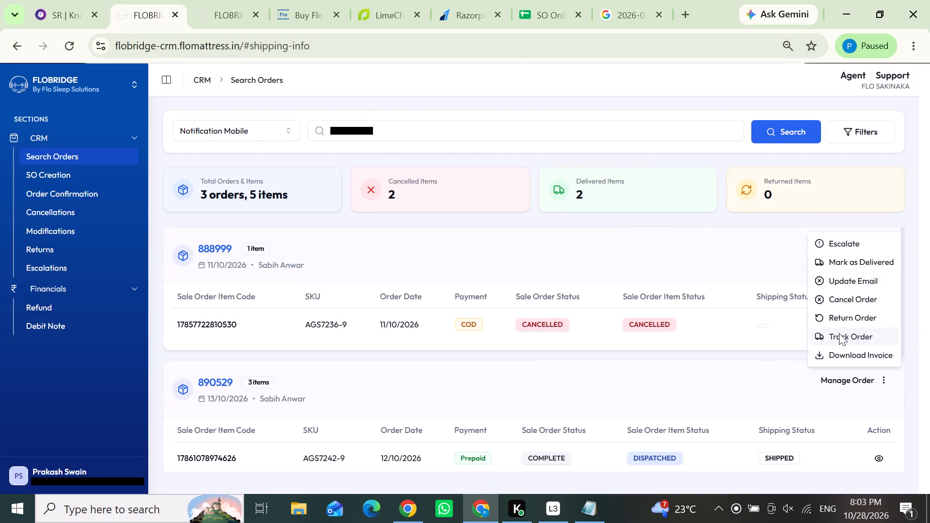
left_click(839, 333)
left_click(480, 281)
left_click(456, 303)
left_click(451, 310)
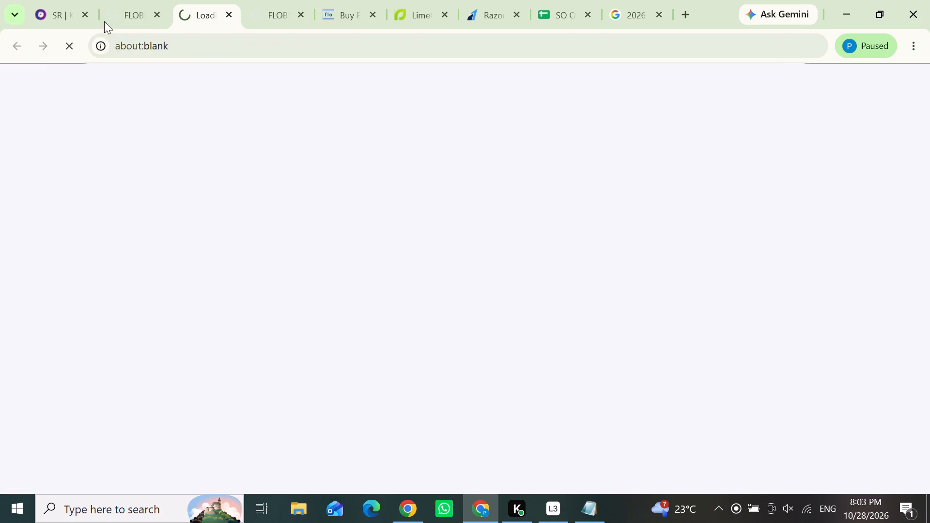
Compare the caller's order items in Flobridge with the Ekart tracking page, checking the expected delivery date and shipment status.
left_click(118, 12)
left_click(283, 392)
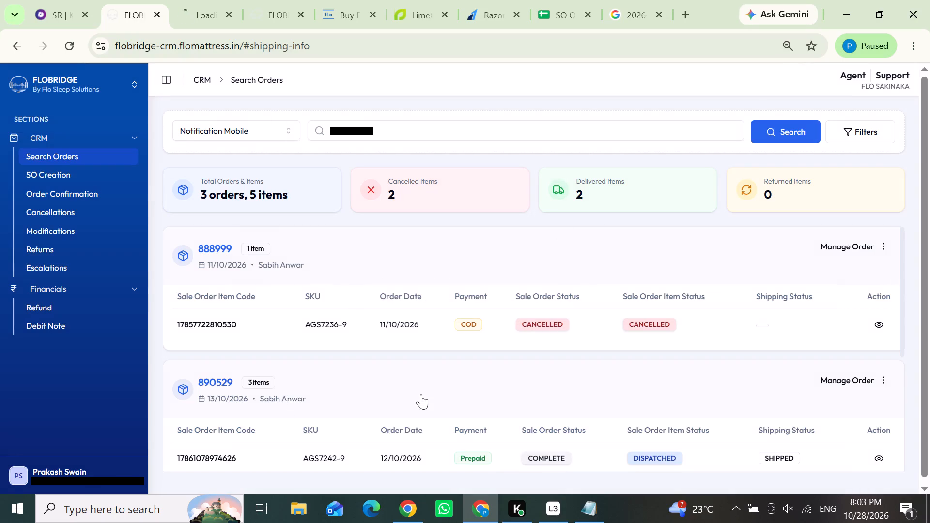
scroll(421, 394, "up", 1)
left_click(205, 7)
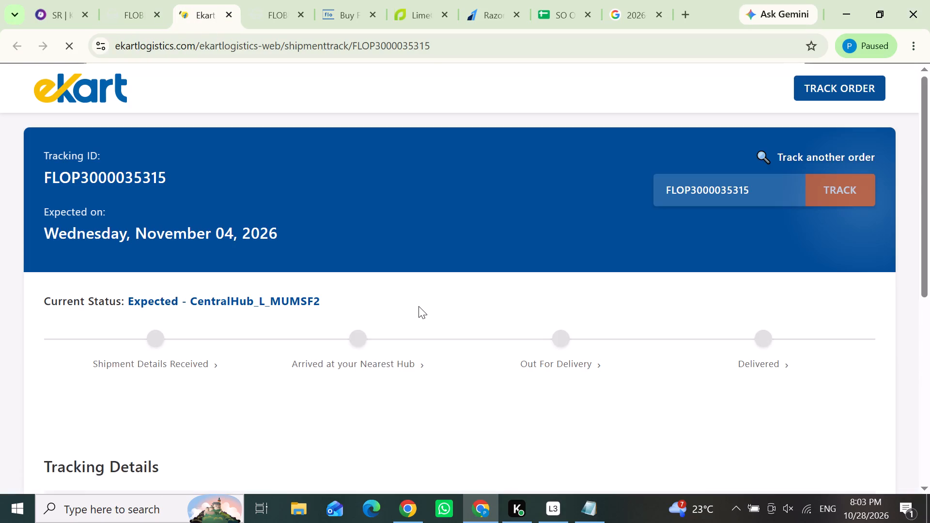
scroll(418, 305, "down", 3)
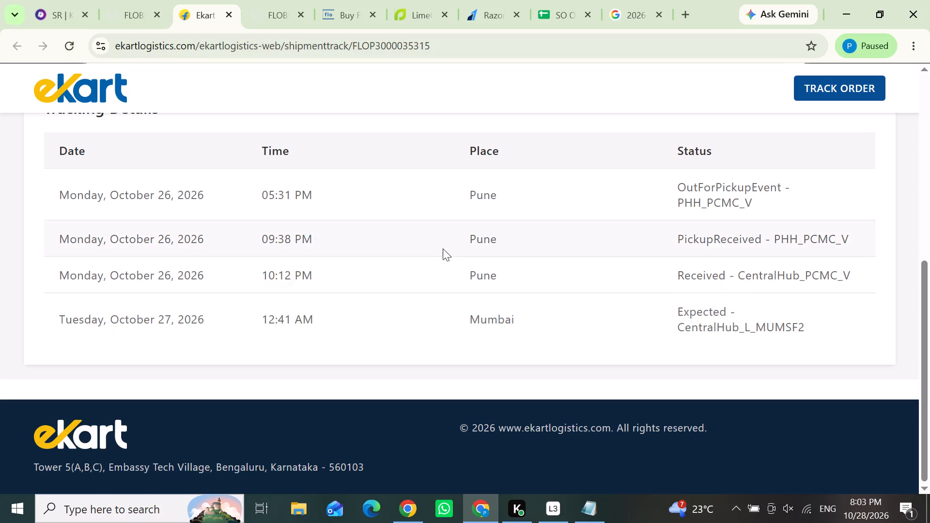
scroll(443, 248, "up", 1)
left_click(126, 3)
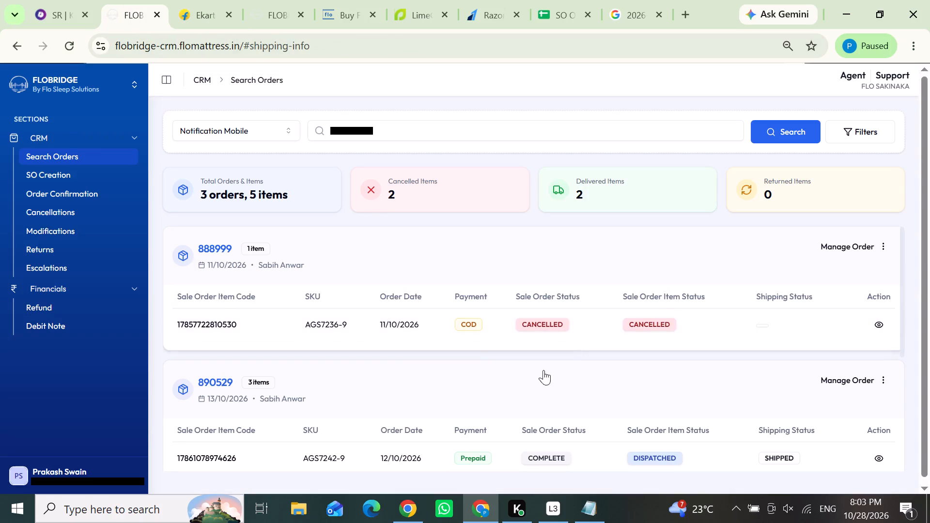
scroll(380, 390, "down", 1)
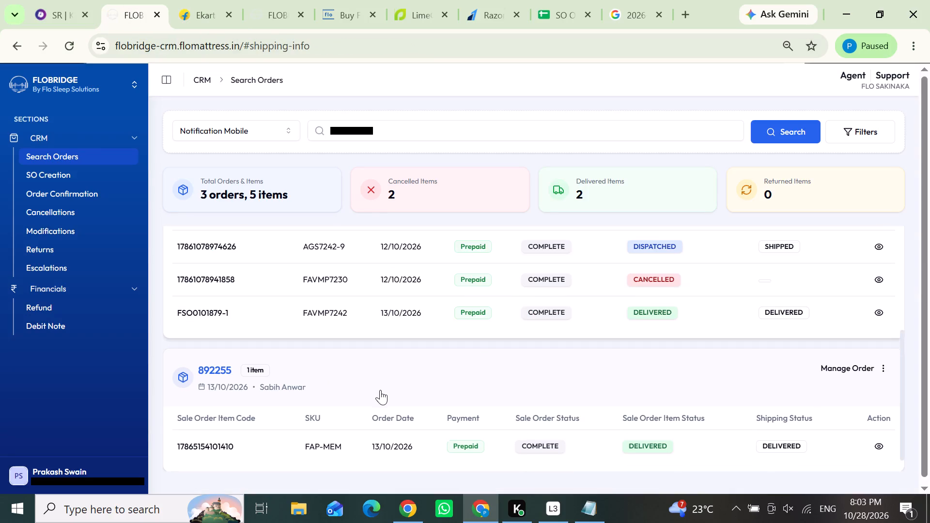
scroll(694, 361, "up", 1)
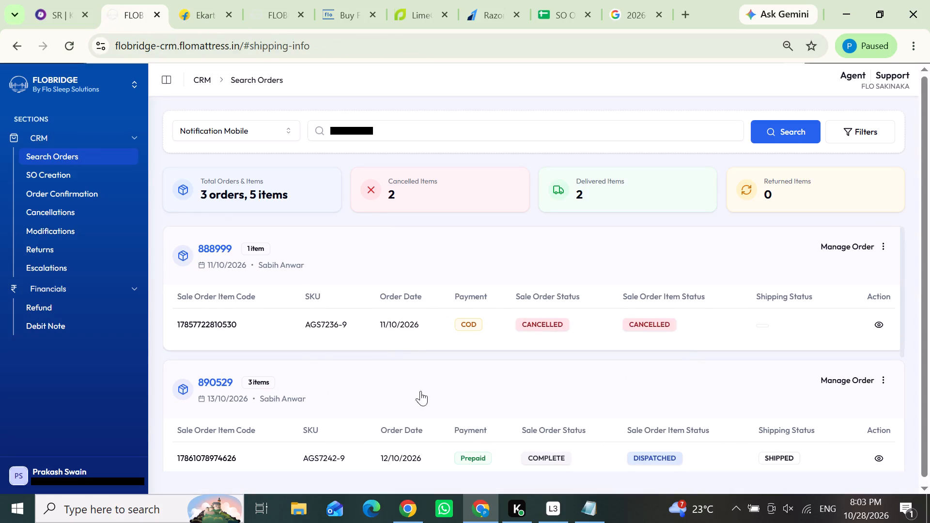
left_click(201, 2)
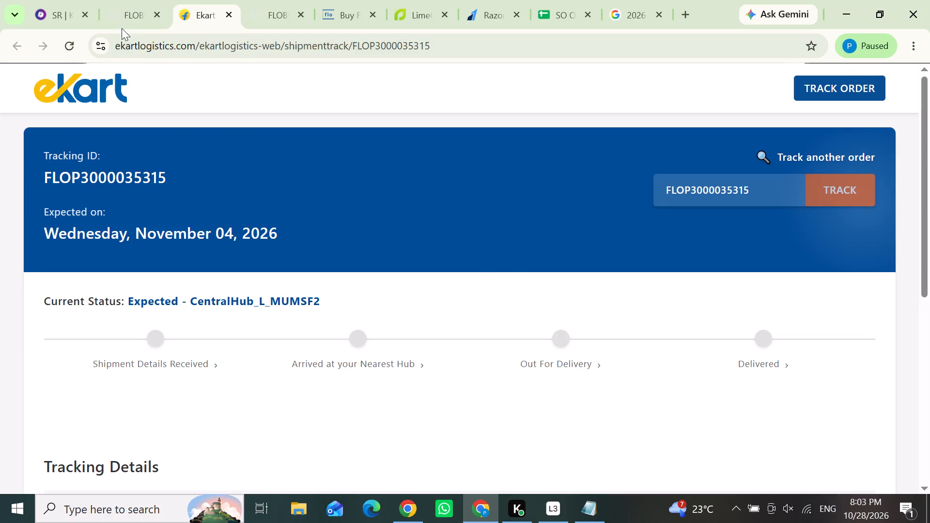
left_click(134, 20)
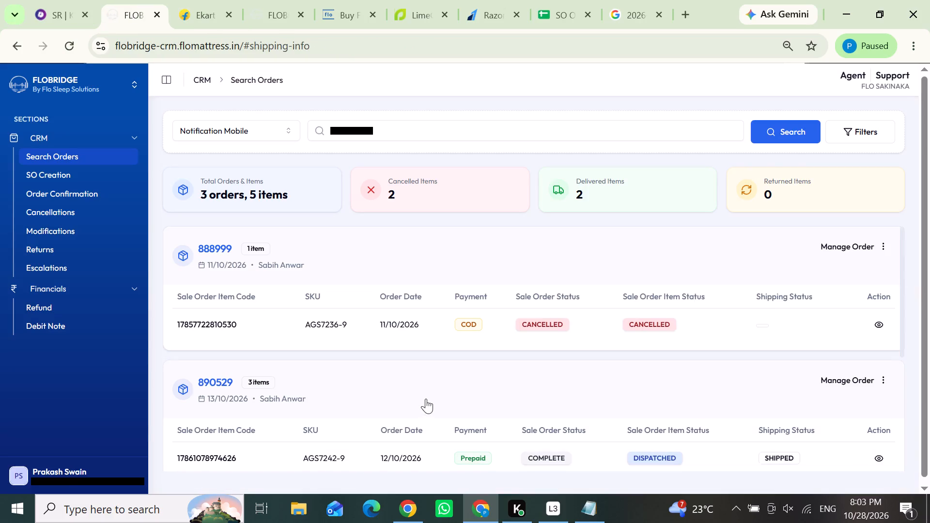
left_click(188, 0)
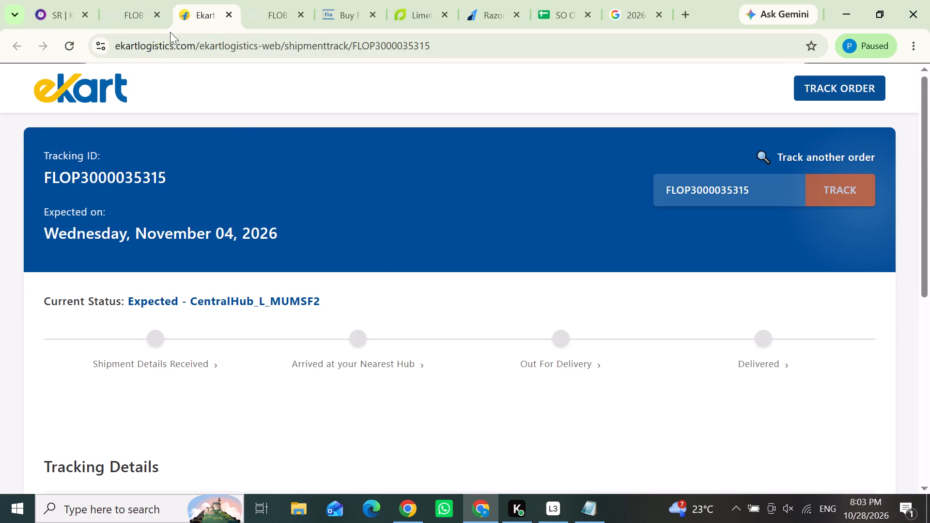
left_click(130, 0)
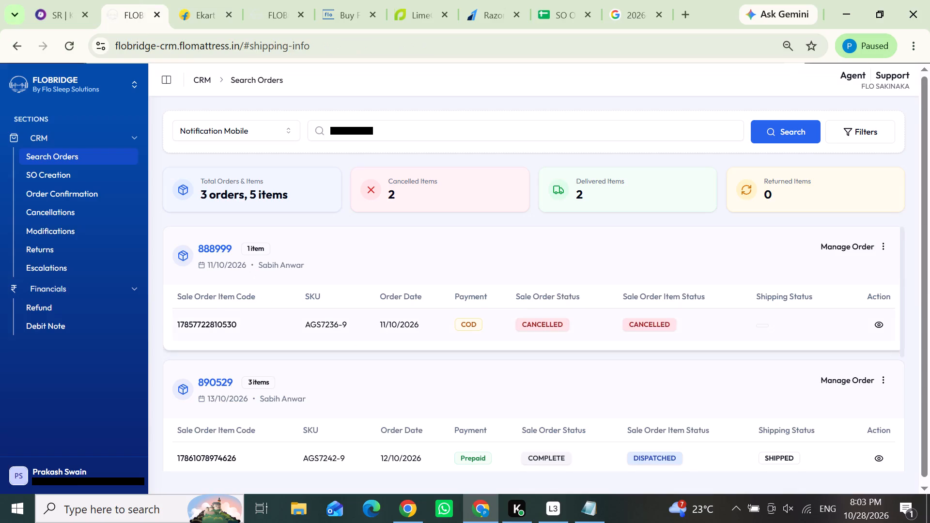
Examine the dates, times, places and statuses in the Ekart tracking details, and return to the Flobridge order results.
left_click(214, 19)
scroll(405, 343, "down", 3)
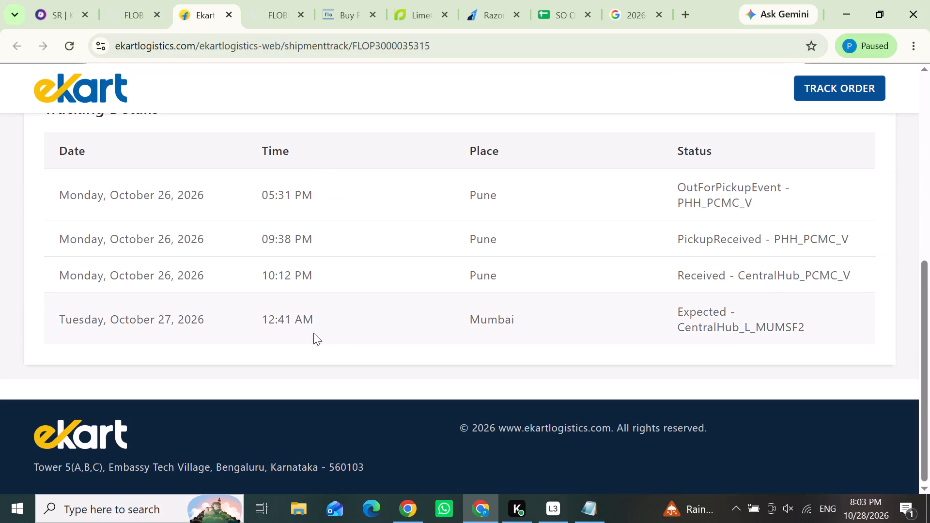
left_click_drag(323, 321, 253, 317)
left_click(250, 358)
left_click_drag(534, 320, 439, 319)
left_click(422, 364)
left_click_drag(806, 323, 659, 199)
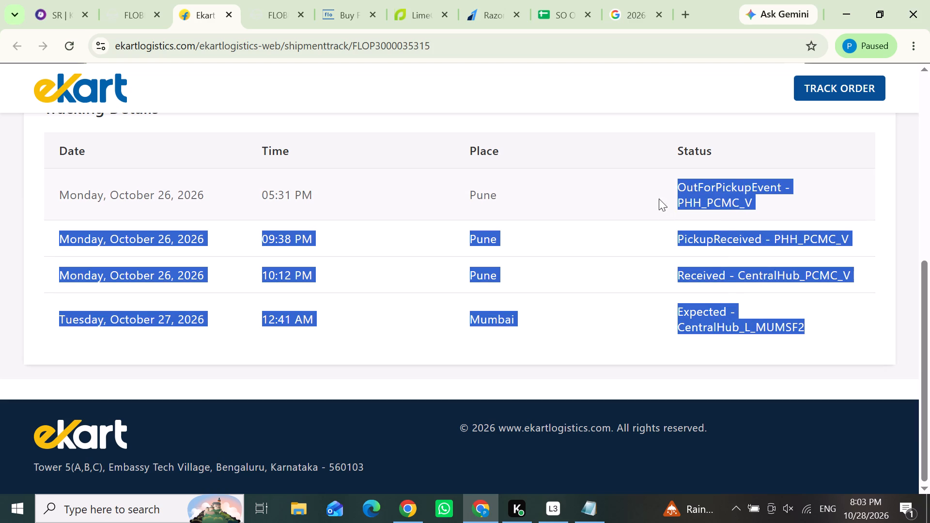
left_click_drag(659, 199, 58, 178)
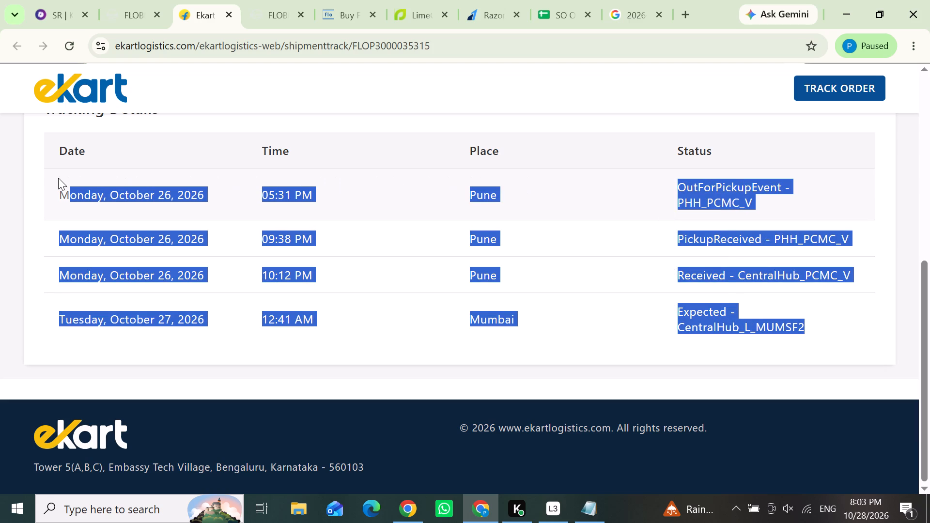
left_click_drag(58, 178, 679, 195)
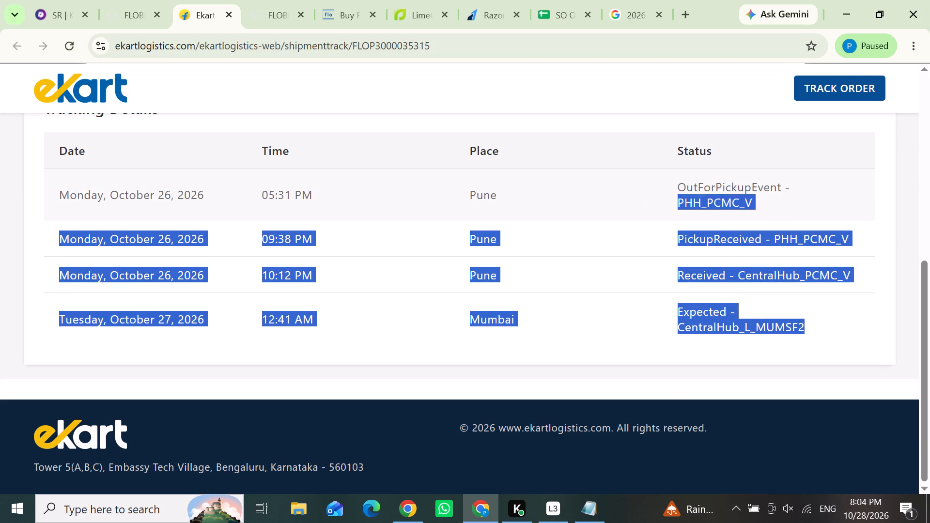
left_click_drag(679, 195, 869, 327)
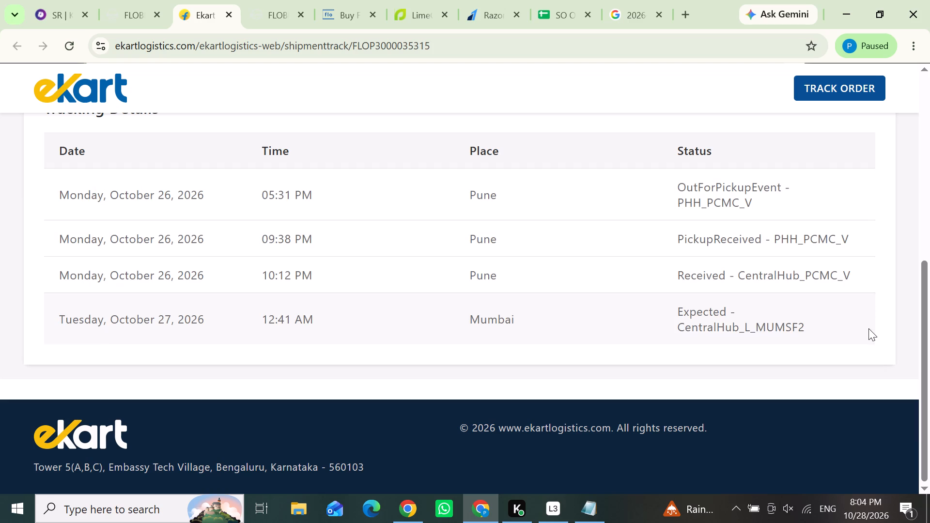
left_click_drag(929, 355, 904, 149)
left_click(110, 12)
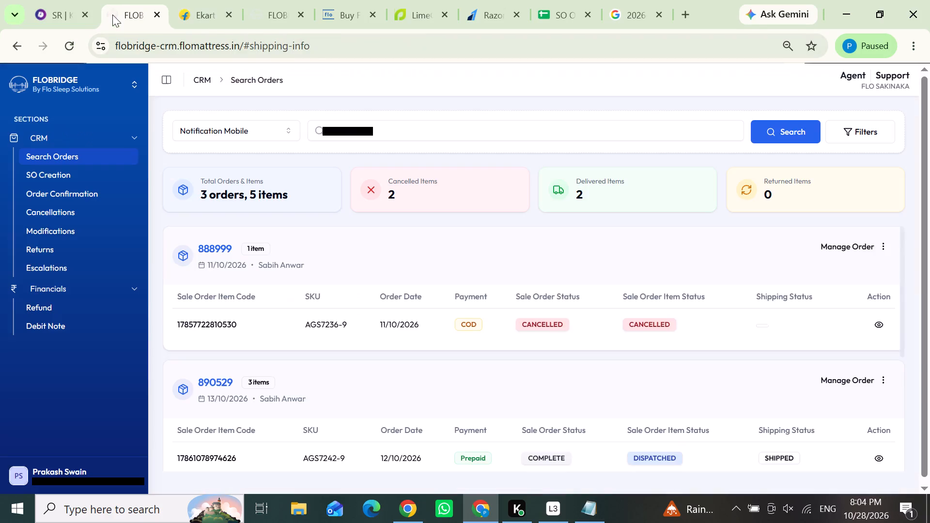
scroll(336, 426, "down", 3)
left_click(451, 379)
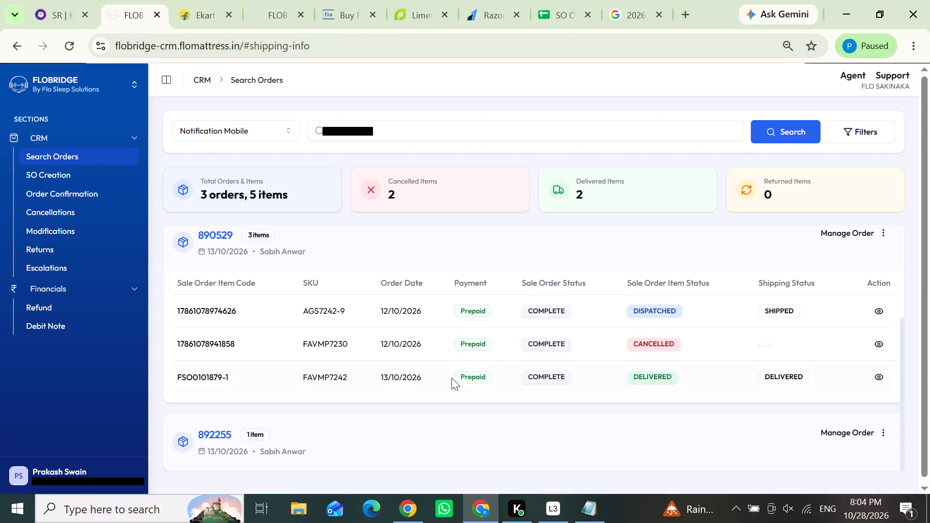
scroll(455, 252, "up", 1)
left_click(875, 463)
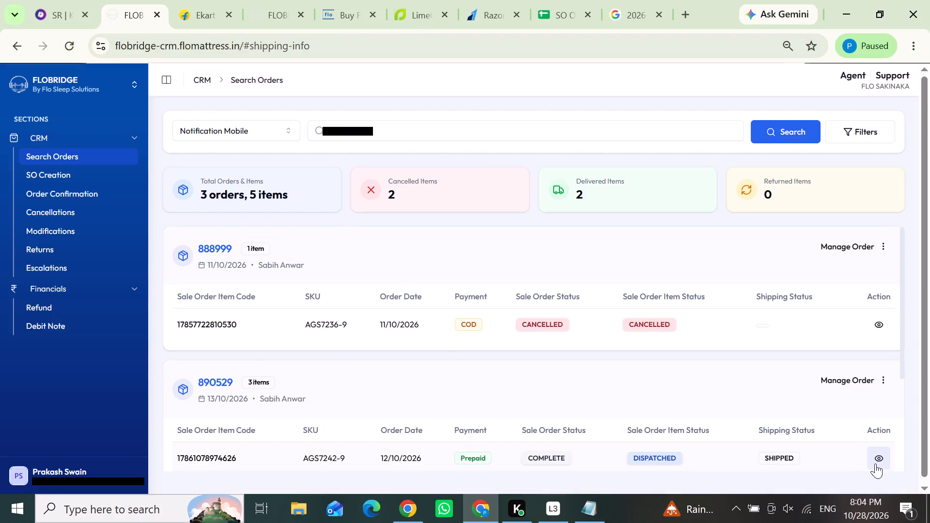
left_click(346, 262)
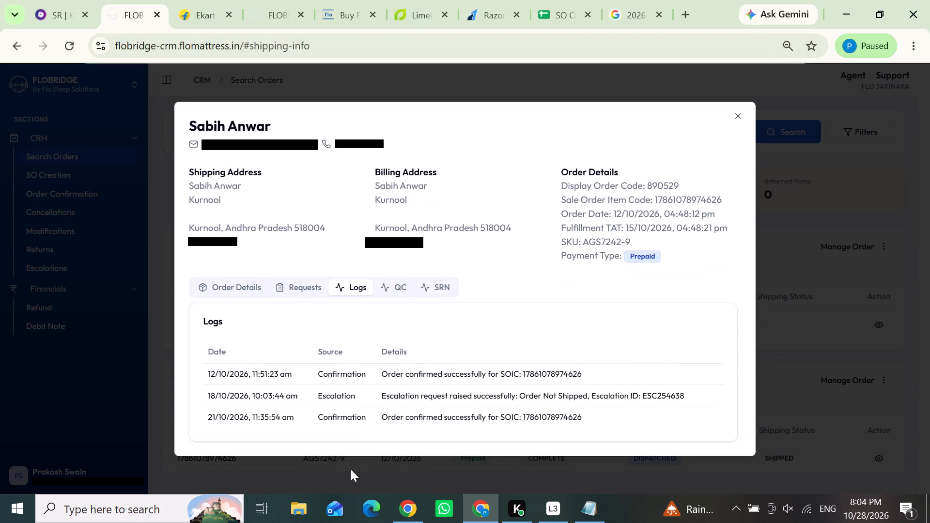
left_click(325, 470)
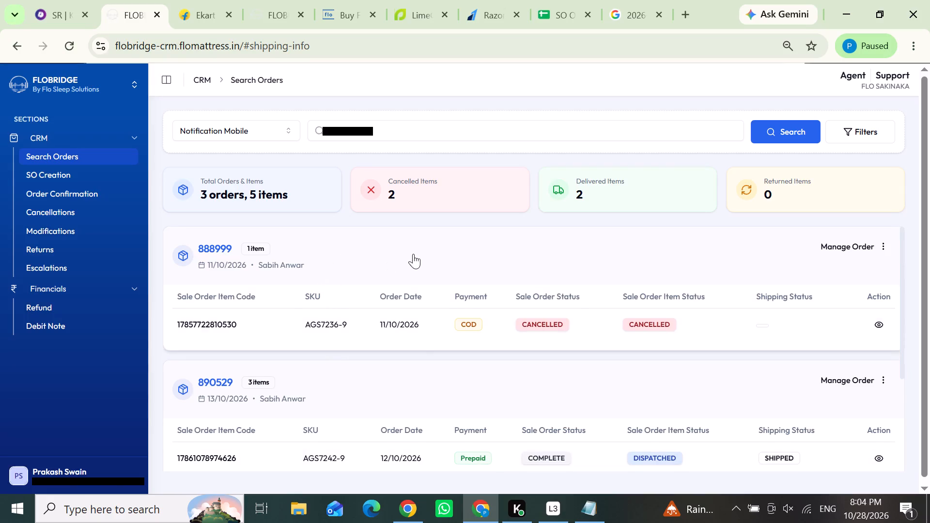
left_click(413, 254)
scroll(406, 331, "down", 1)
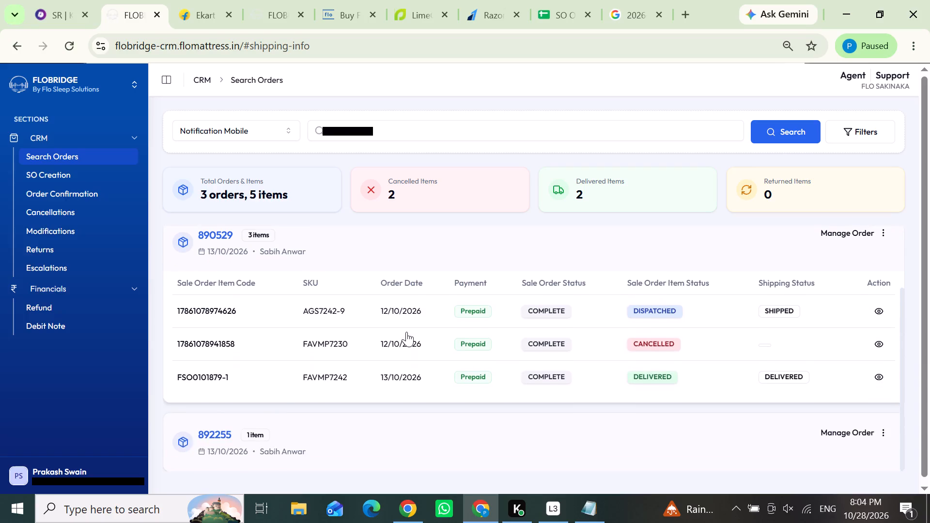
scroll(406, 333, "down", 1)
Close the Ekart tracking page and return to the ongoing call on the Knowlarity dashboard.
left_click(231, 16)
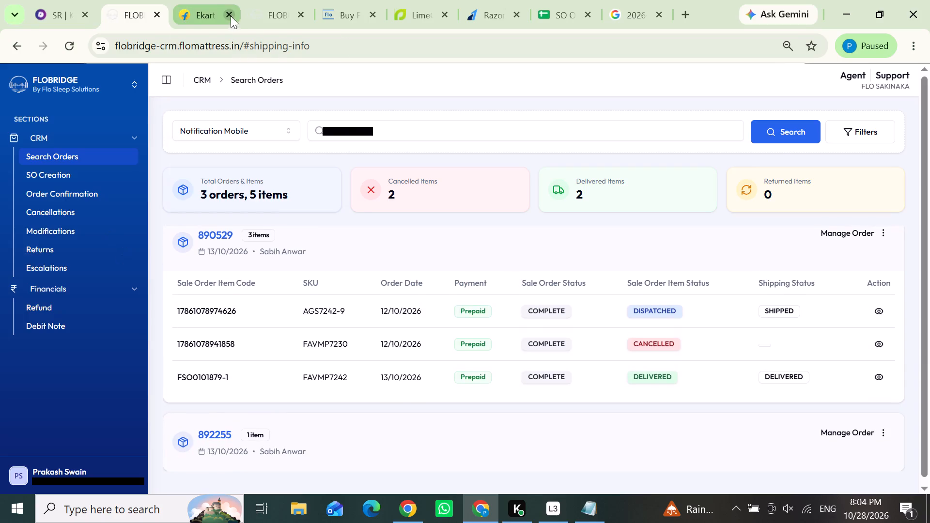
left_click(72, 0)
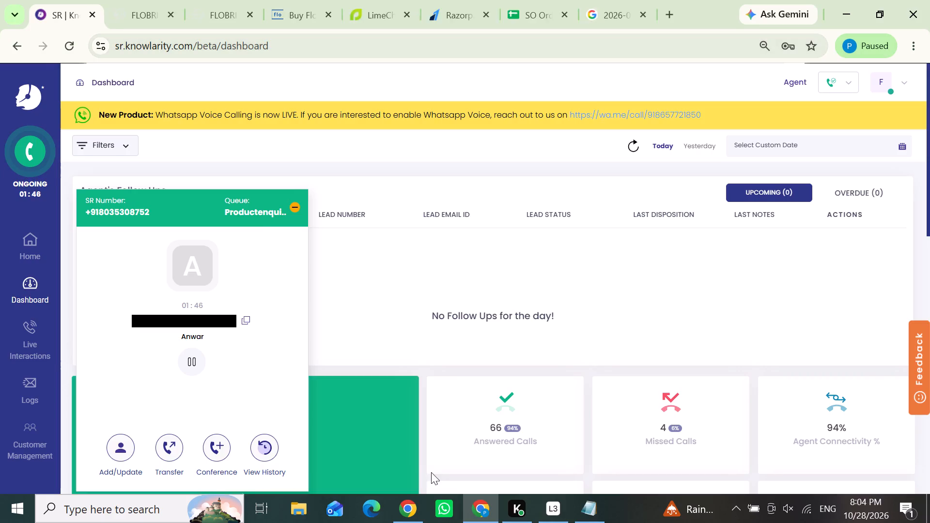
Switch to the other Chrome window and read how the Tunebump curator programme works on its For Curators page.
left_click(405, 468)
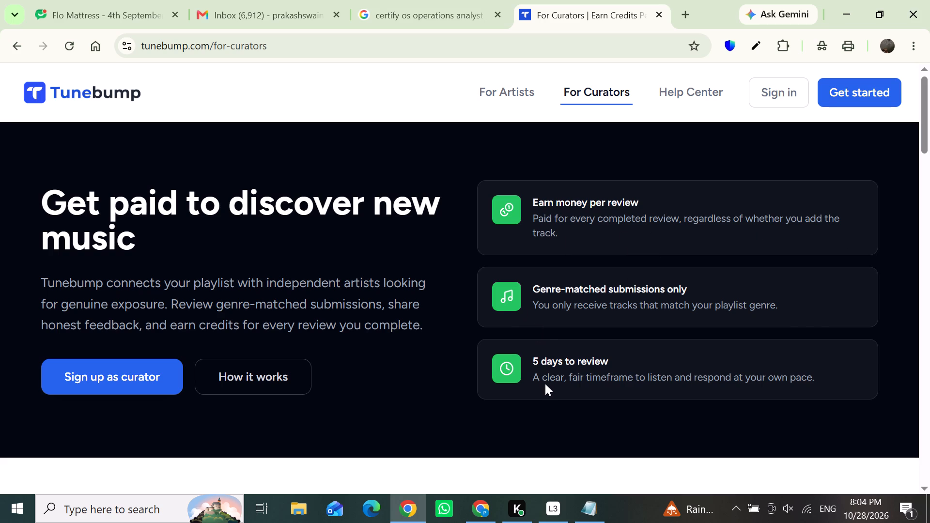
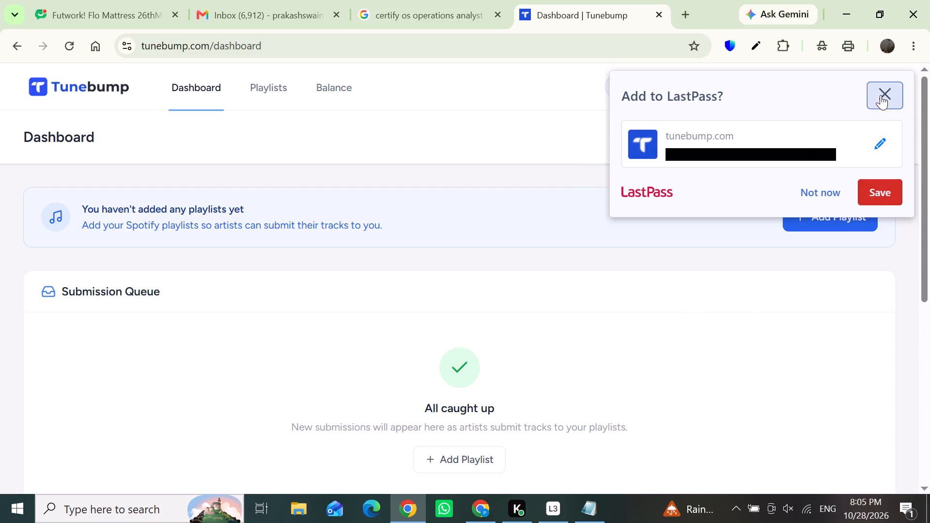
Look over the Tunebump dashboard's submission queue, reviews and earnings sections, and open the form for adding a Spotify playlist.
left_click_drag(929, 218, 929, 414)
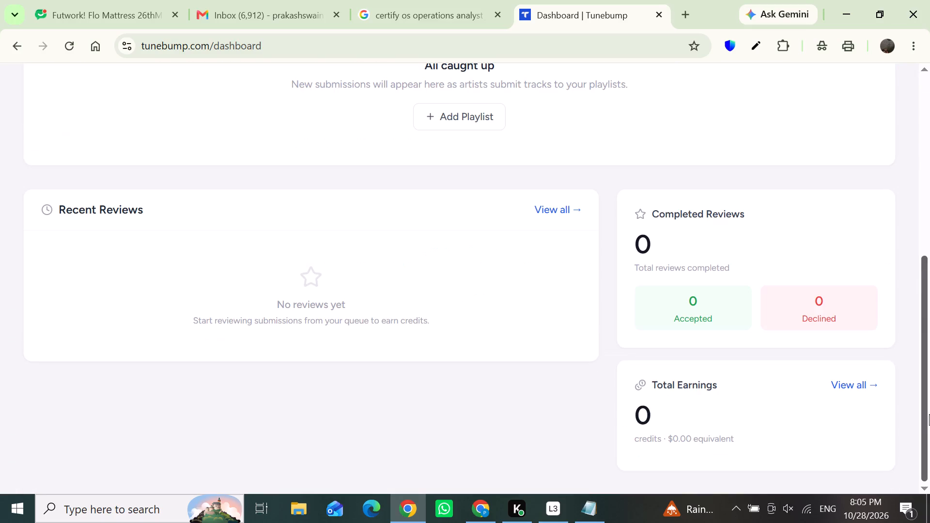
left_click_drag(929, 414, 909, 251)
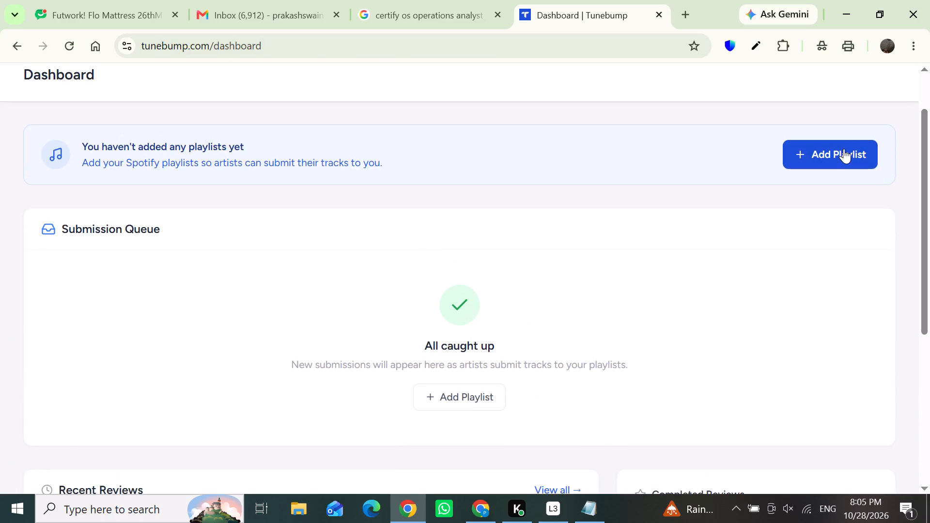
left_click(844, 149)
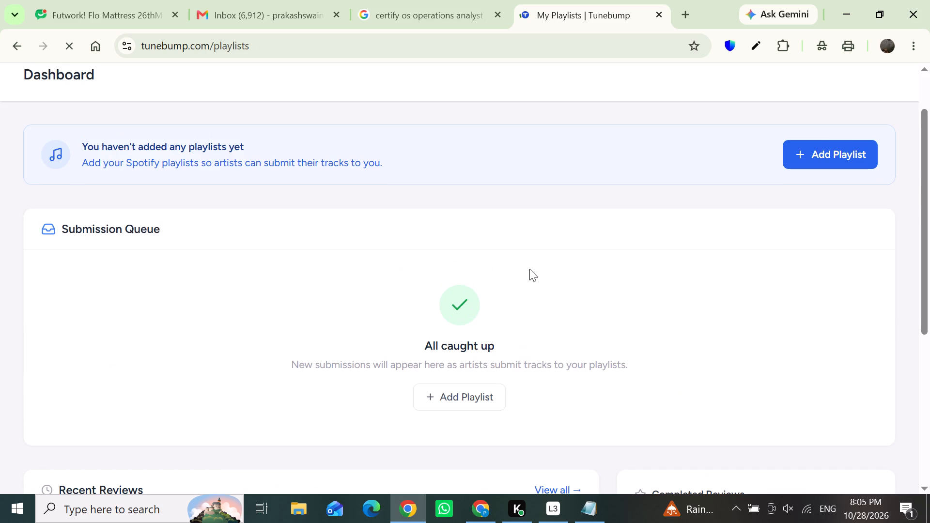
left_click(449, 418)
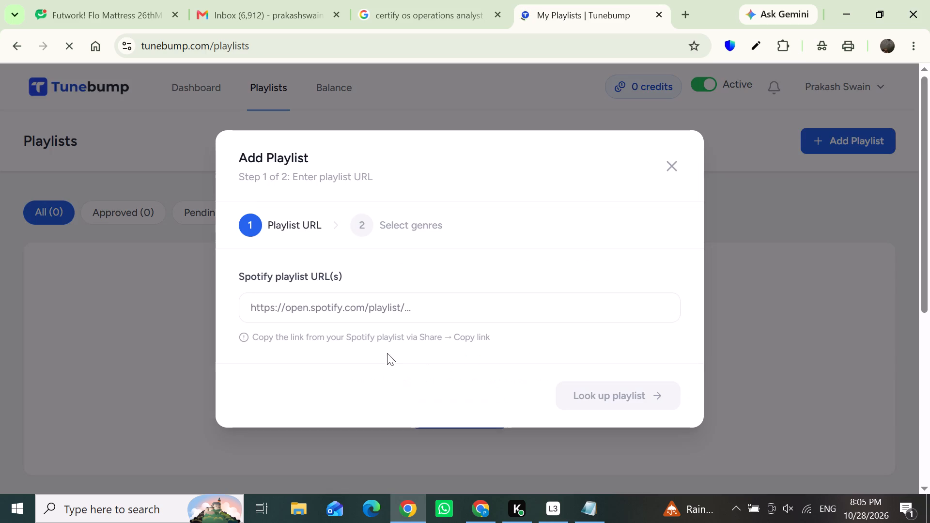
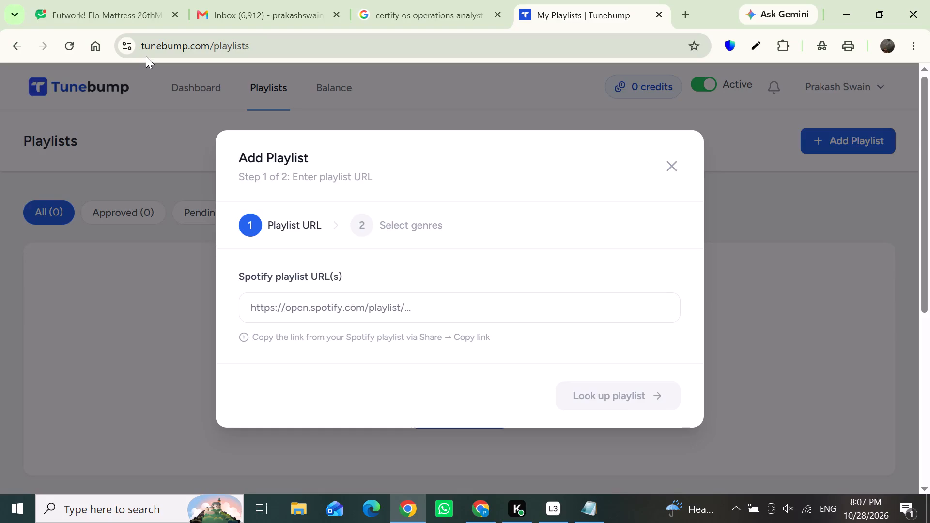
left_click(479, 520)
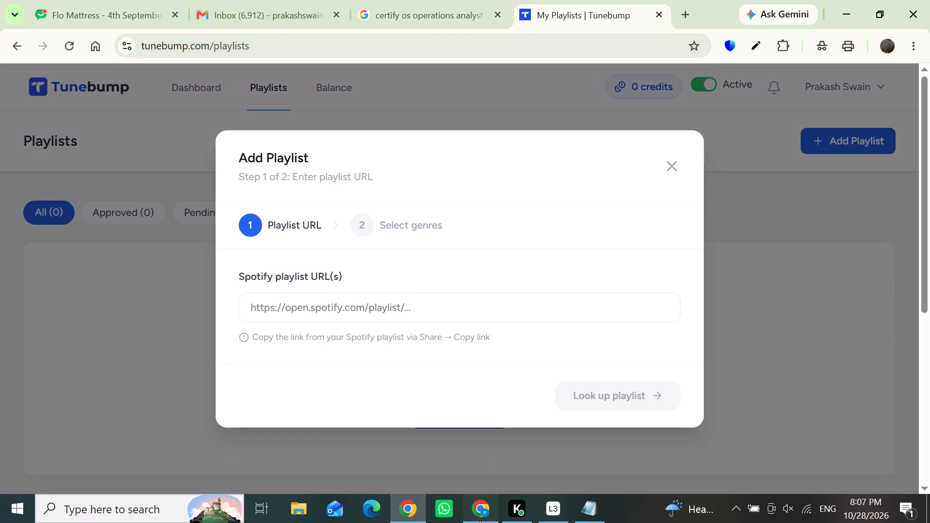
left_click(164, 0)
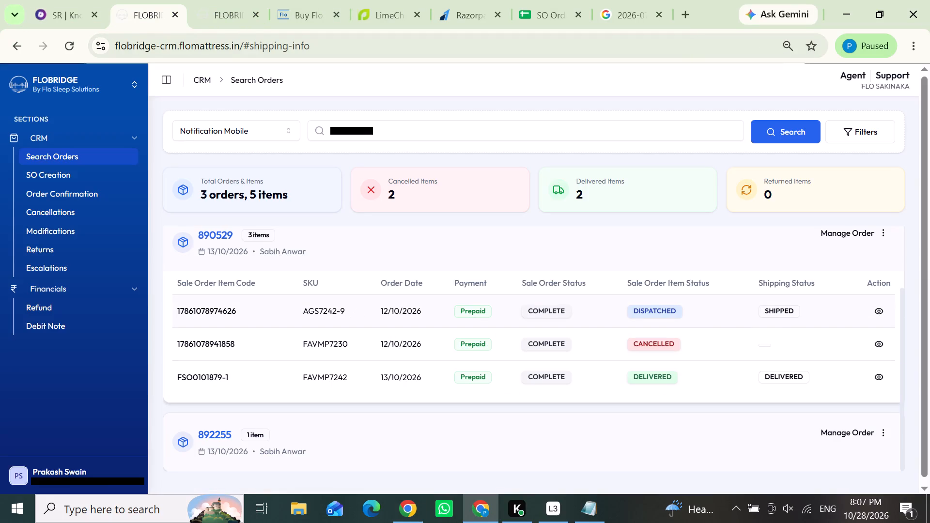
scroll(337, 309, "down", 2)
left_click(300, 414)
left_click(310, 428)
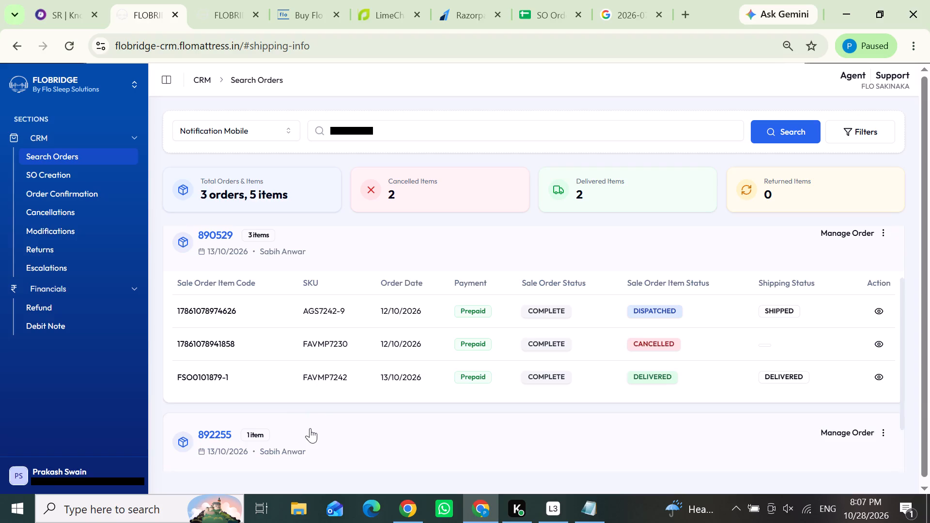
scroll(321, 420, "down", 4)
left_click(491, 456)
scroll(502, 430, "down", 3)
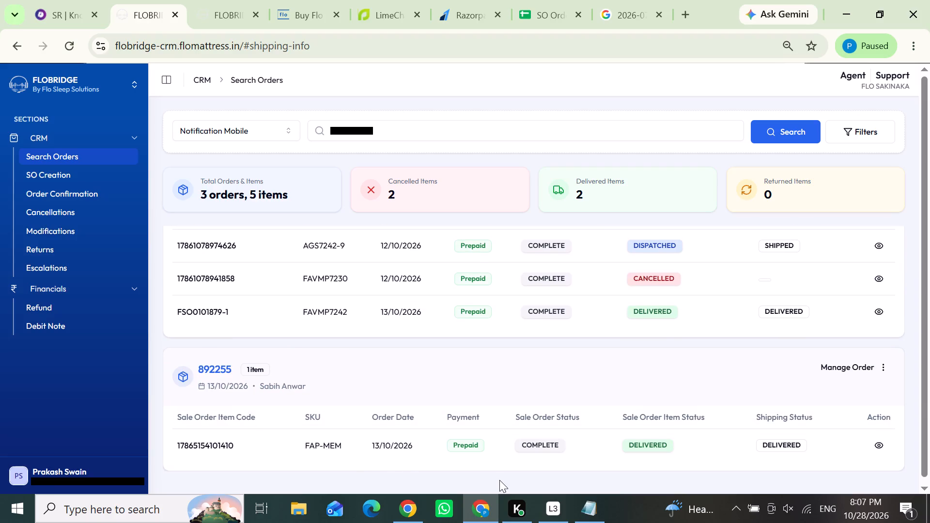
scroll(476, 522, "up", 1)
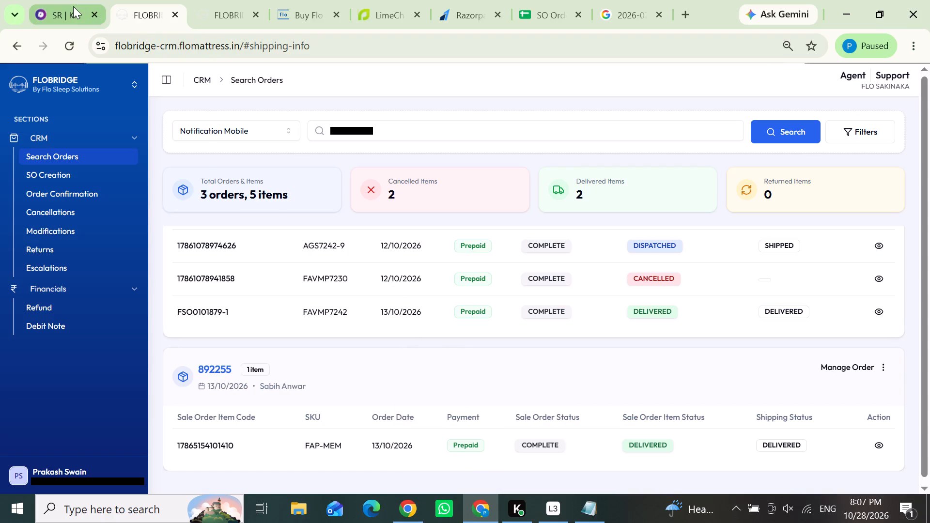
Copy the current caller's number from the Knowlarity call and search FLOBRIDGE orders by that notification mobile, without the country code.
left_click(47, 10)
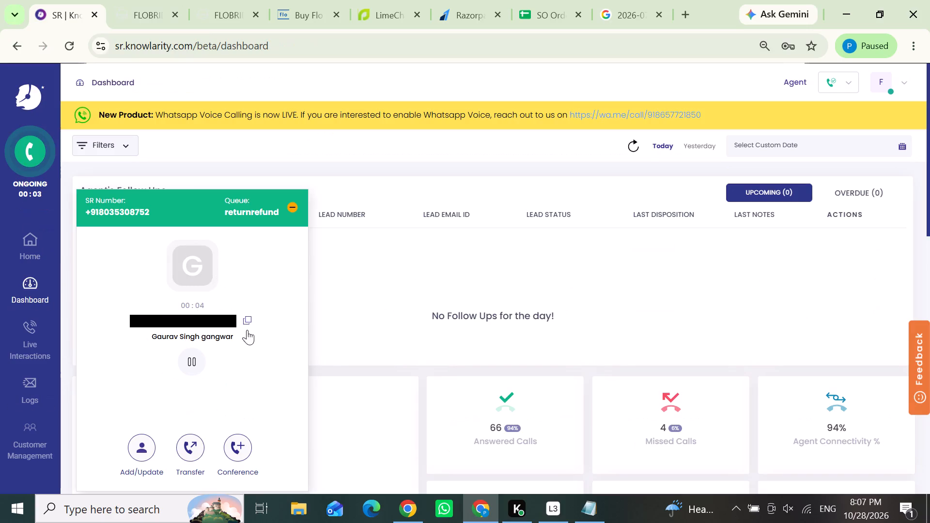
left_click(246, 316)
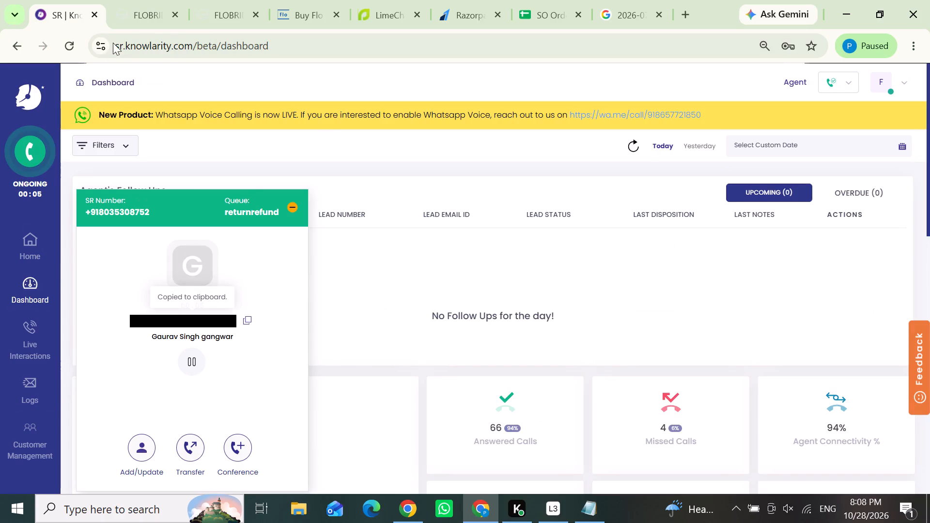
left_click(126, 0)
left_click_drag(389, 130, 311, 125)
key("ctrl+v")
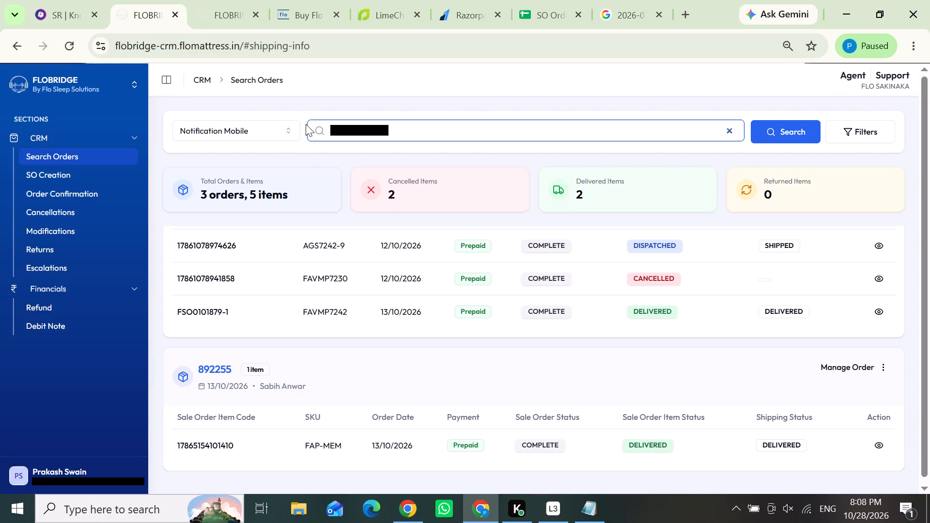
left_click_drag(344, 130, 313, 130)
key("BackSpace")
left_click(810, 121)
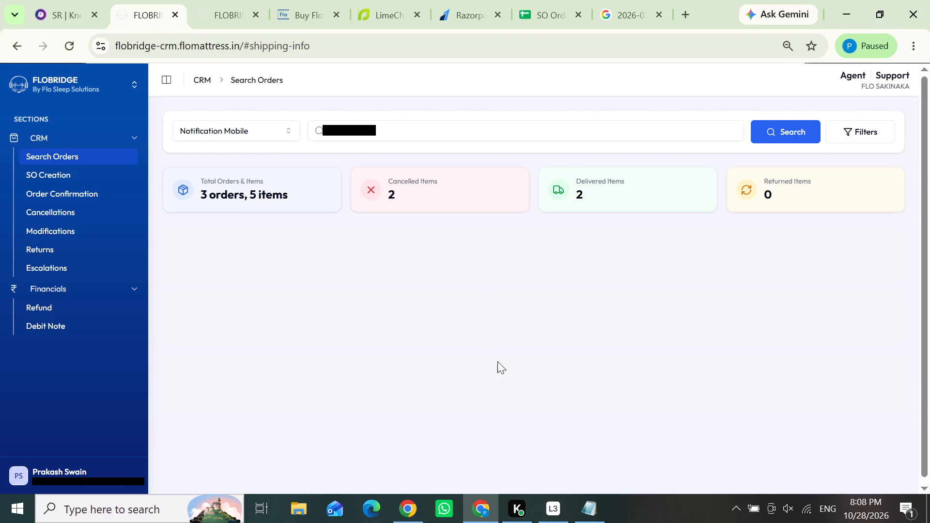
Set the ongoing call's disposition to Refund Status in Knowlarity's customer update form and save it.
left_click(64, 20)
left_click(136, 457)
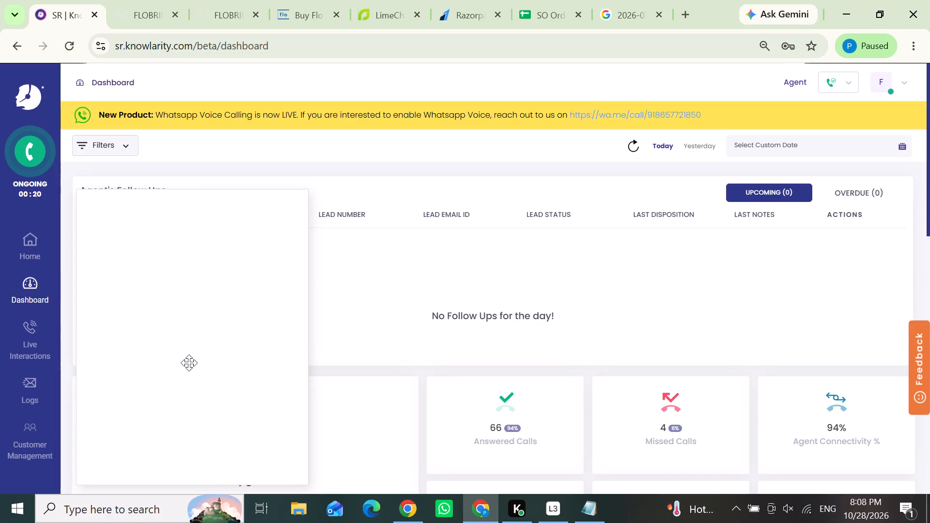
scroll(186, 361, "down", 1)
left_click(170, 390)
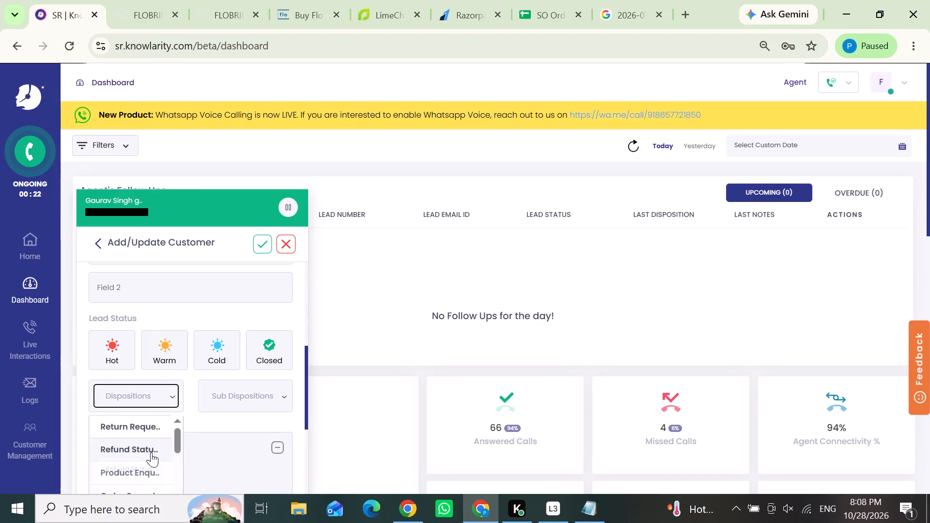
left_click(141, 448)
left_click(257, 250)
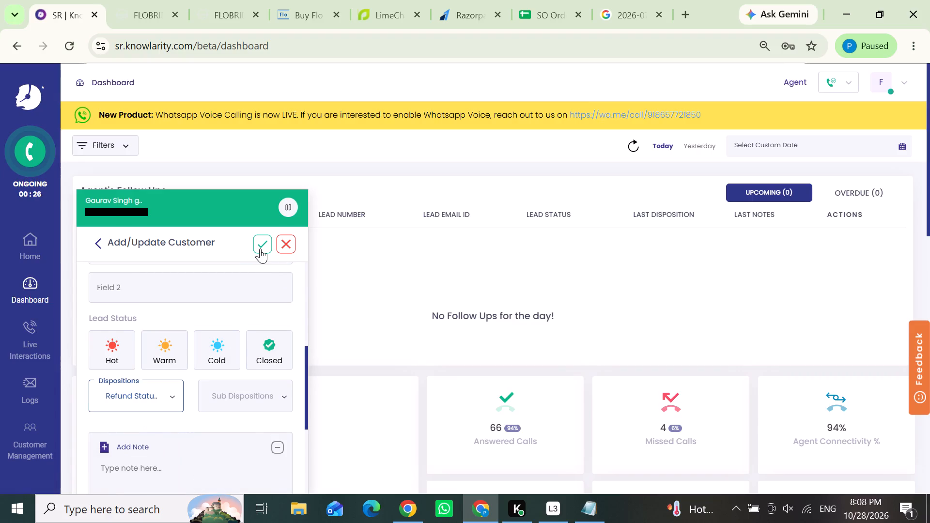
left_click(260, 248)
left_click(148, 5)
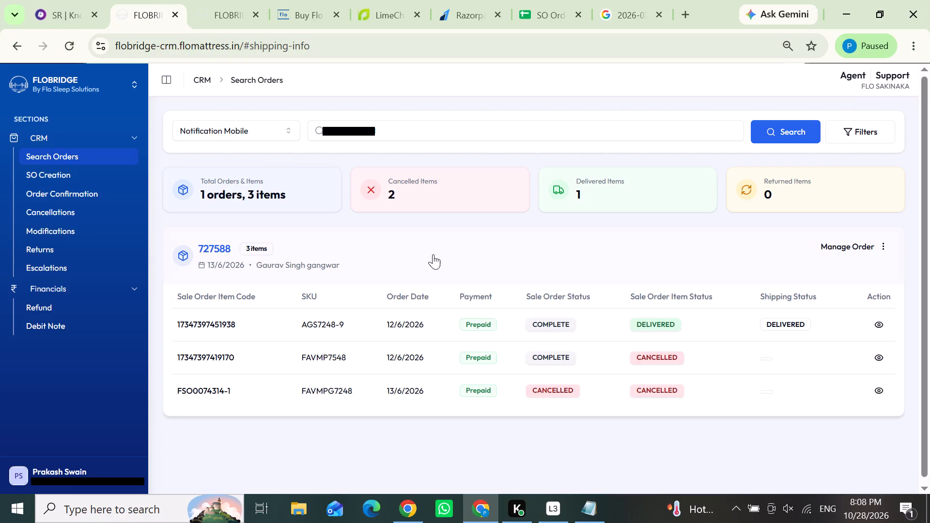
left_click(884, 327)
left_click(352, 266)
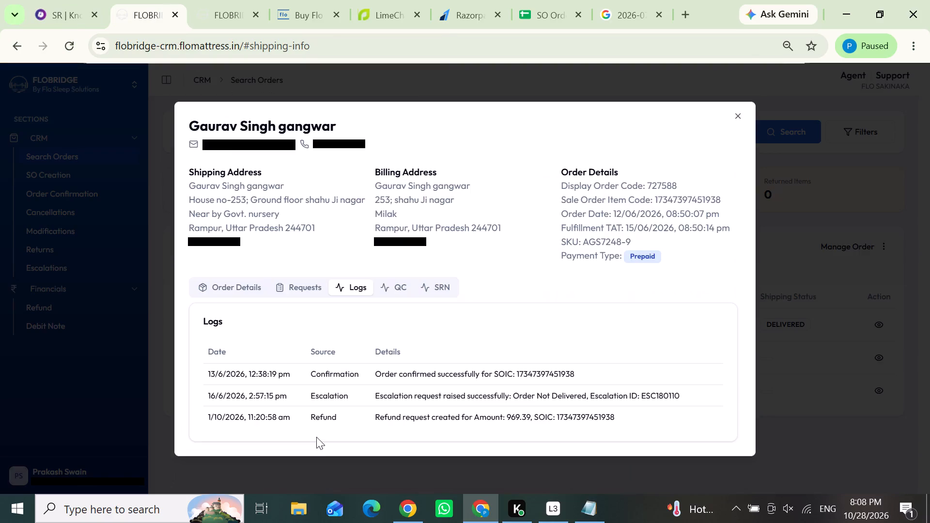
left_click(293, 469)
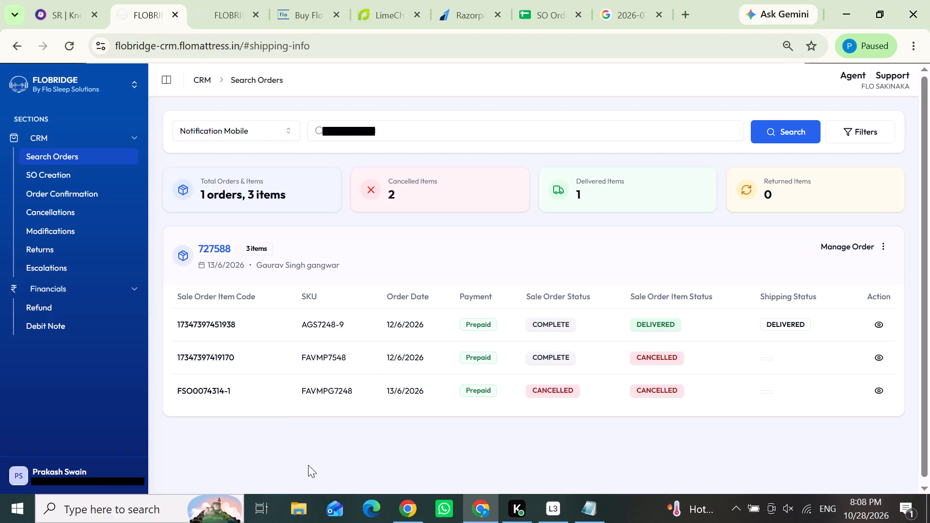
left_click(886, 319)
left_click(209, 414)
scroll(454, 389, "down", 1)
left_click(765, 369)
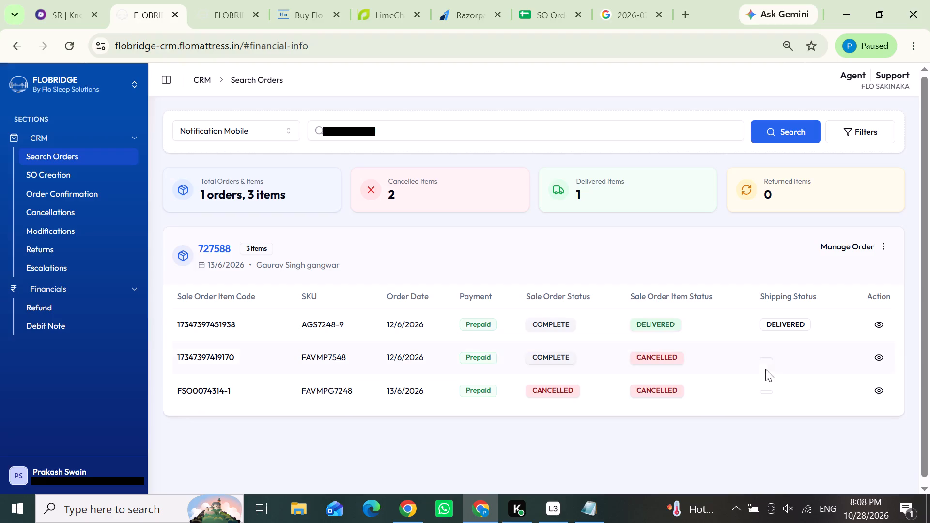
left_click(881, 315)
left_click(346, 263)
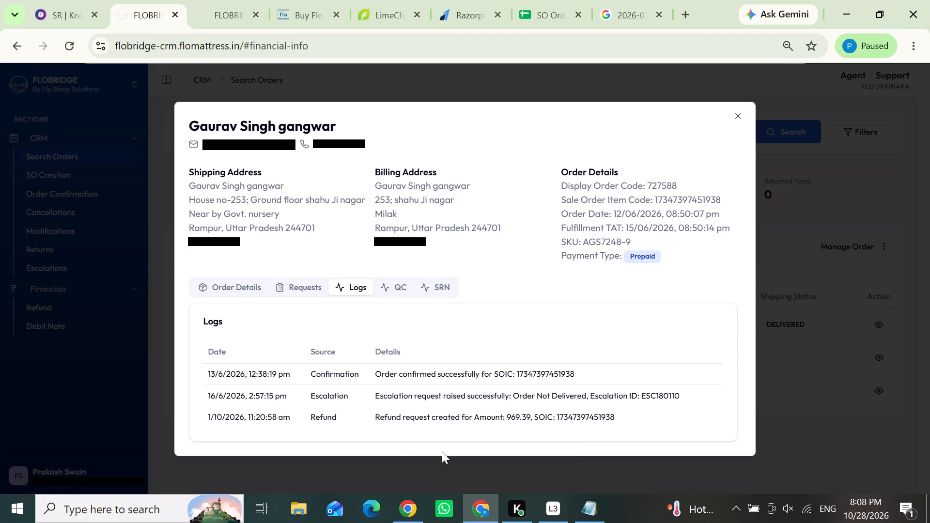
left_click(481, 472)
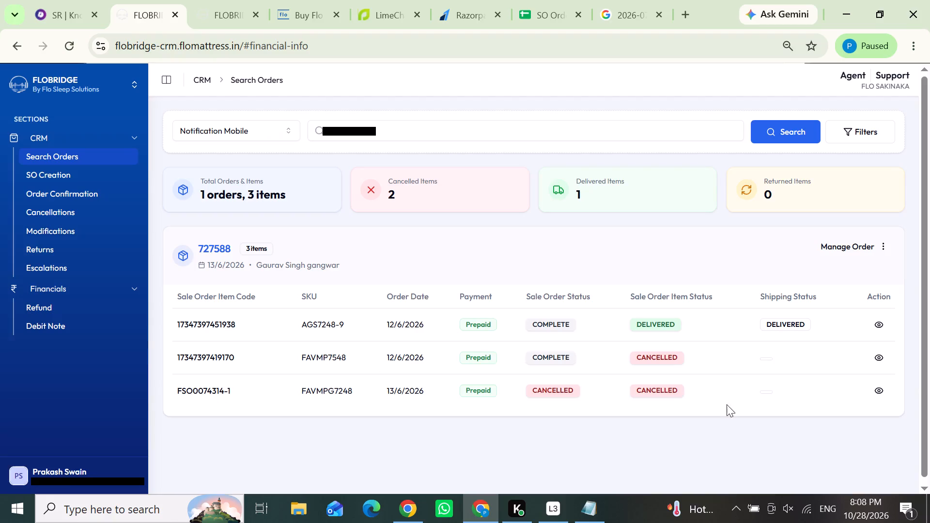
left_click(877, 353)
left_click(363, 261)
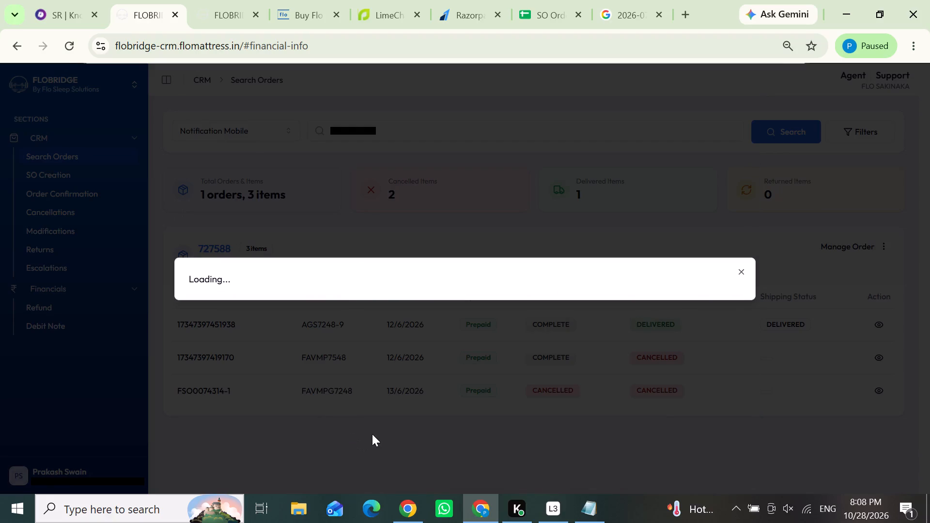
scroll(372, 434, "down", 1)
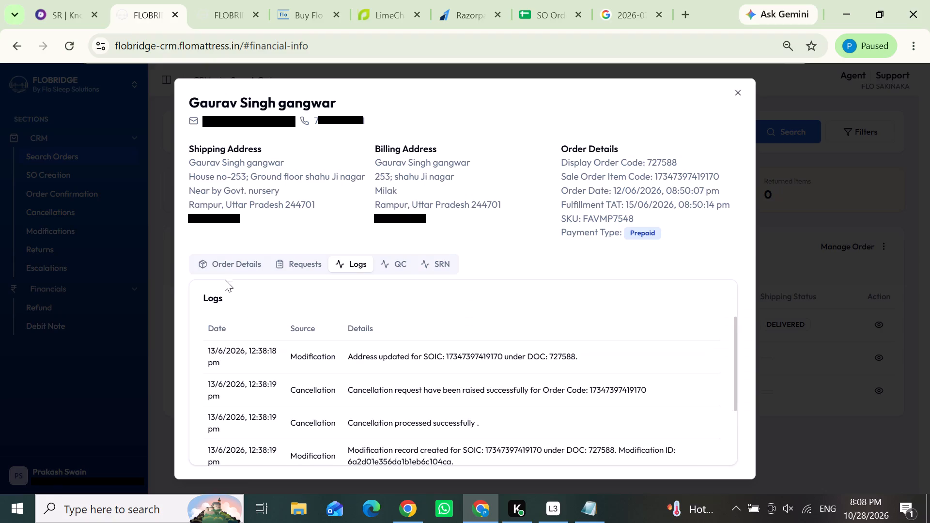
scroll(437, 423, "down", 3)
left_click(877, 393)
left_click(875, 386)
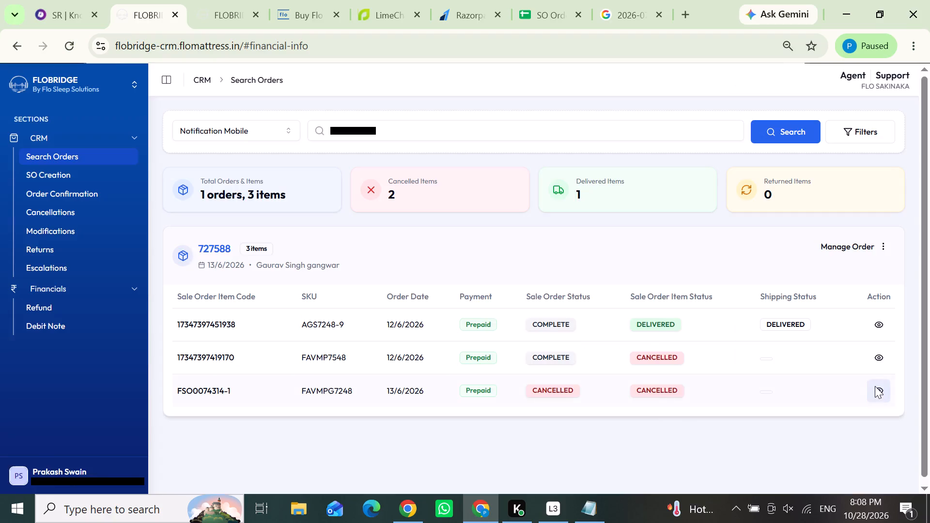
left_click(339, 261)
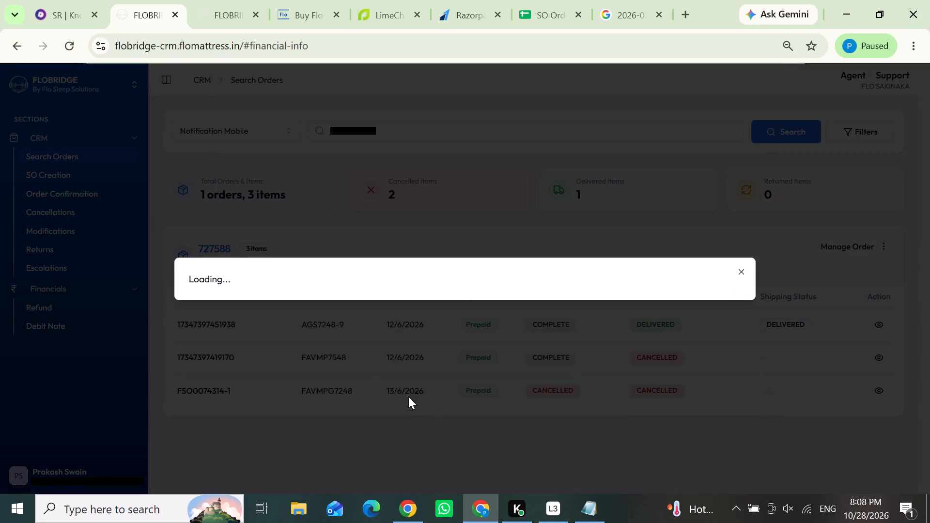
scroll(408, 397, "down", 1)
scroll(495, 381, "down", 1)
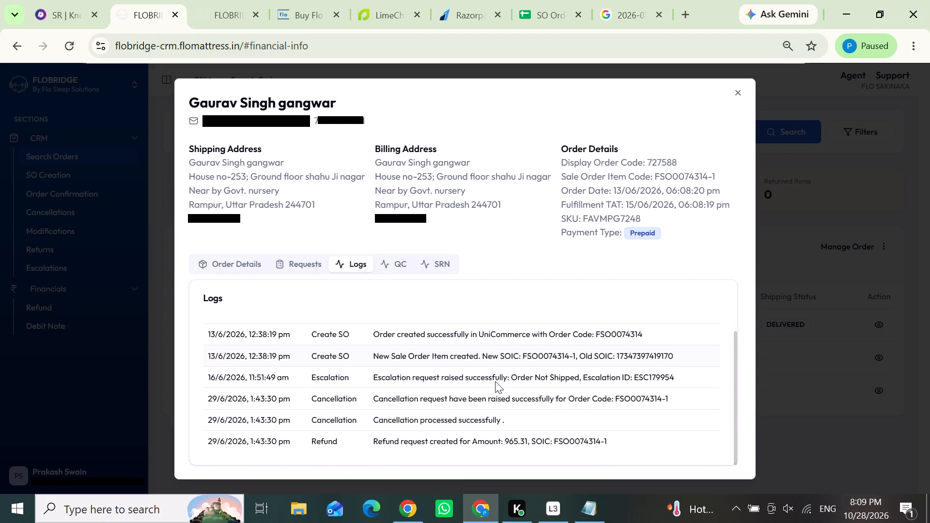
left_click(794, 418)
left_click_drag(233, 247, 177, 250)
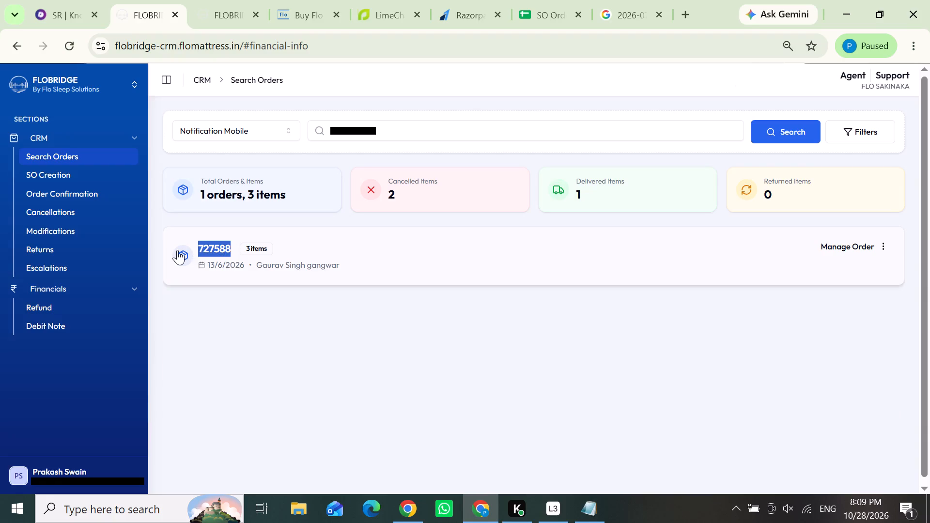
key("ctrl+c")
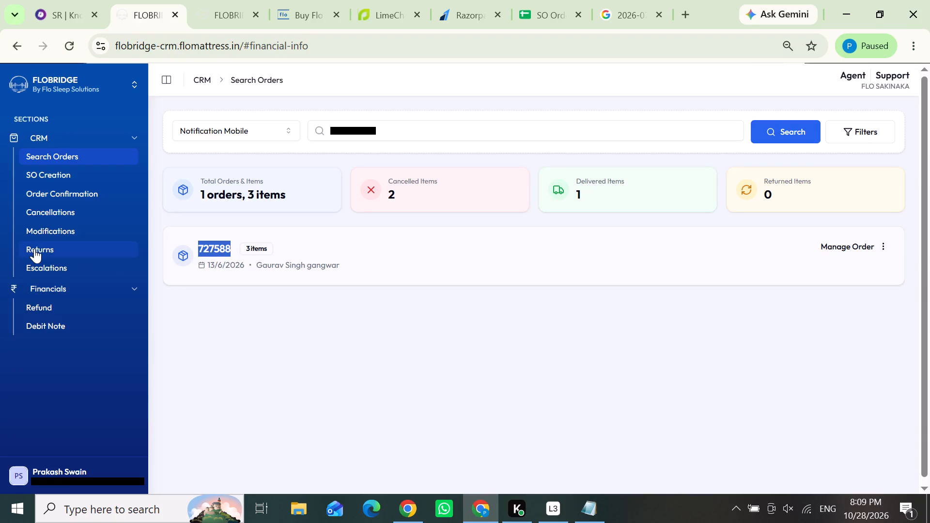
left_click(41, 243)
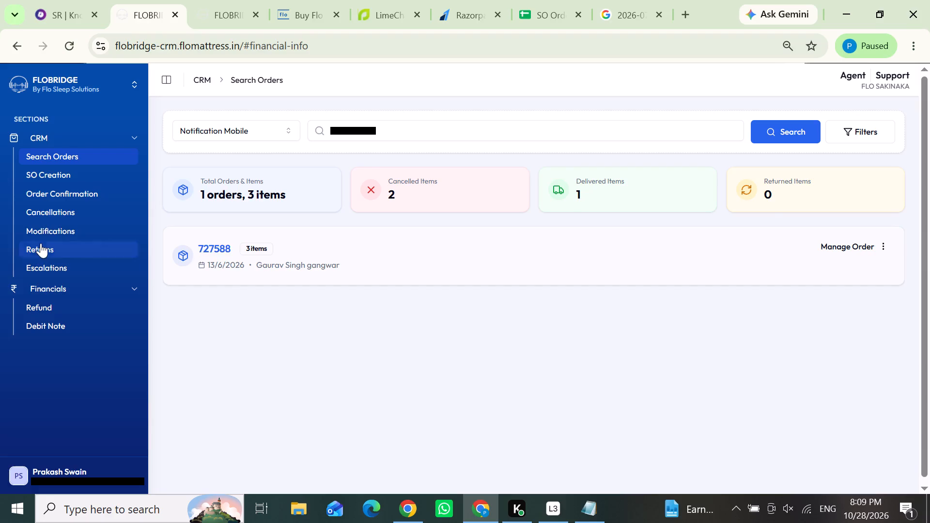
left_click(358, 256)
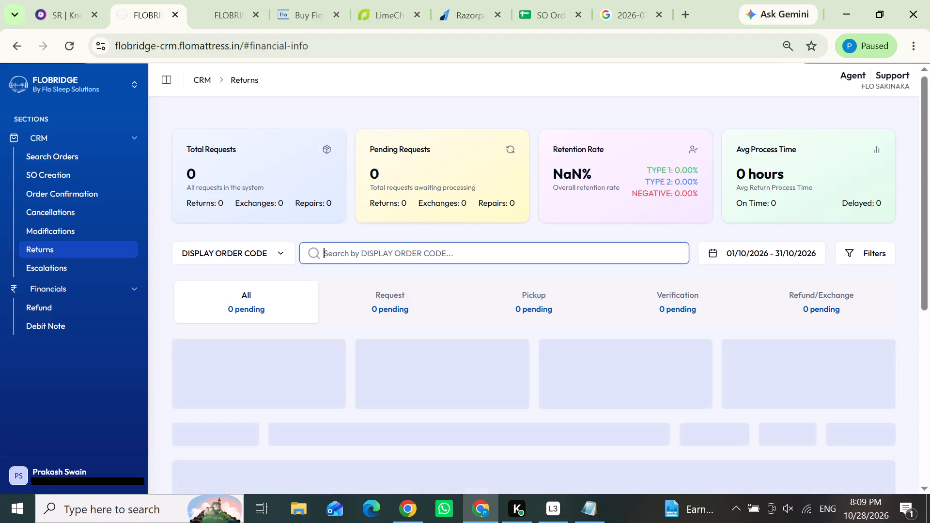
key("ctrl+v")
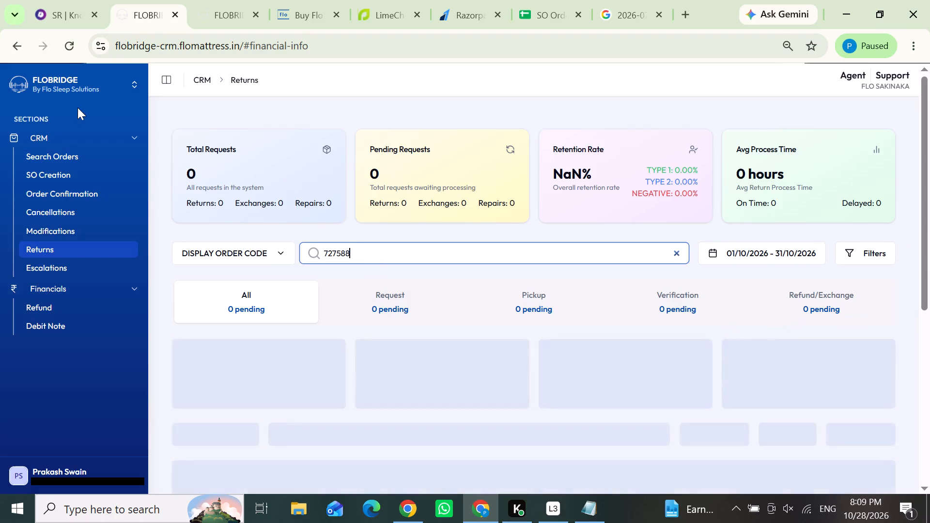
left_click(44, 4)
left_click(115, 12)
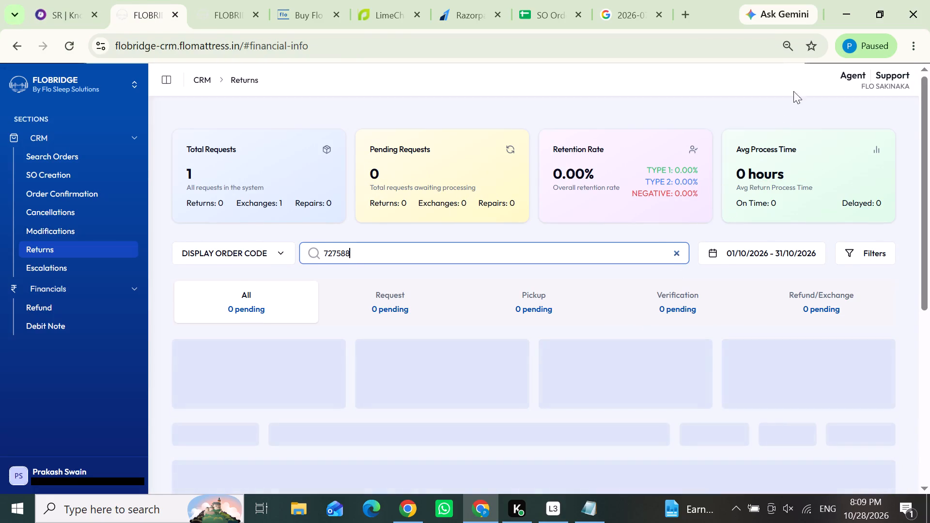
left_click_drag(929, 142, 925, 234)
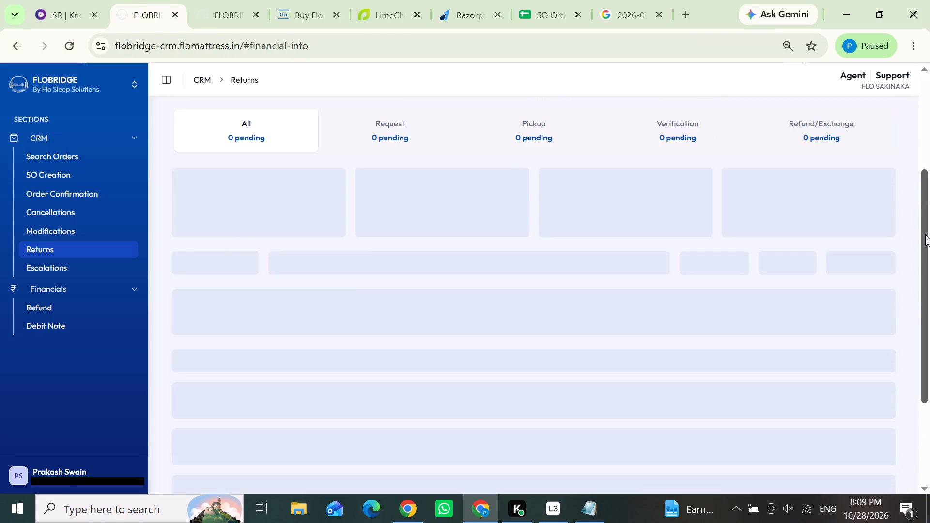
left_click_drag(925, 234, 924, 121)
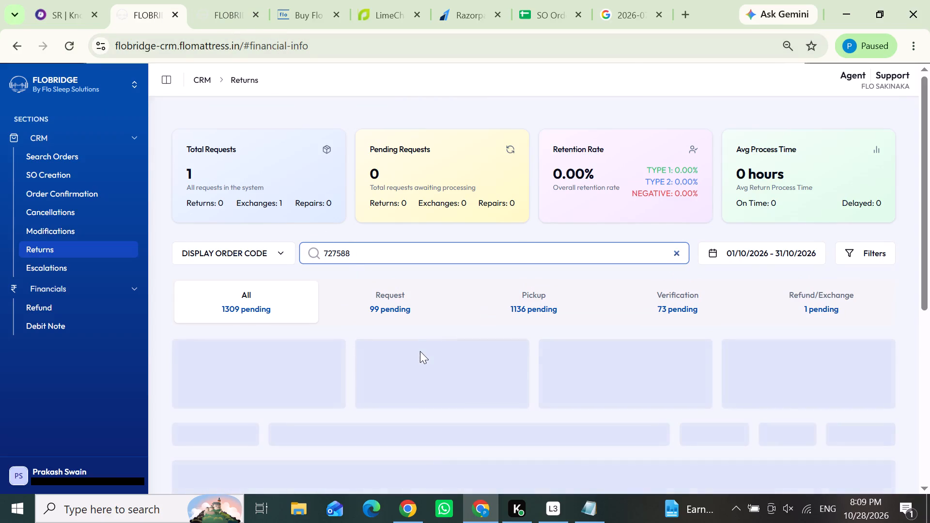
scroll(419, 351, "down", 3)
scroll(419, 351, "up", 1)
scroll(418, 352, "down", 1)
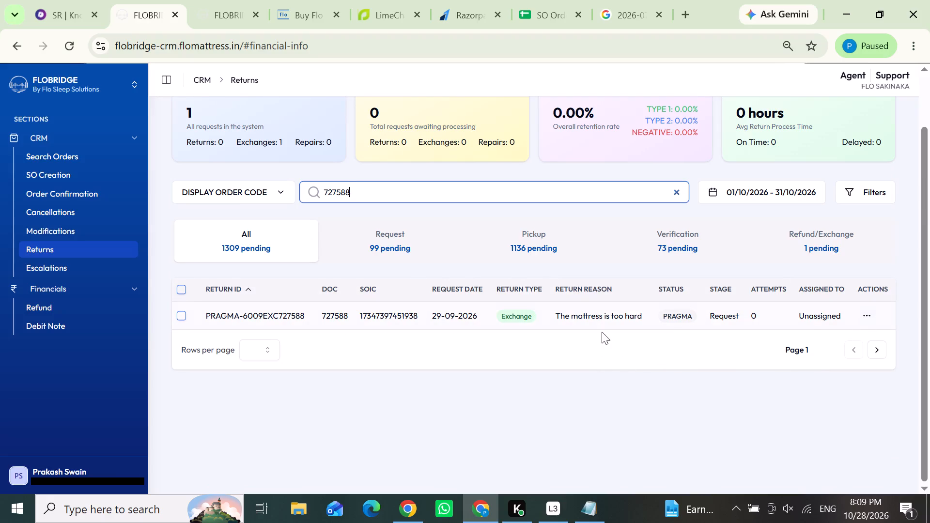
left_click(25, 308)
left_click(307, 269)
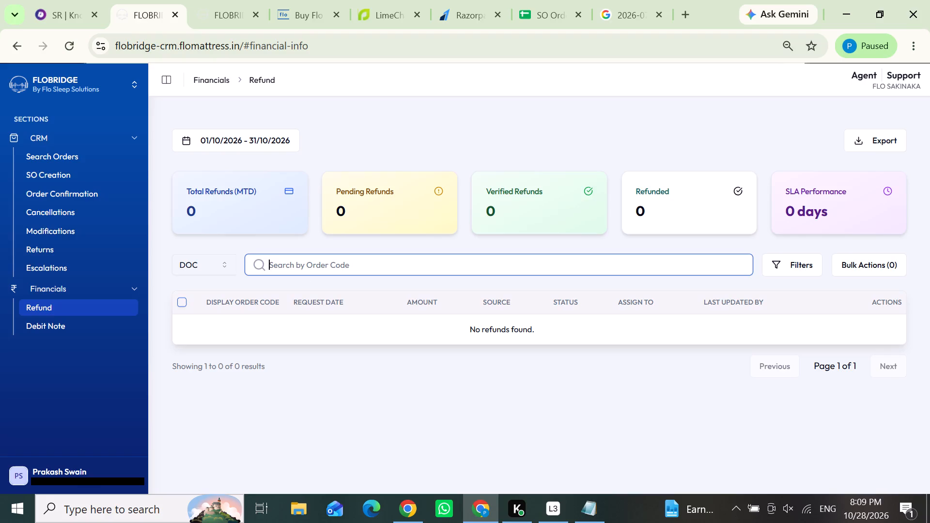
key("ctrl+v")
key("Return")
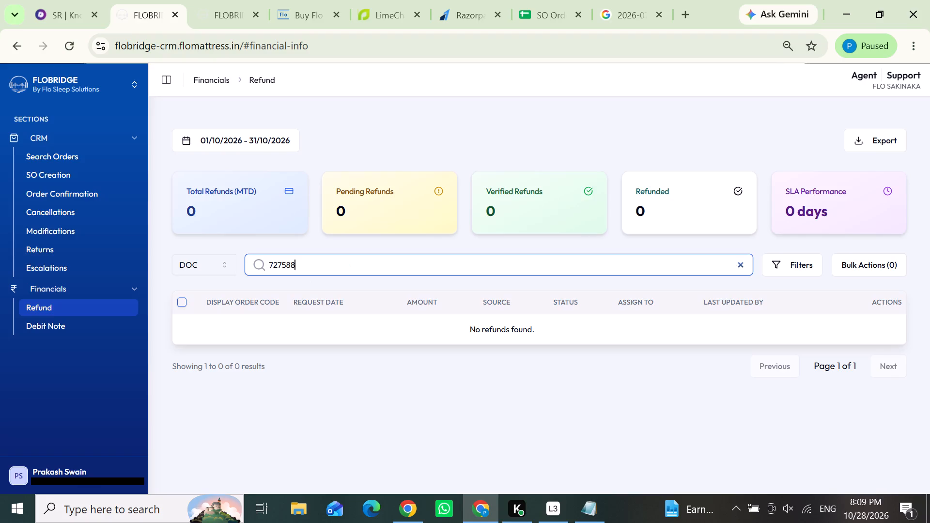
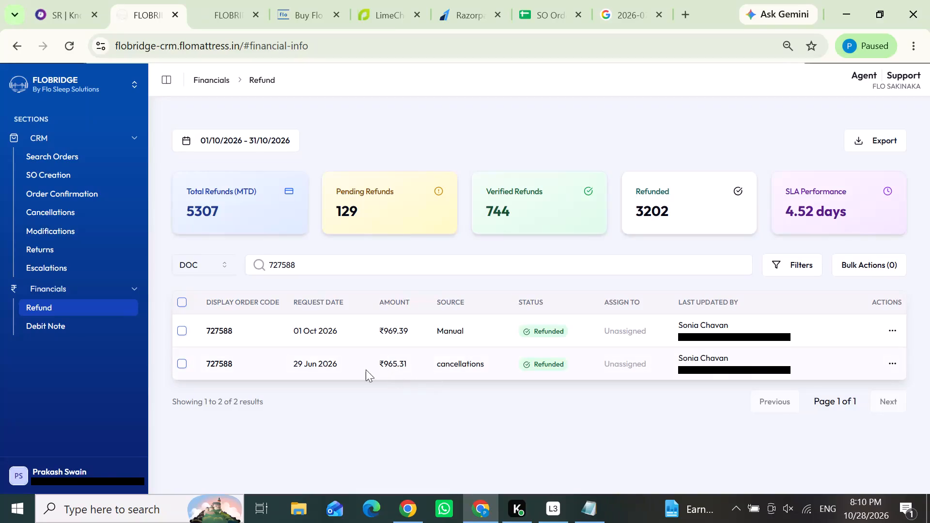
left_click_drag(345, 331, 284, 329)
left_click(350, 369)
left_click_drag(418, 364, 376, 361)
left_click(368, 393)
left_click_drag(411, 327, 383, 327)
left_click(375, 360)
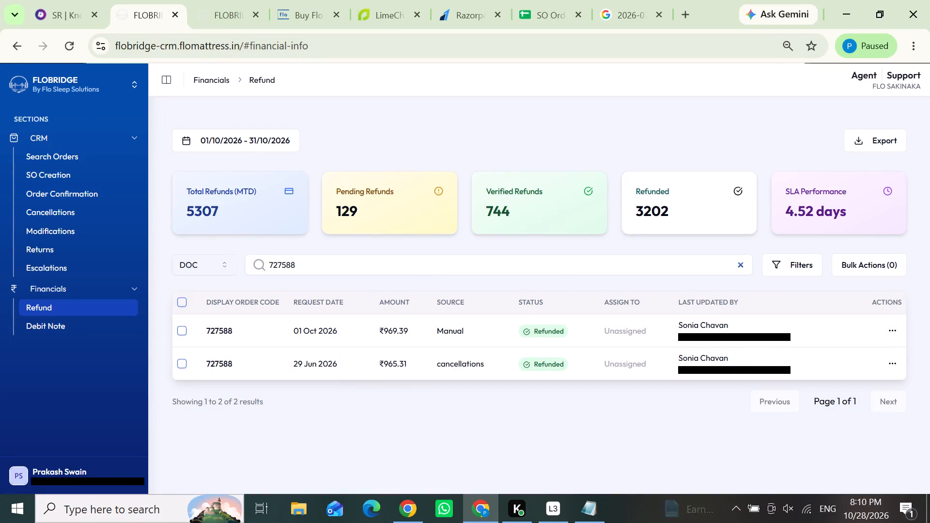
left_click_drag(306, 259, 266, 259)
left_click(278, 308)
left_click_drag(288, 327, 339, 333)
left_click(341, 365)
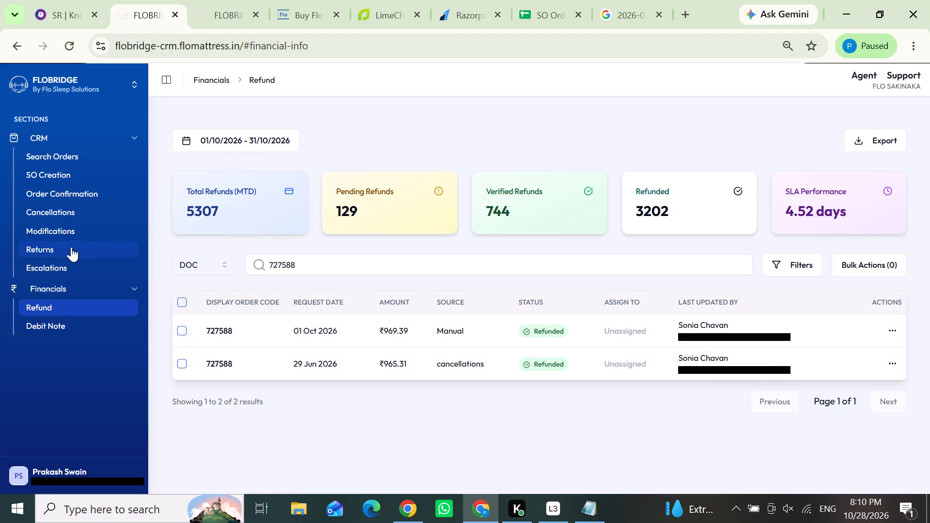
left_click_drag(302, 262, 248, 265)
key("ctrl+c")
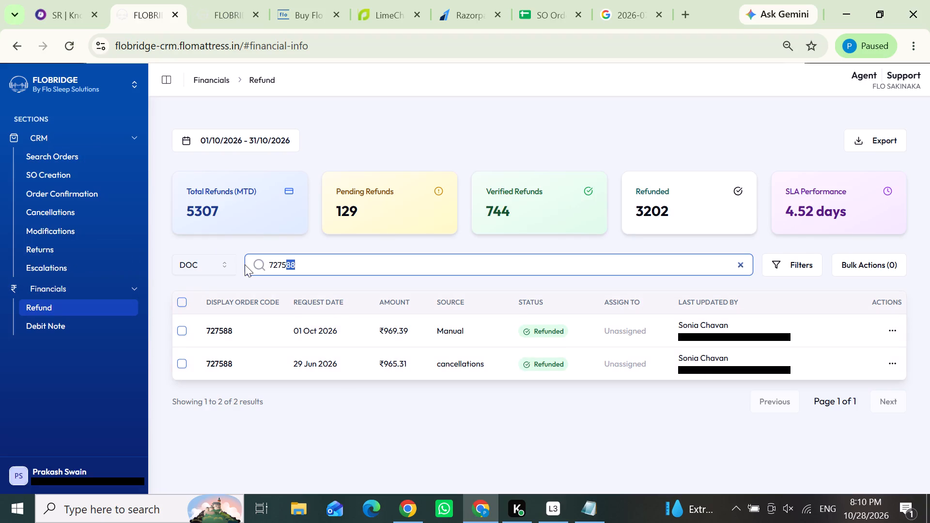
left_click(204, 0)
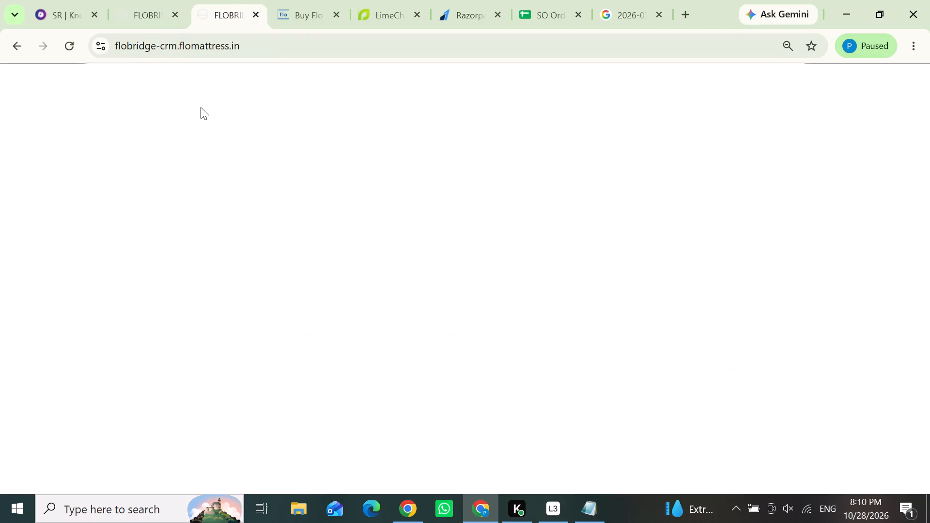
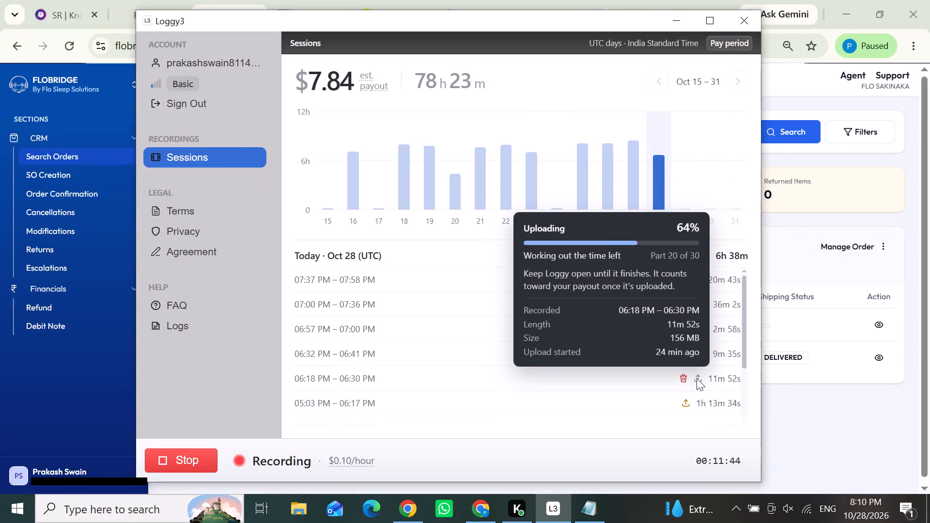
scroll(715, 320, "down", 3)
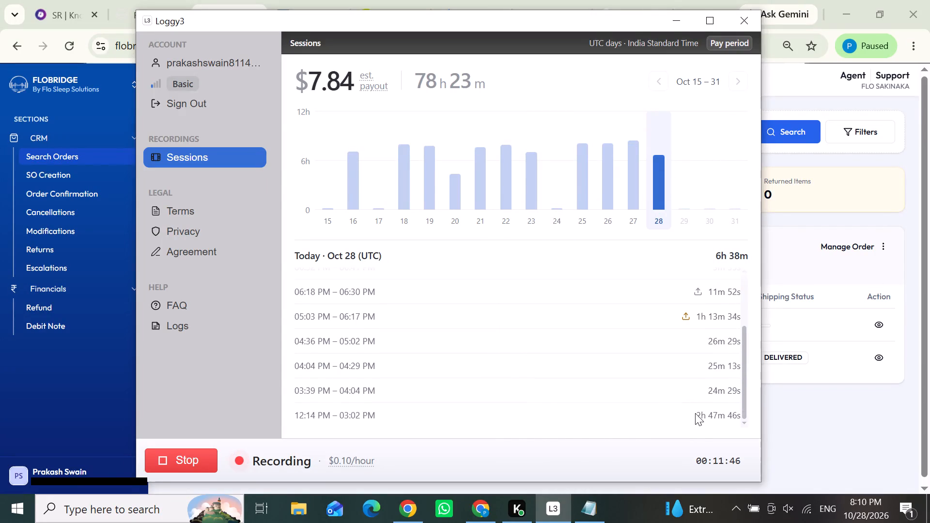
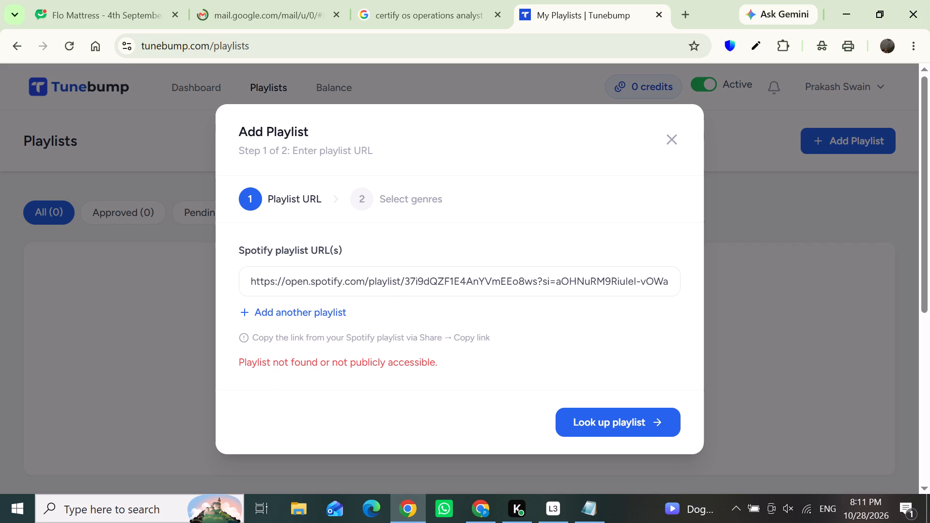
Trim the Spotify link in the Add Playlist form so it starts at "playlist/", try looking it up, and reread the link-copying hint.
left_click_drag(367, 281, 215, 280)
key("BackSpace")
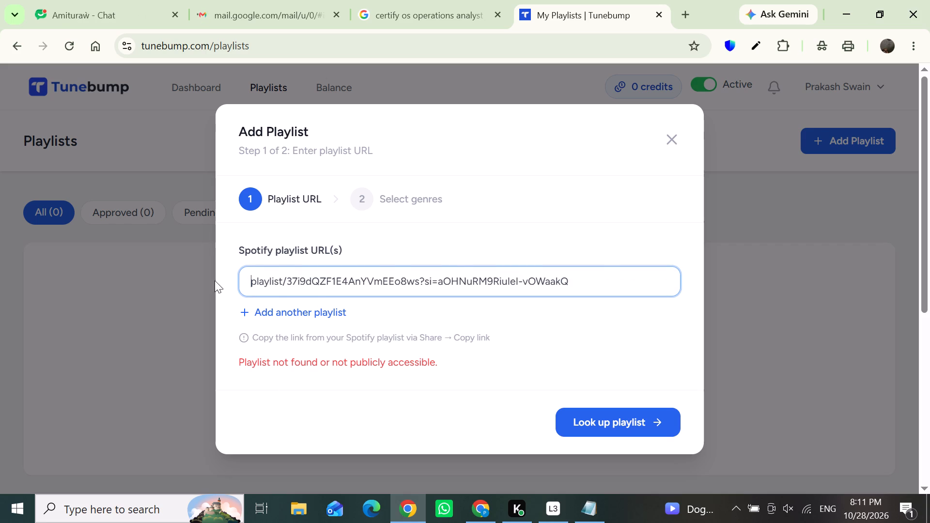
left_click(586, 419)
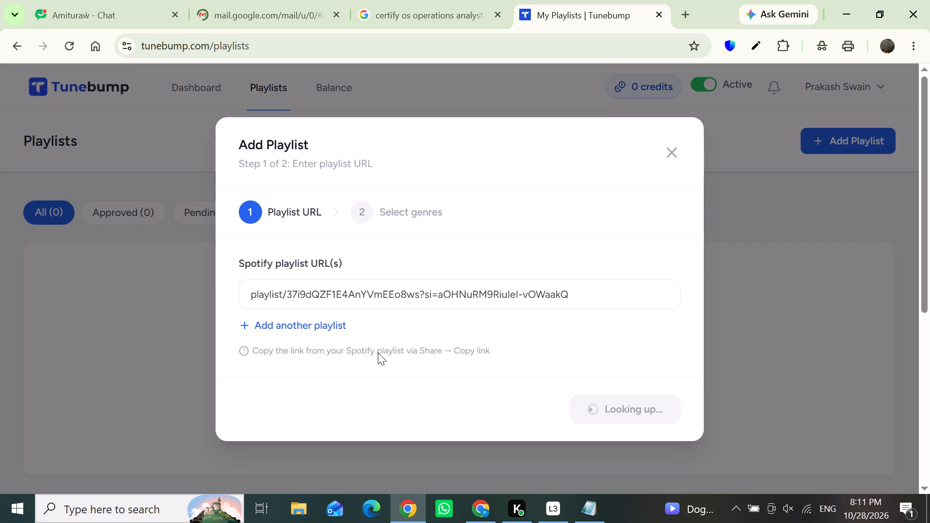
left_click(581, 424)
left_click_drag(251, 339, 553, 333)
left_click(540, 366)
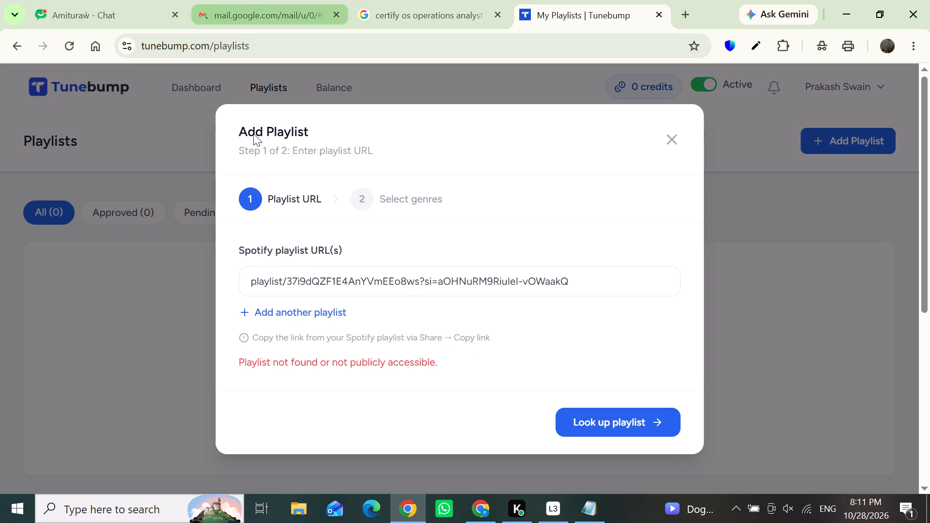
Switch back to the other Chrome window showing the FLOBRIDGE order search for the caller's notification mobile.
left_click(468, 507)
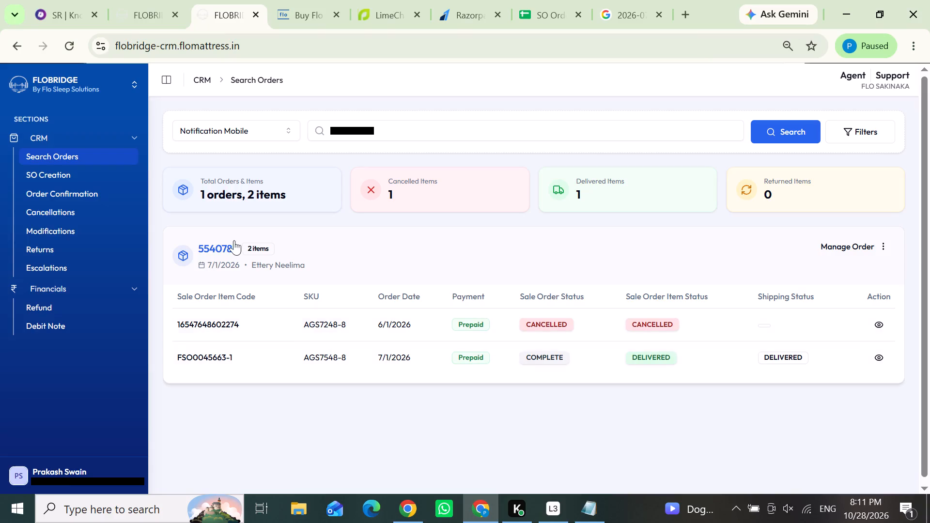
left_click_drag(232, 240, 167, 251)
key("ctrl+c")
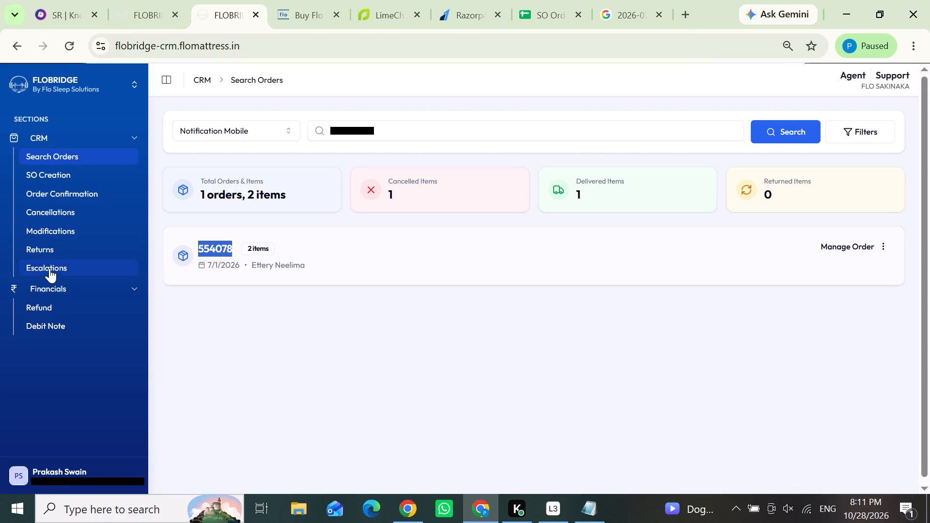
left_click(43, 307)
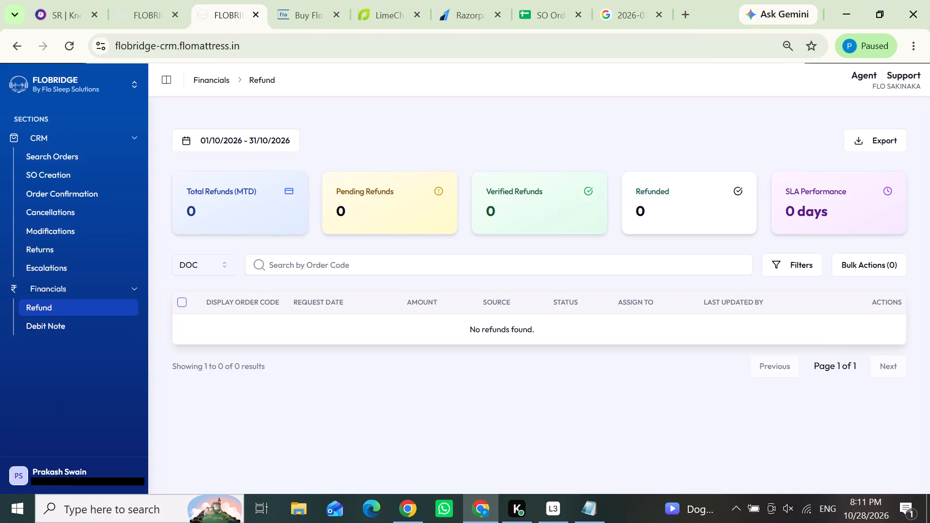
left_click(383, 266)
key("ctrl+v")
key("Return")
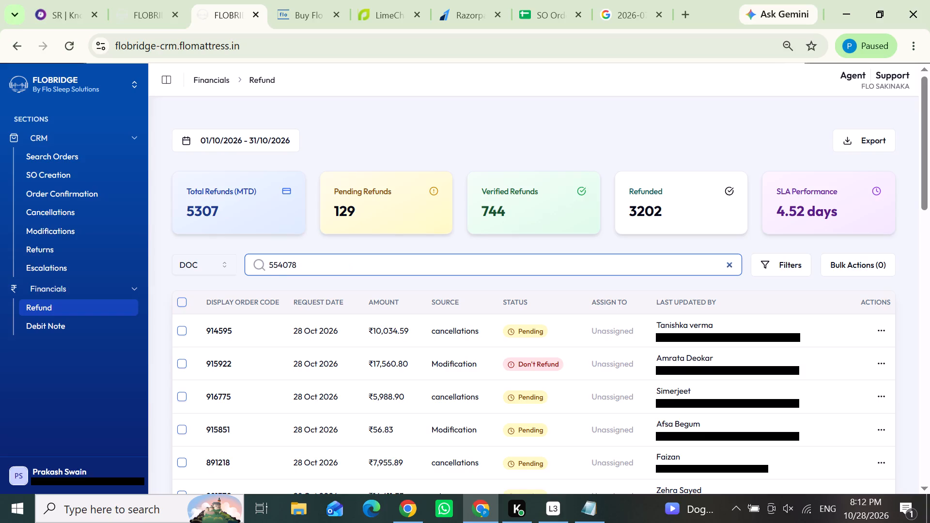
key("Return")
key("Return")
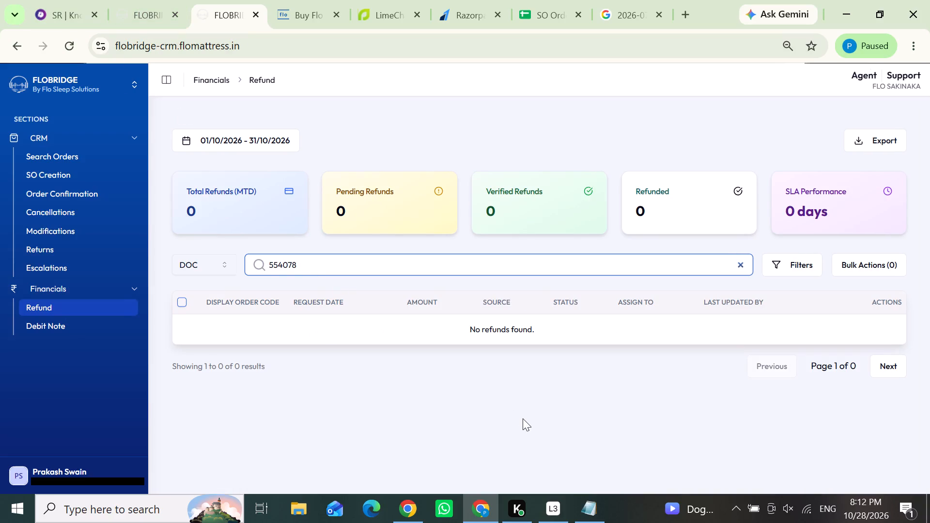
key("Return")
key("Return")
key("Return")
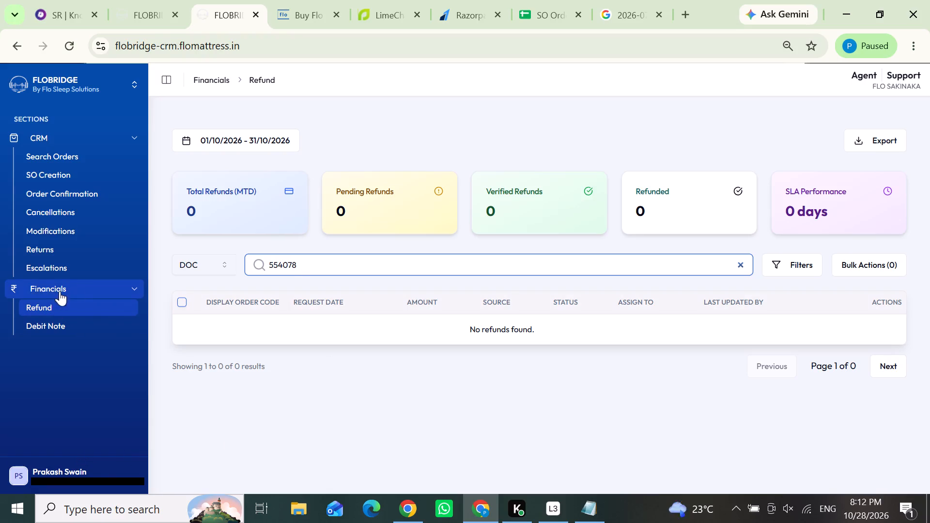
left_click(47, 14)
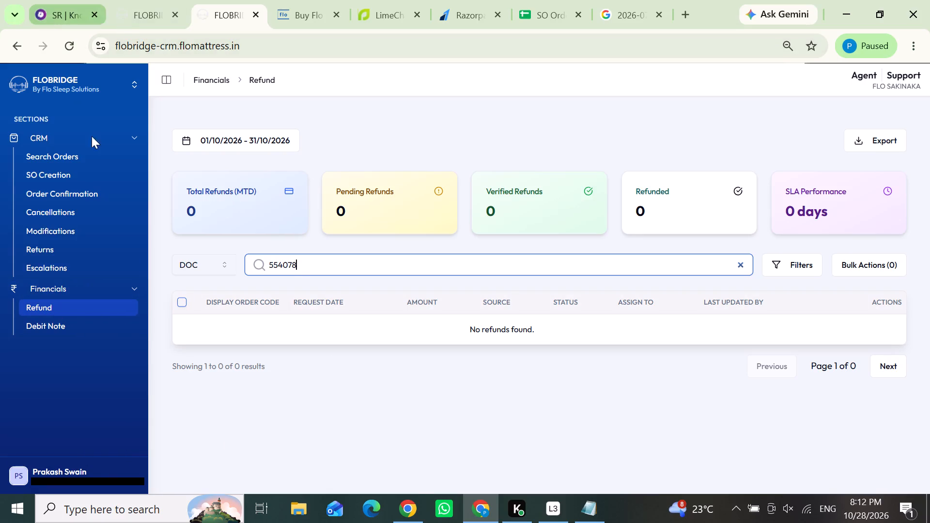
left_click(111, 7)
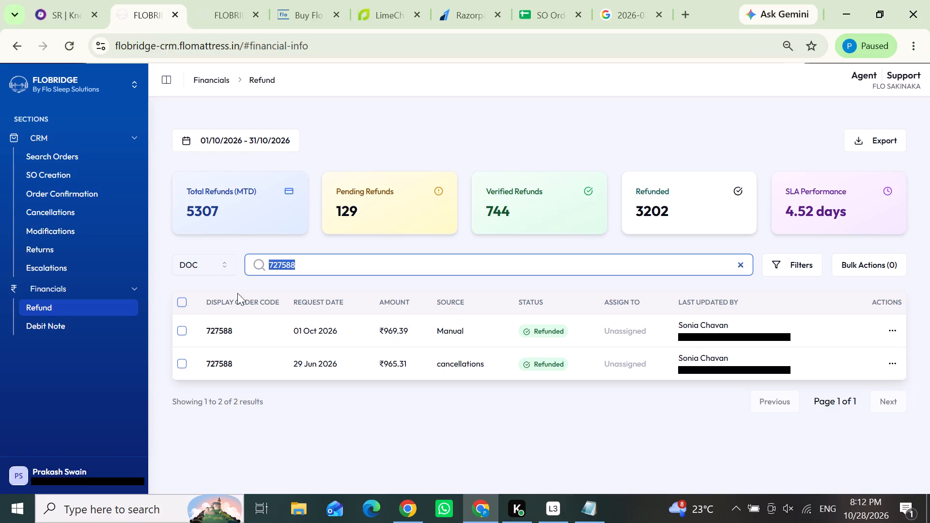
left_click_drag(410, 363, 365, 363)
left_click(383, 403)
left_click_drag(414, 329, 386, 328)
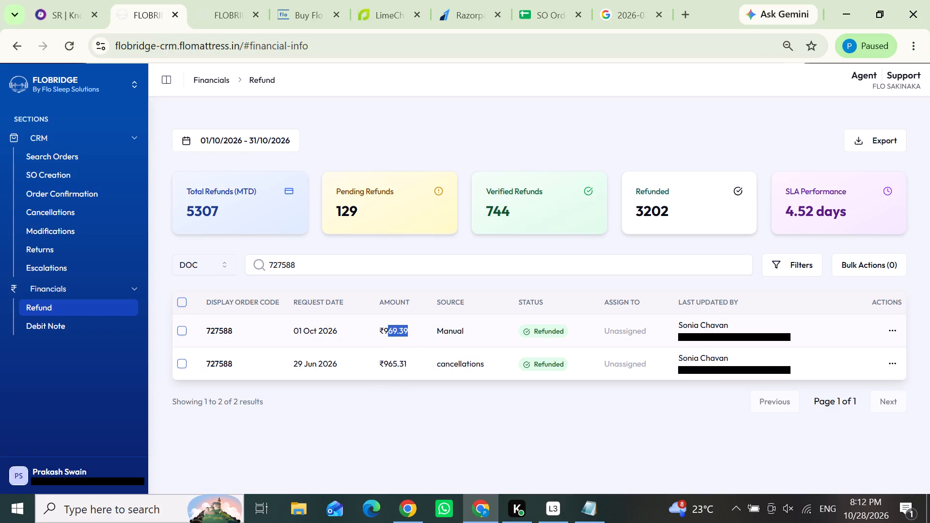
left_click_drag(386, 328, 384, 328)
left_click(394, 439)
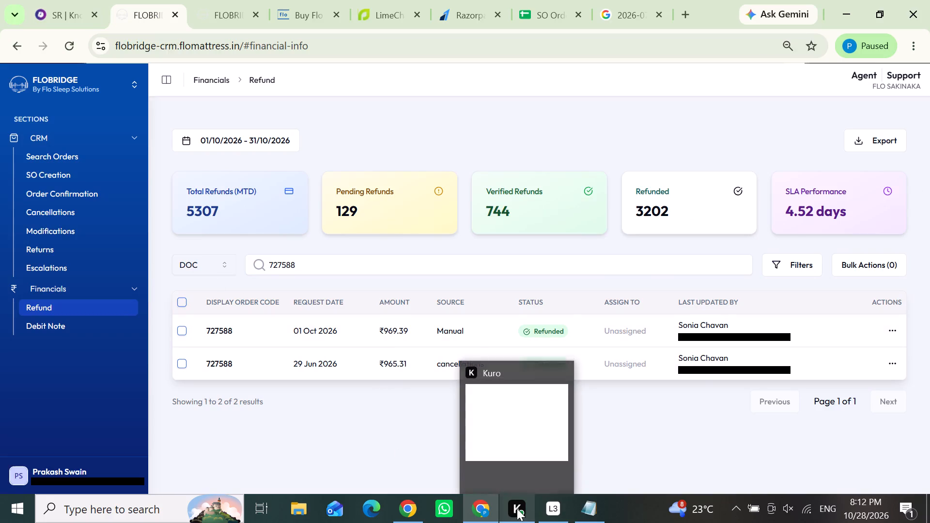
Switch to Tunebump's playlists page and dismiss the Add Playlist dialog without adding a playlist.
left_click(400, 461)
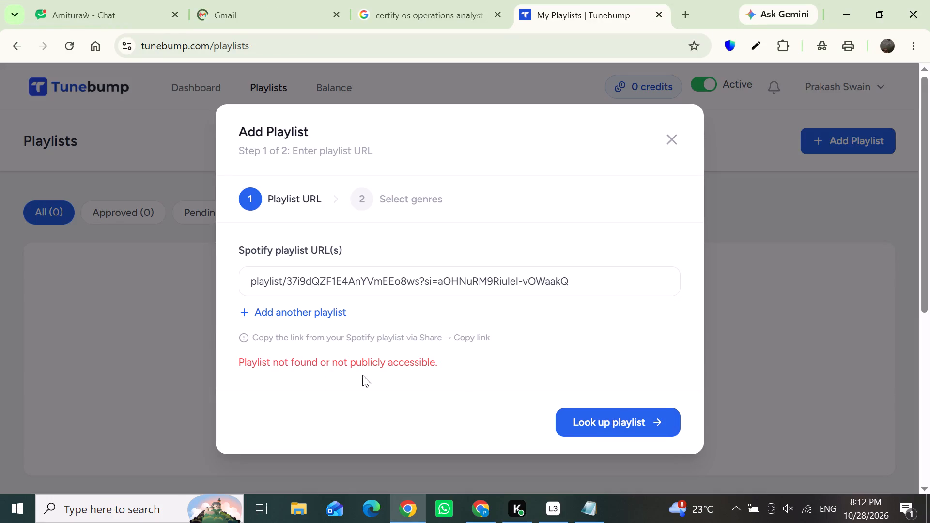
left_click(672, 144)
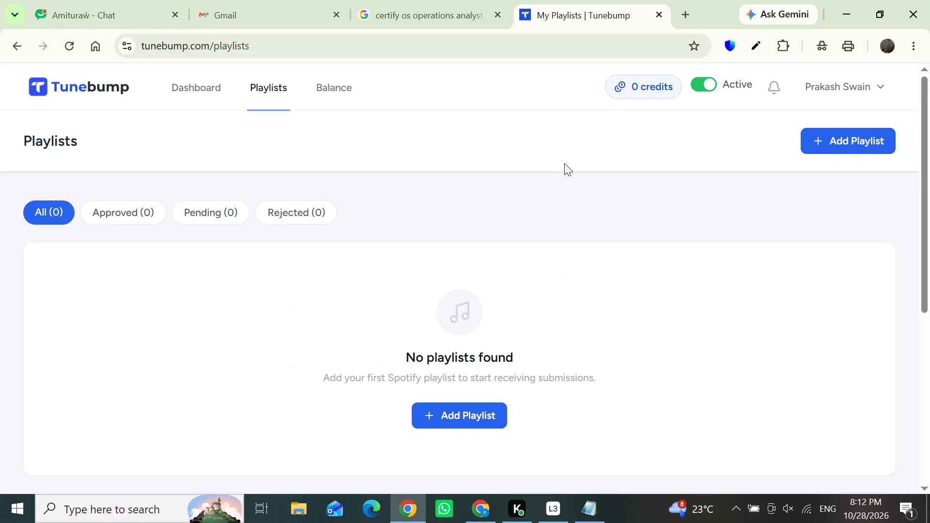
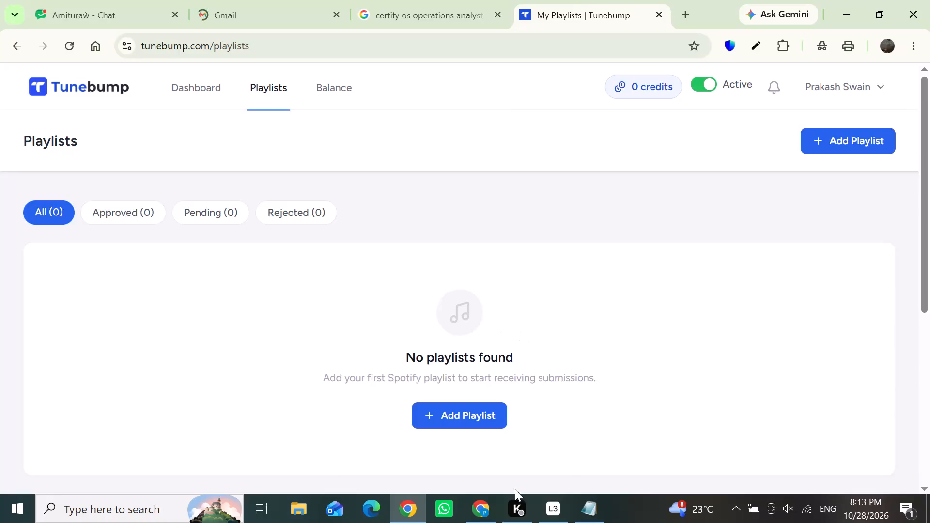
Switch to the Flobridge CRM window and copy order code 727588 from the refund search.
left_click(487, 453)
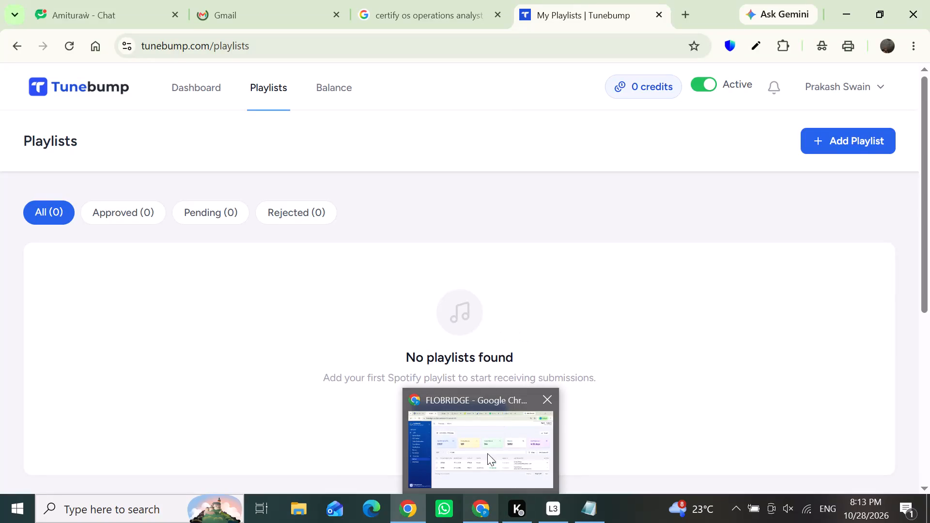
left_click(67, 0)
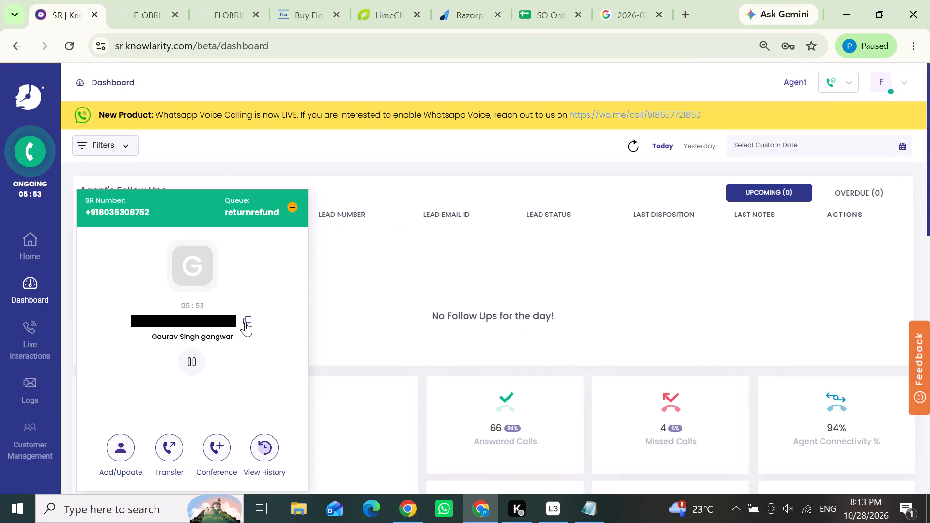
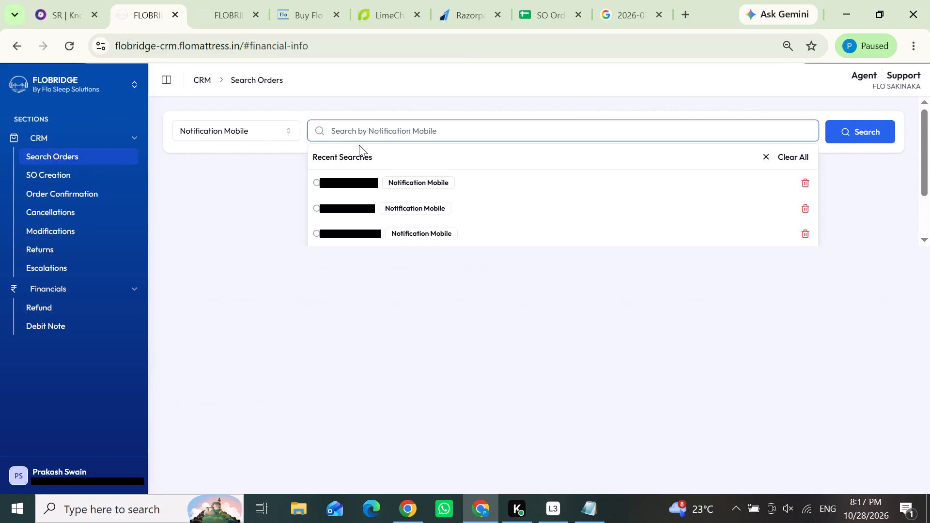
key("ctrl+v")
left_click_drag(342, 130, 264, 130)
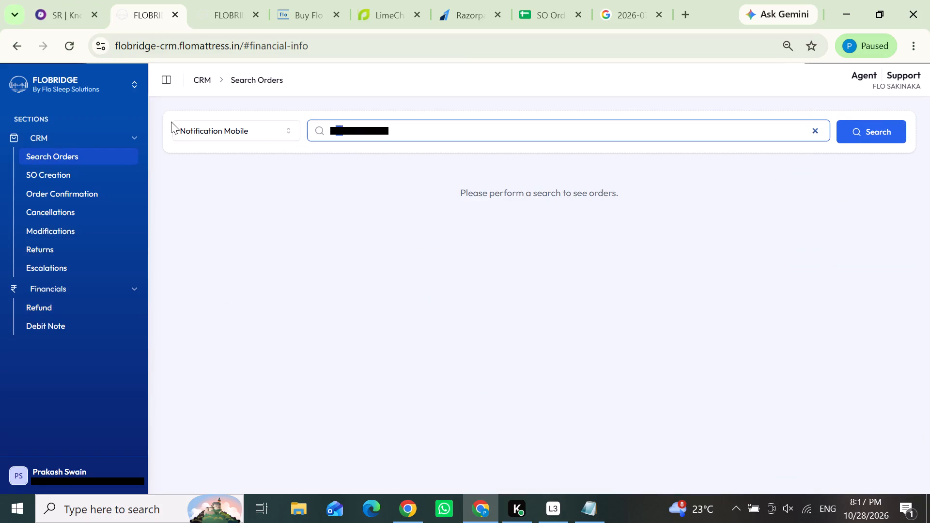
key("BackSpace")
left_click(864, 132)
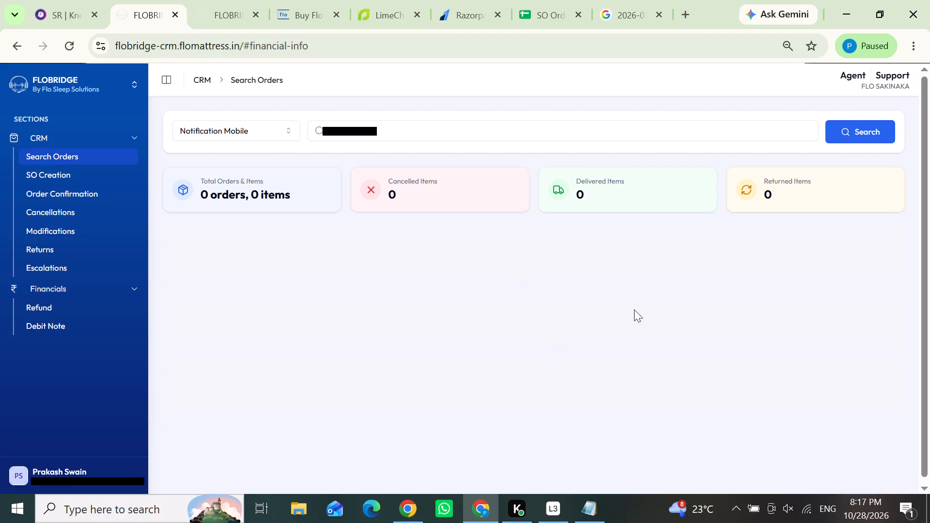
left_click(863, 134)
left_click(863, 133)
left_click_drag(929, 144, 929, 130)
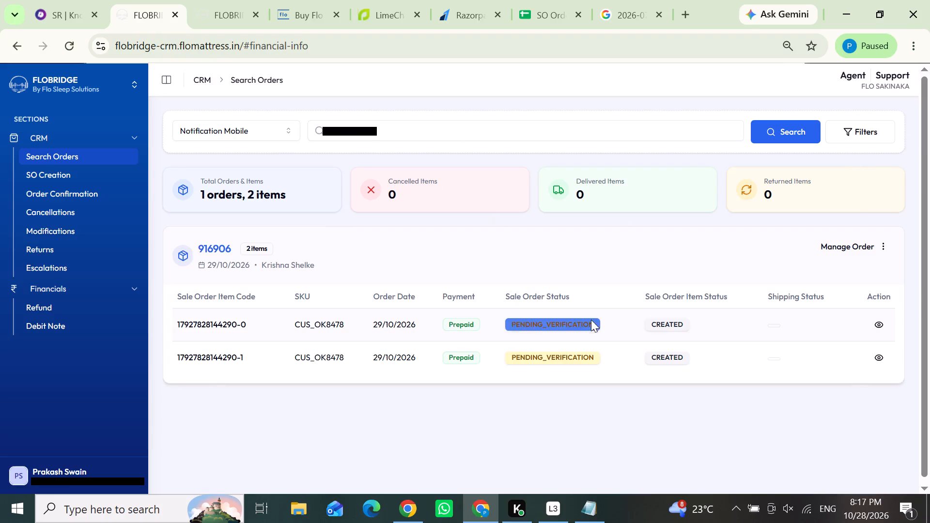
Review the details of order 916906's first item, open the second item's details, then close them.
left_click(876, 326)
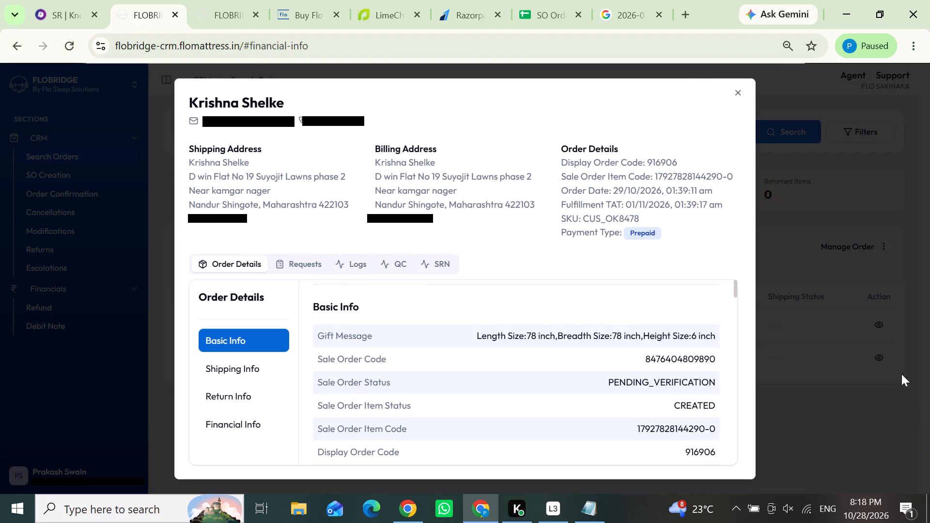
left_click(881, 374)
left_click(880, 361)
left_click(353, 264)
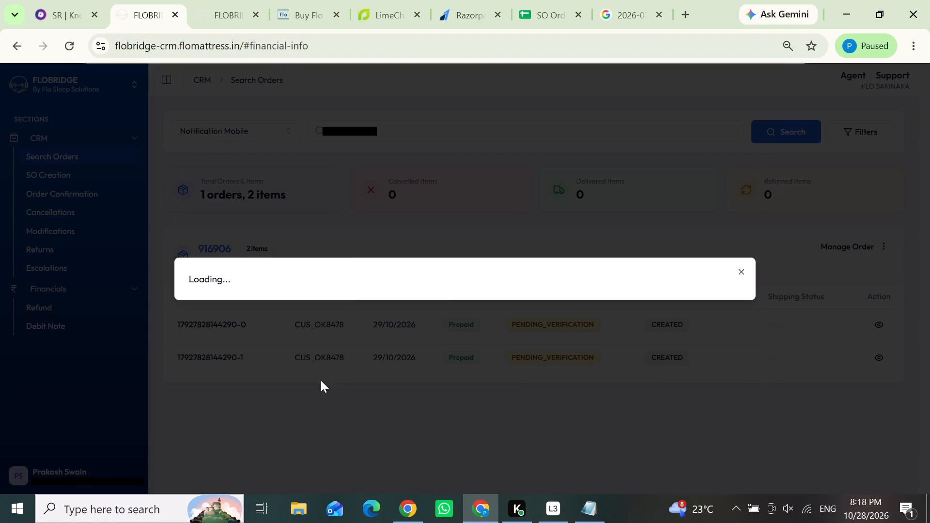
left_click(380, 456)
left_click_drag(232, 249, 187, 249)
key("ctrl+c")
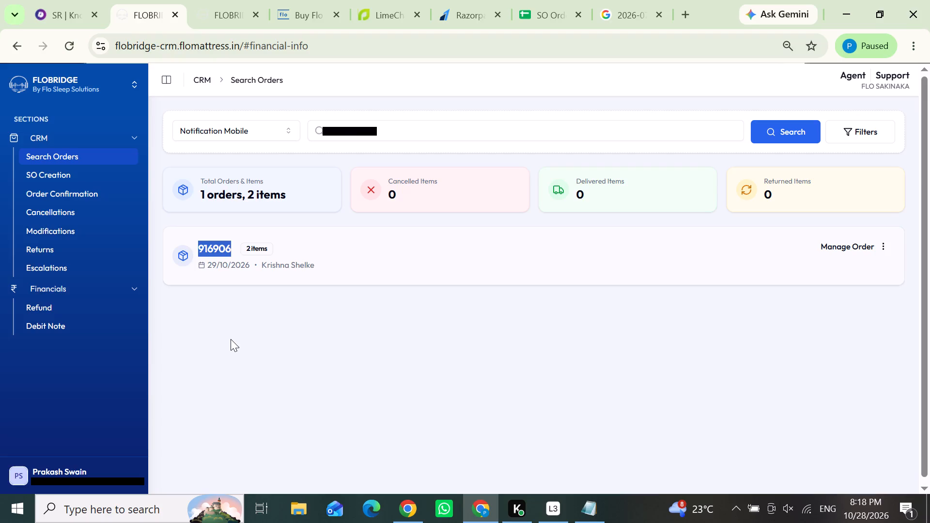
left_click(55, 0)
left_click(128, 459)
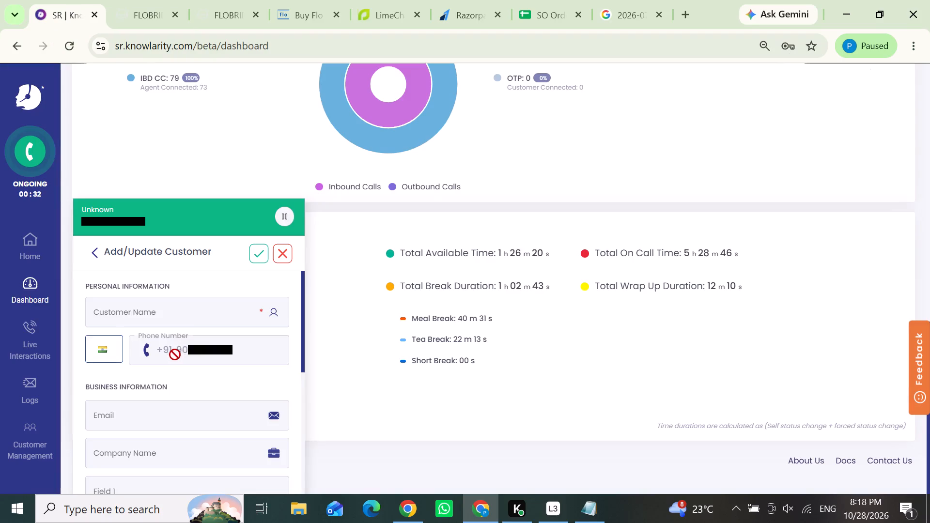
scroll(174, 355, "down", 1)
left_click(150, 398)
left_click_drag(173, 445, 169, 462)
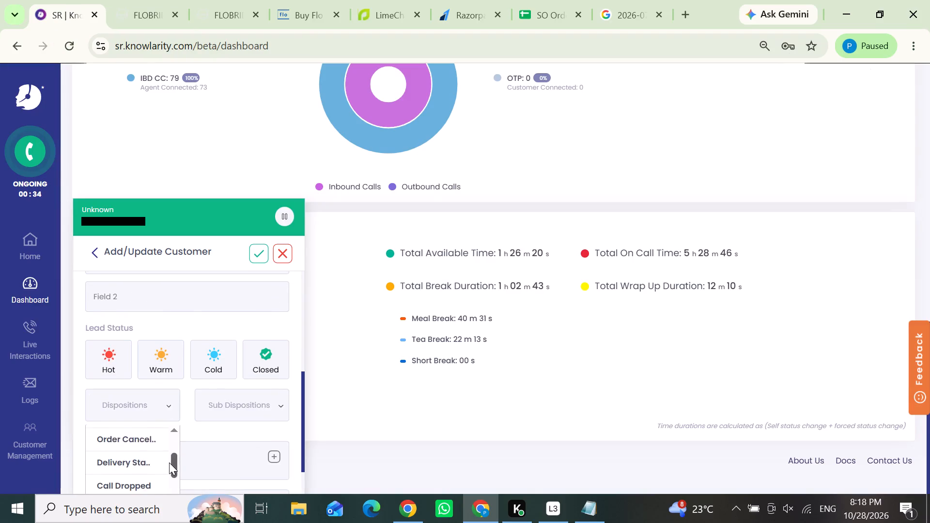
left_click_drag(169, 462, 168, 469)
left_click_drag(173, 471, 173, 465)
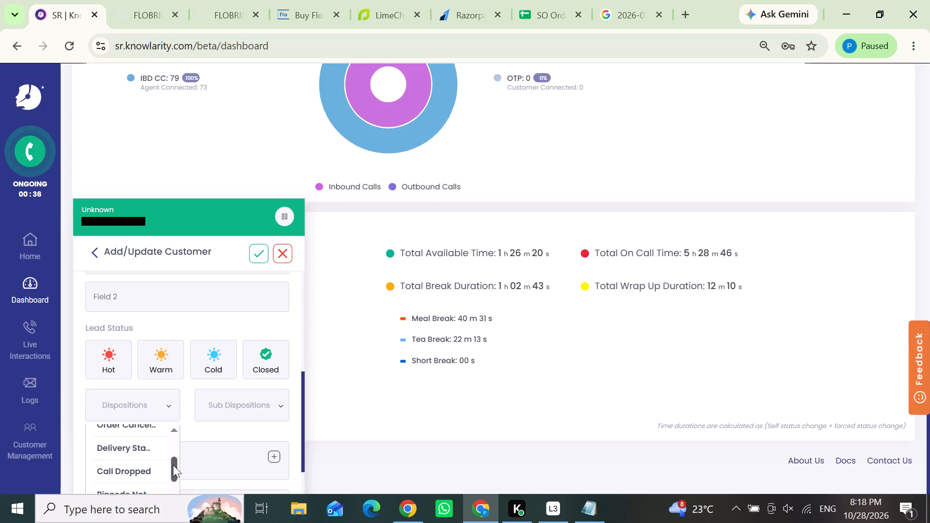
left_click_drag(173, 465, 170, 484)
left_click(137, 462)
left_click(271, 453)
left_click(240, 471)
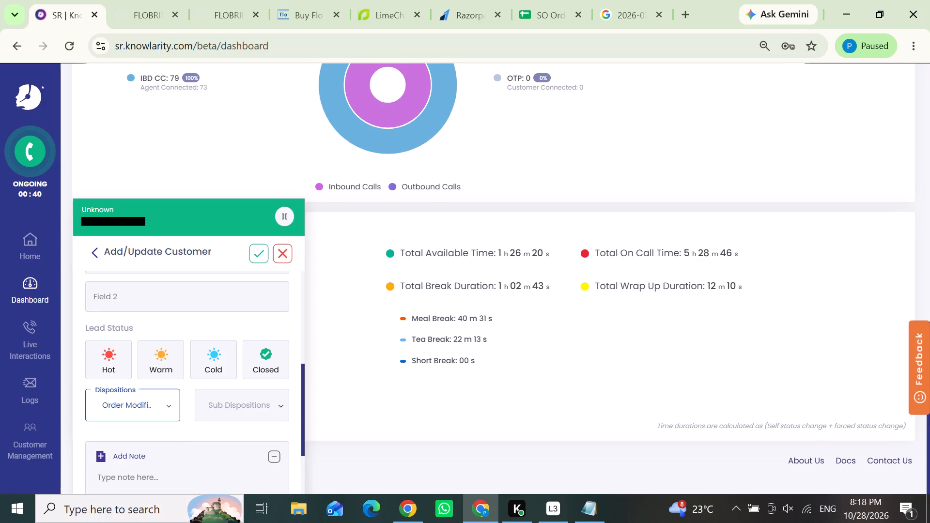
key("ctrl+v")
Enter asdfghj as the customer name and save the customer record.
scroll(230, 402, "up", 3)
left_click(168, 323)
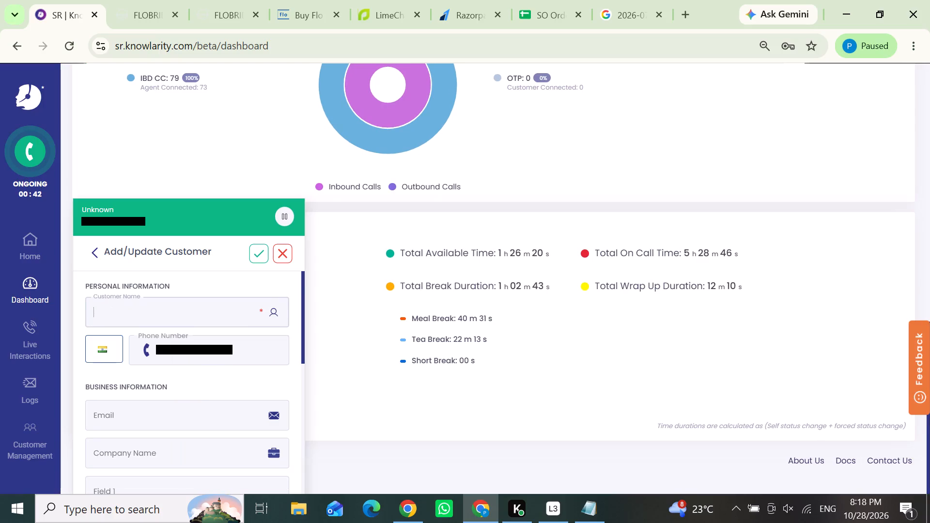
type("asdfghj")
left_click(259, 254)
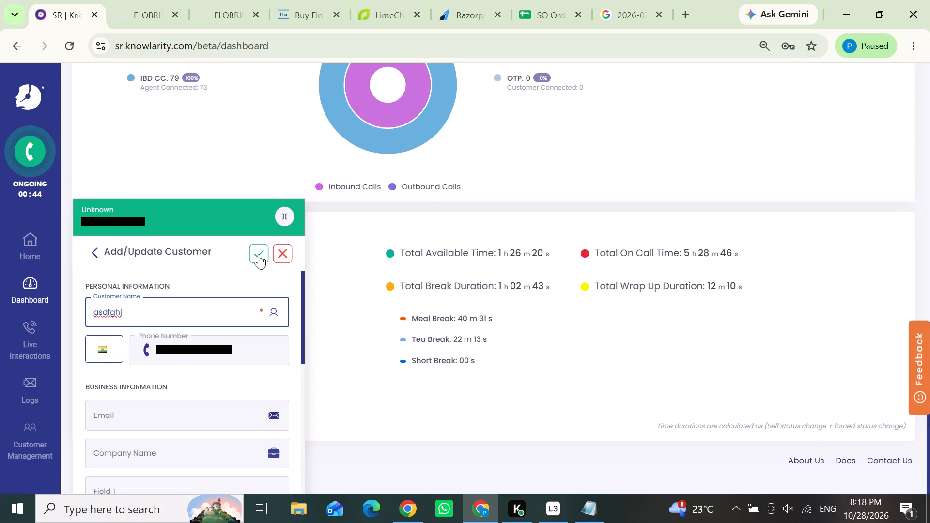
left_click(139, 0)
left_click(405, 269)
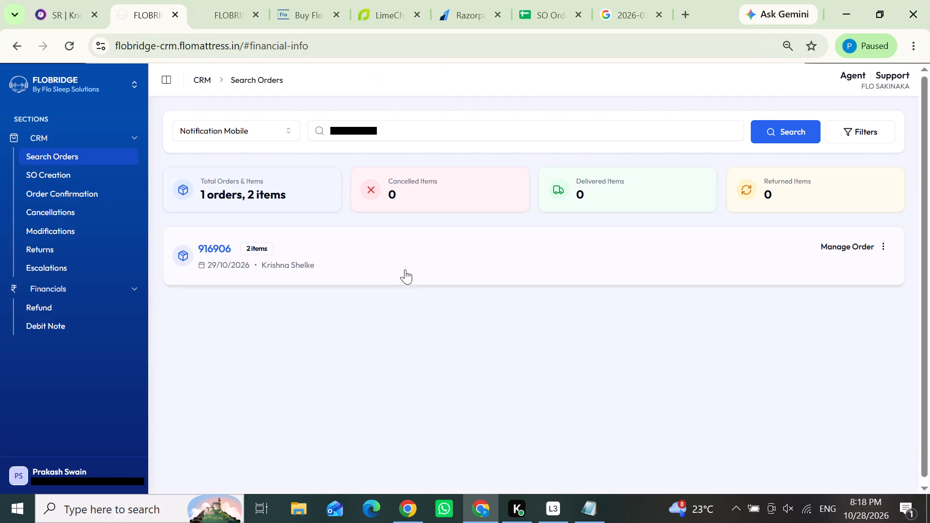
scroll(451, 308, "down", 3)
left_click_drag(482, 321, 418, 320)
left_click(423, 363)
left_click_drag(475, 354, 474, 354)
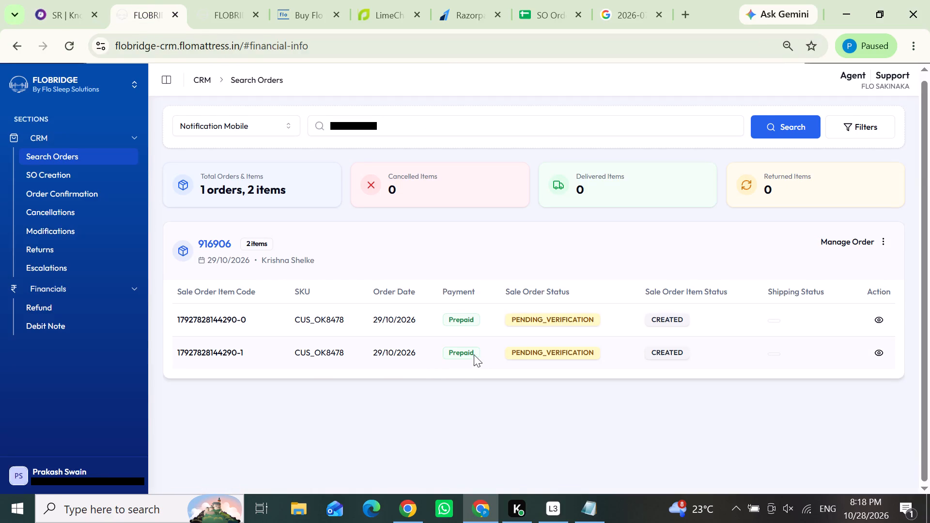
left_click_drag(474, 354, 423, 354)
left_click(425, 381)
left_click_drag(431, 353, 369, 353)
left_click(374, 376)
left_click_drag(433, 354, 346, 353)
left_click(346, 378)
left_click_drag(236, 243, 150, 242)
key("ctrl+c")
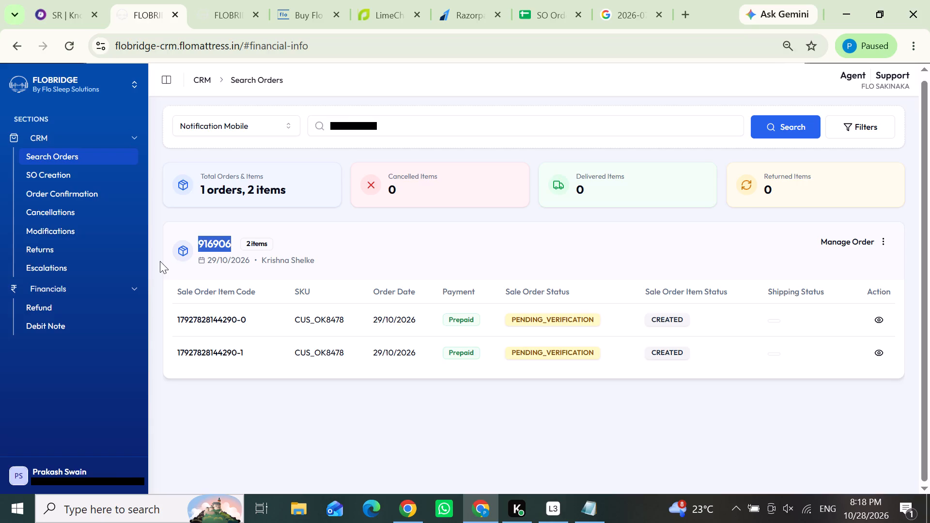
left_click(206, 0)
left_click(73, 160)
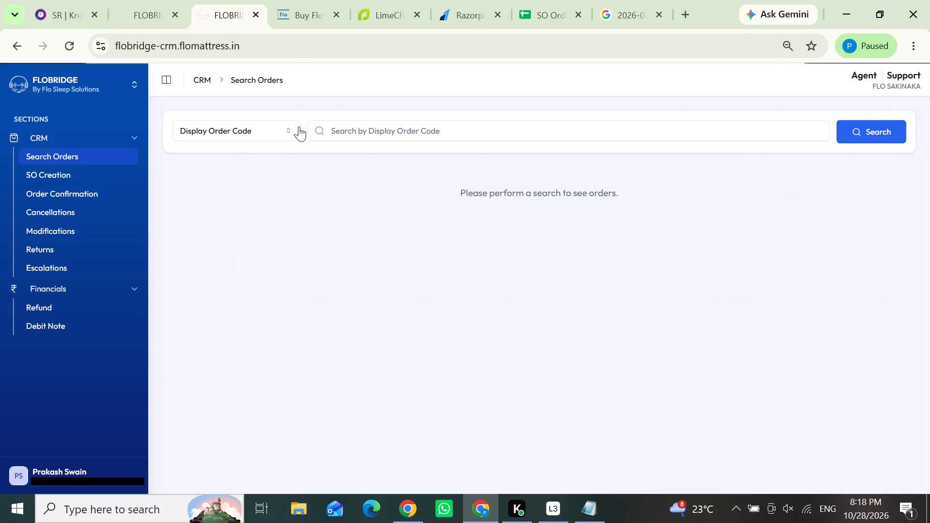
left_click(404, 134)
key("ctrl+v")
key("Return")
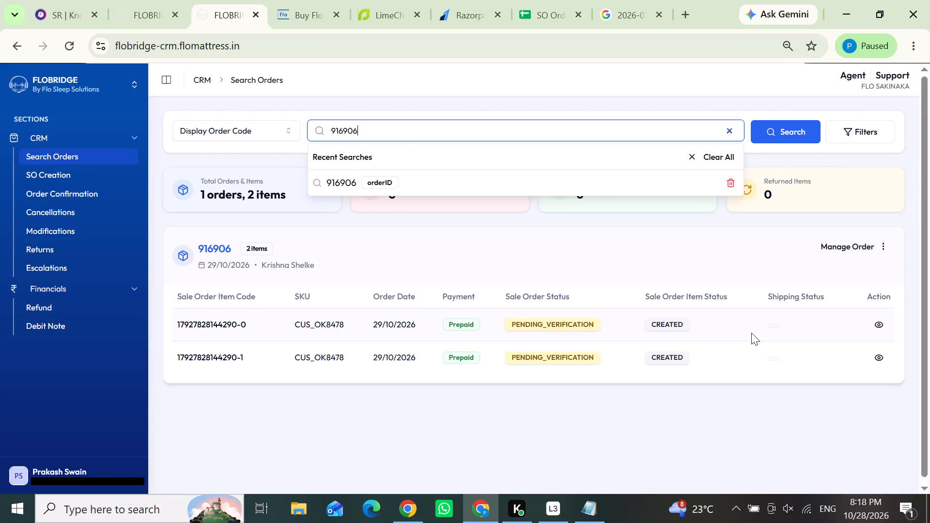
left_click_drag(713, 331, 569, 332)
left_click(658, 392)
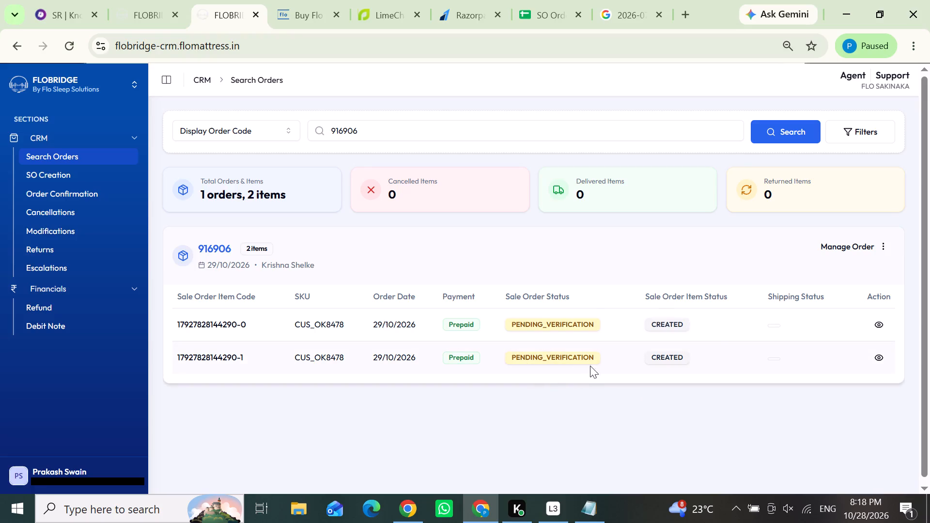
left_click(883, 326)
left_click(816, 356)
left_click(877, 354)
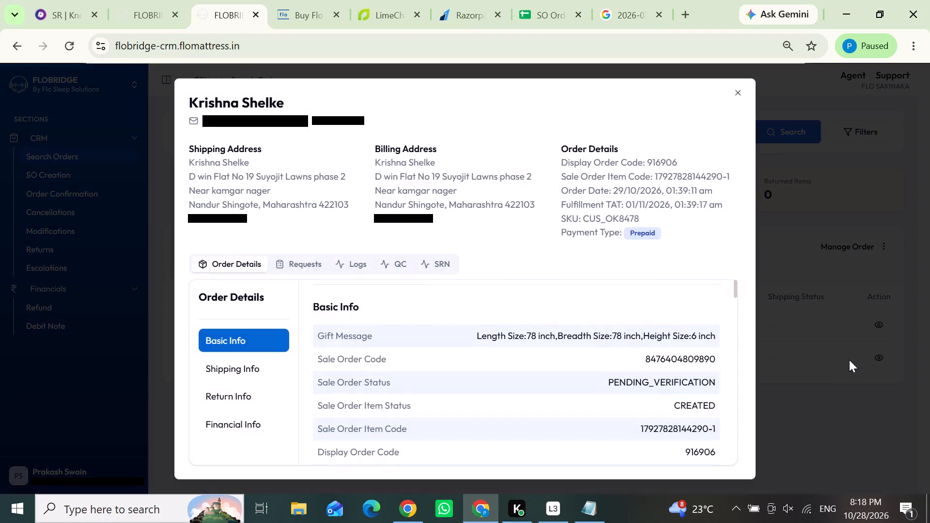
left_click(834, 364)
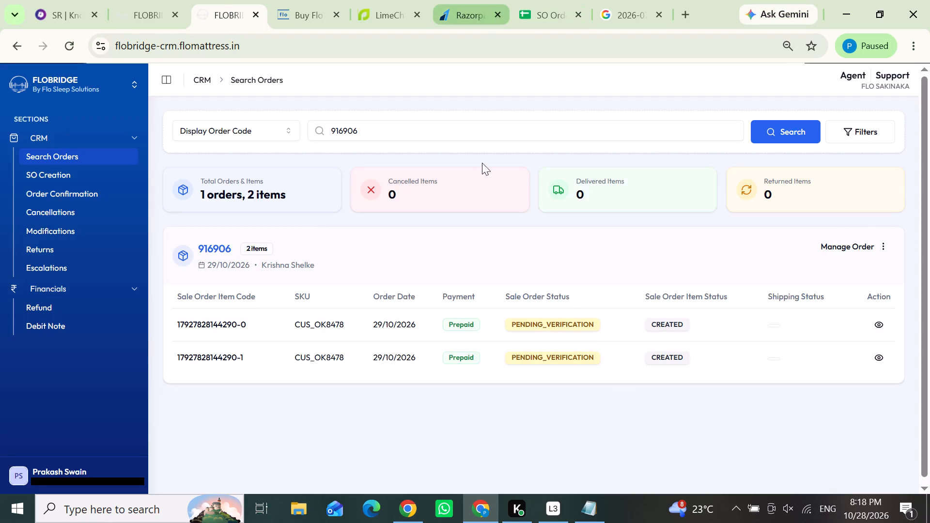
left_click_drag(262, 269, 310, 274)
left_click(384, 266)
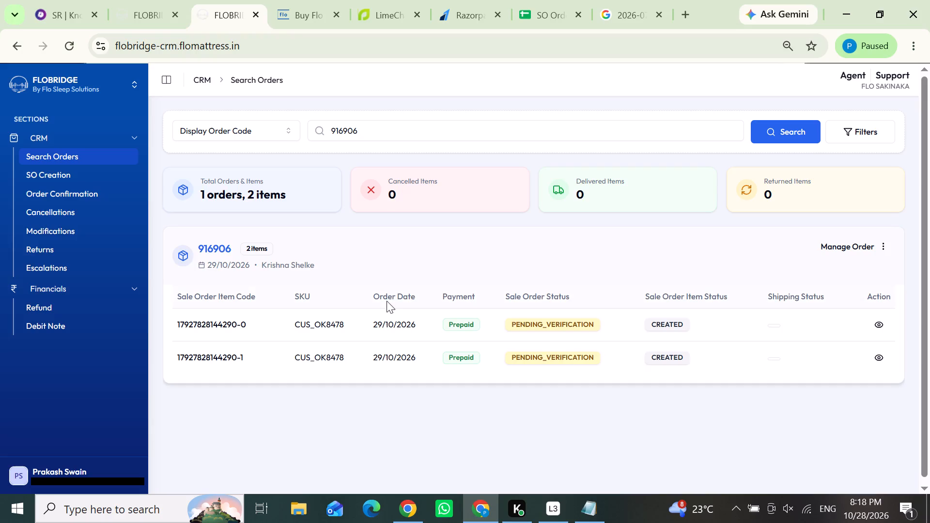
left_click(884, 322)
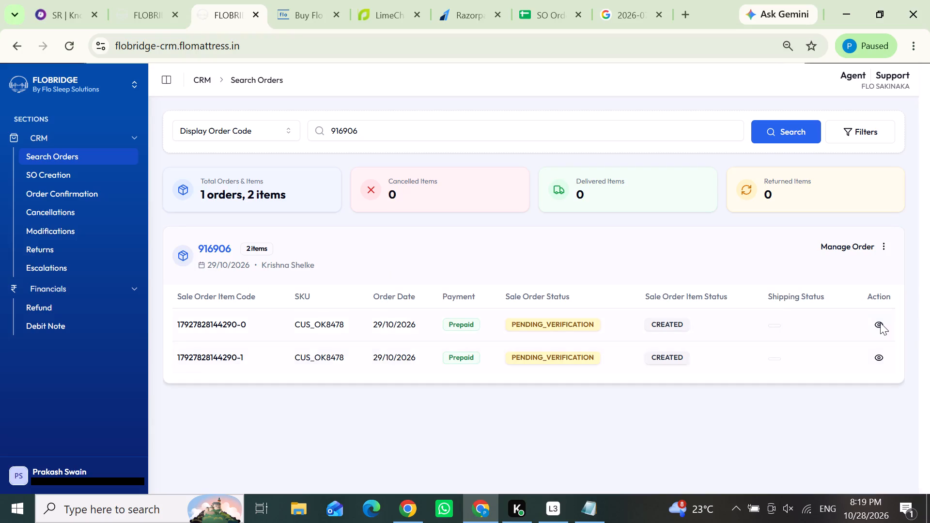
left_click_drag(527, 334, 529, 333)
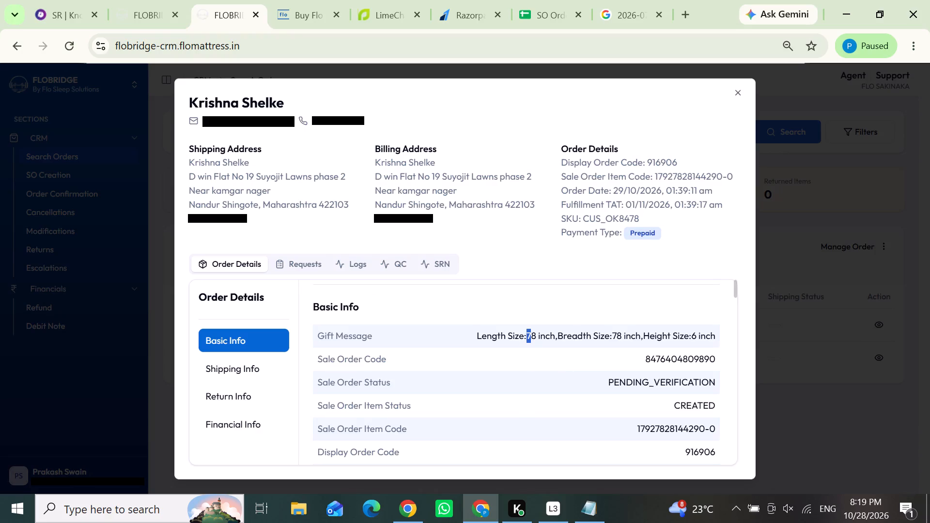
left_click_drag(529, 333, 622, 329)
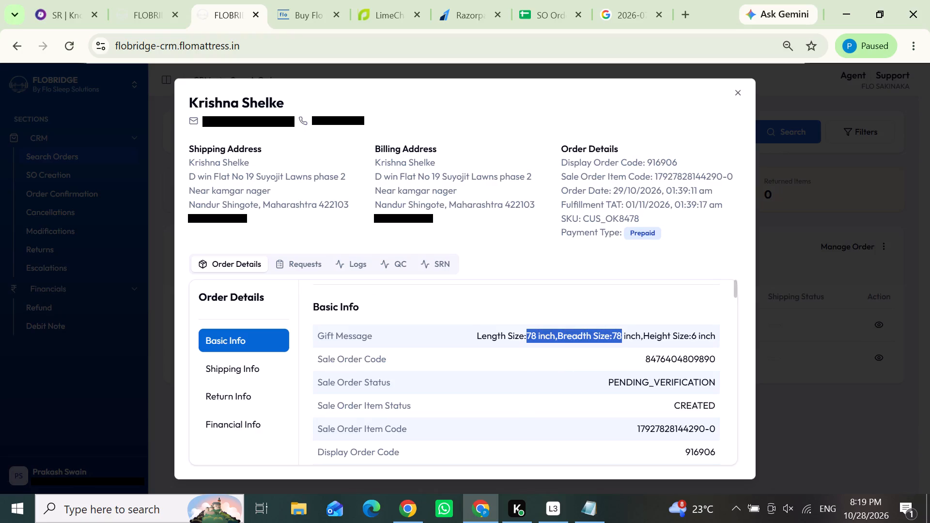
left_click(845, 355)
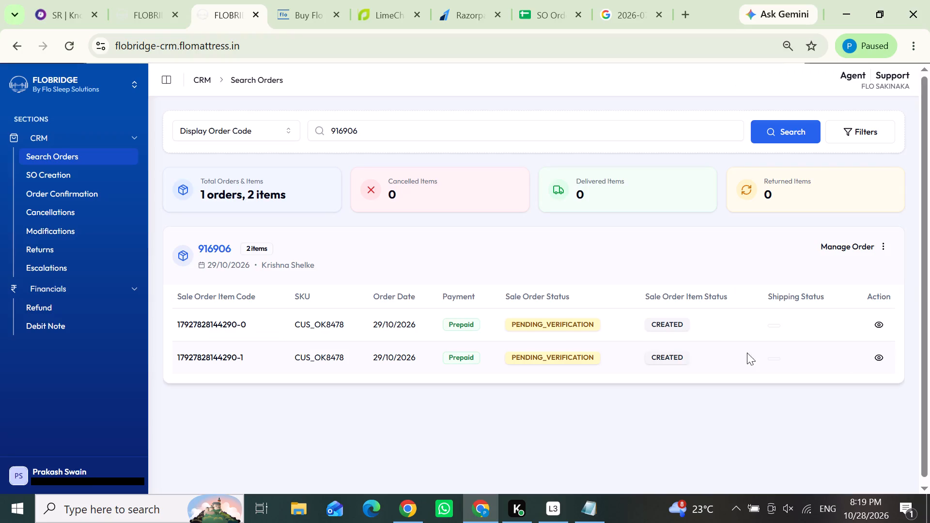
left_click_drag(720, 353, 281, 352)
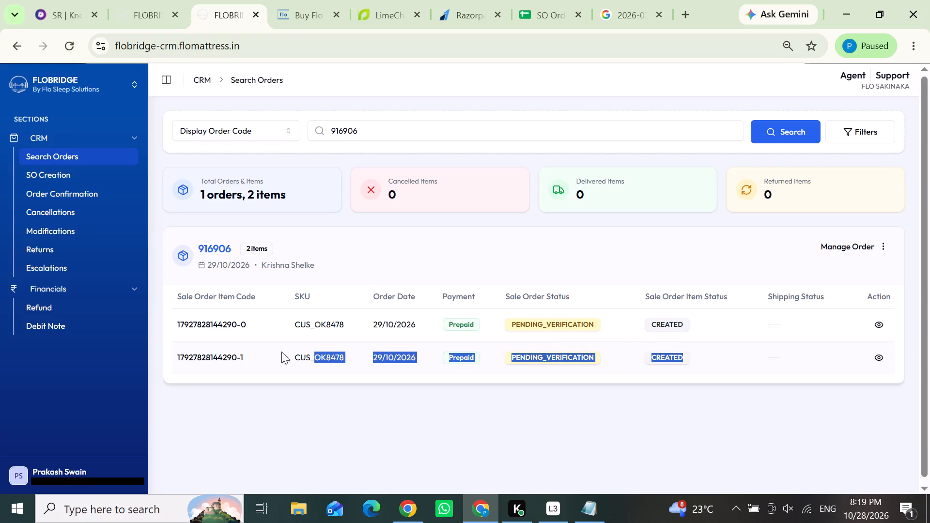
left_click_drag(281, 352, 176, 333)
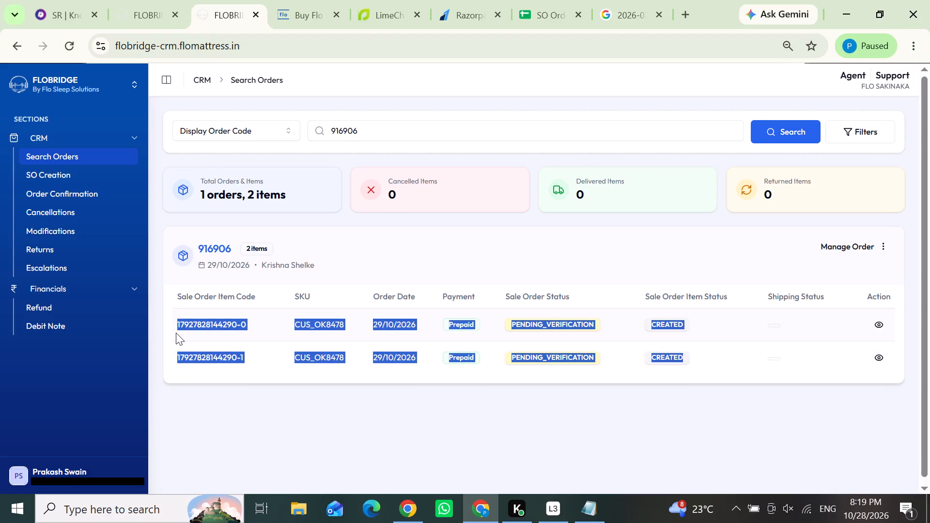
left_click_drag(176, 333, 175, 332)
left_click(231, 336)
left_click(203, 342)
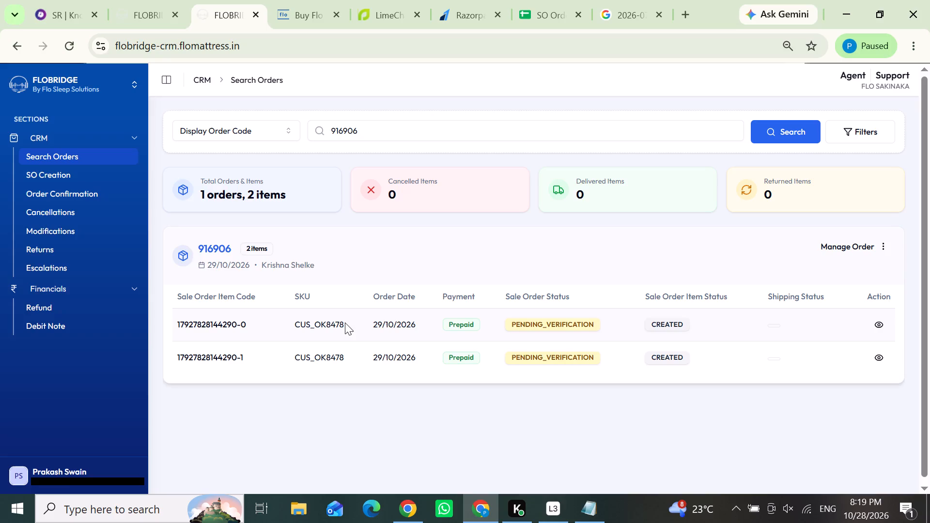
left_click_drag(345, 323, 295, 323)
left_click(286, 346)
left_click_drag(290, 358, 343, 360)
left_click(358, 385)
left_click(869, 245)
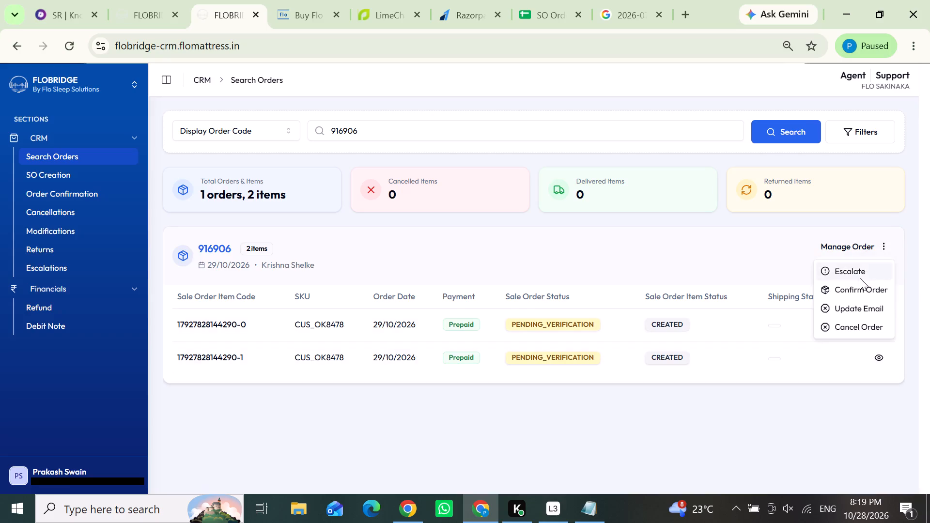
left_click(850, 289)
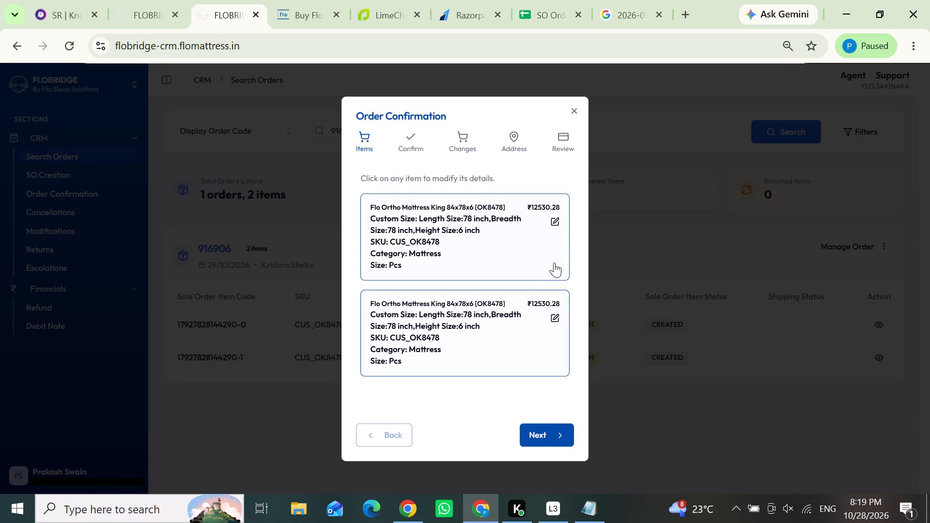
left_click(534, 432)
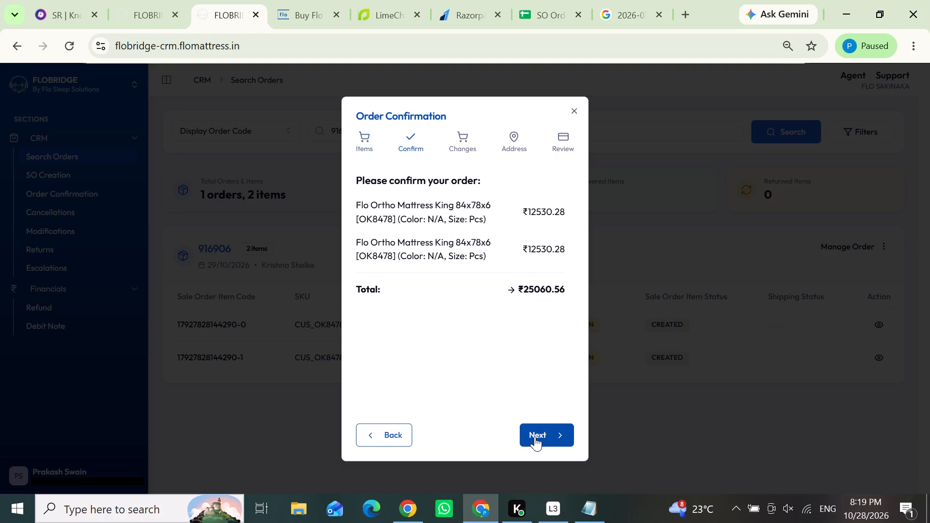
left_click(535, 436)
left_click(533, 436)
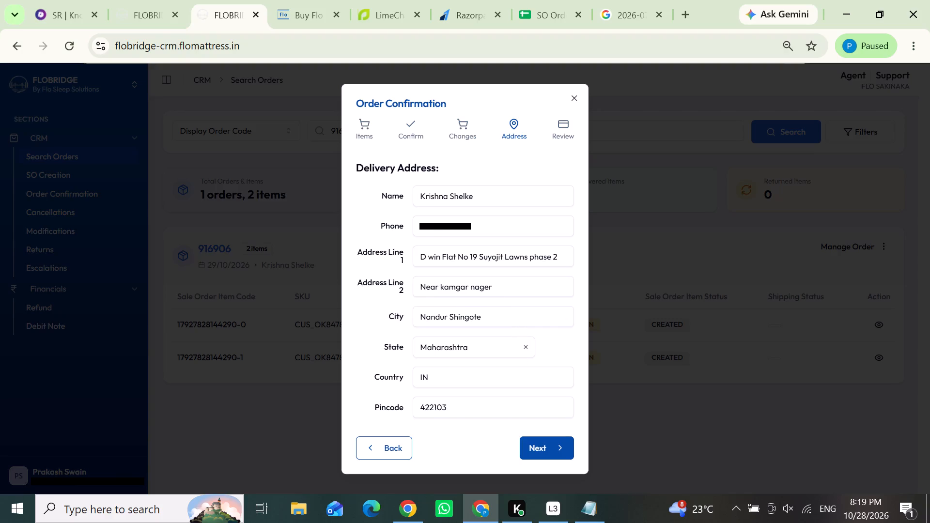
Replace the city and pincode in the delivery address with the customer's corrected details.
left_click_drag(490, 317, 411, 315)
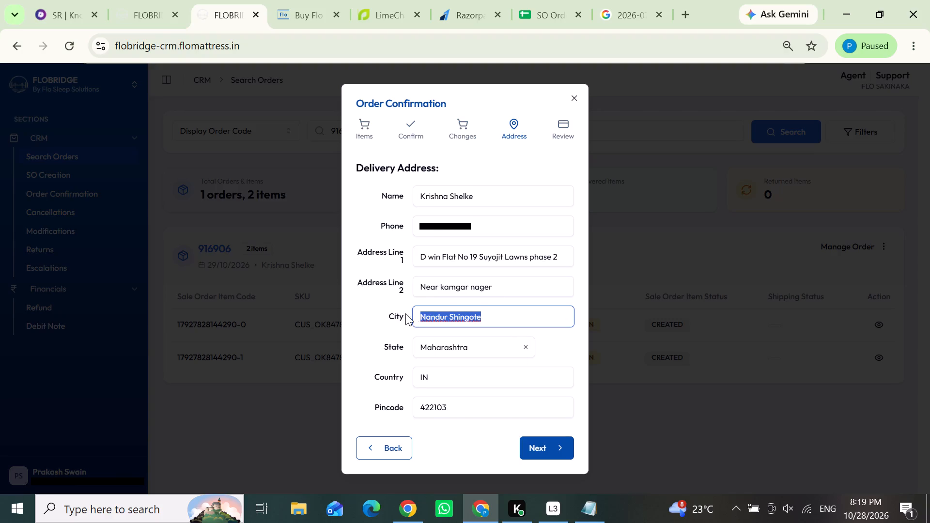
key("BackSpace")
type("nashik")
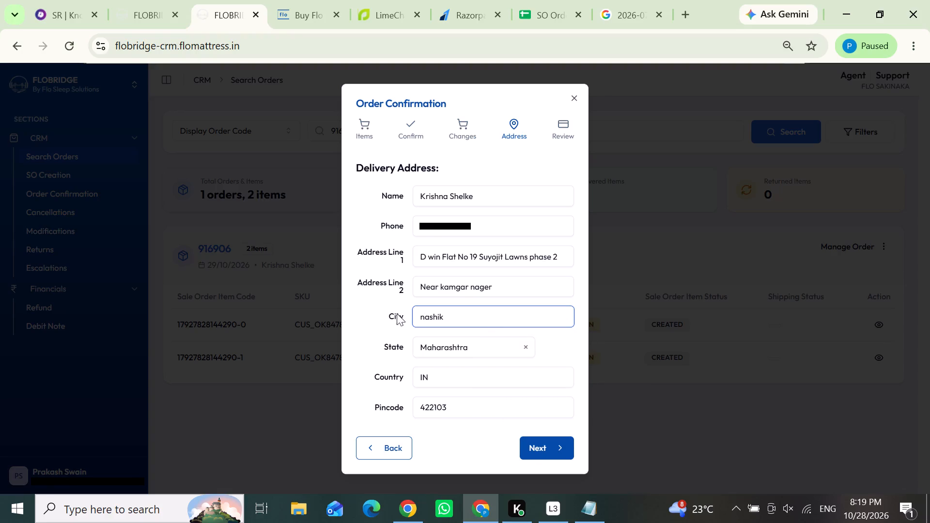
left_click(456, 406)
key("BackSpace")
key("BackSpace")
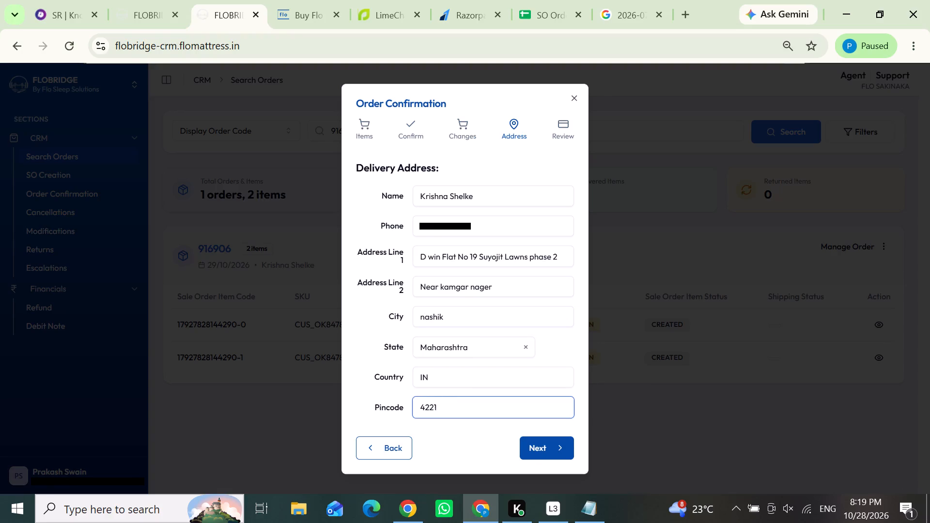
key("BackSpace")
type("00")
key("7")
left_click(500, 288)
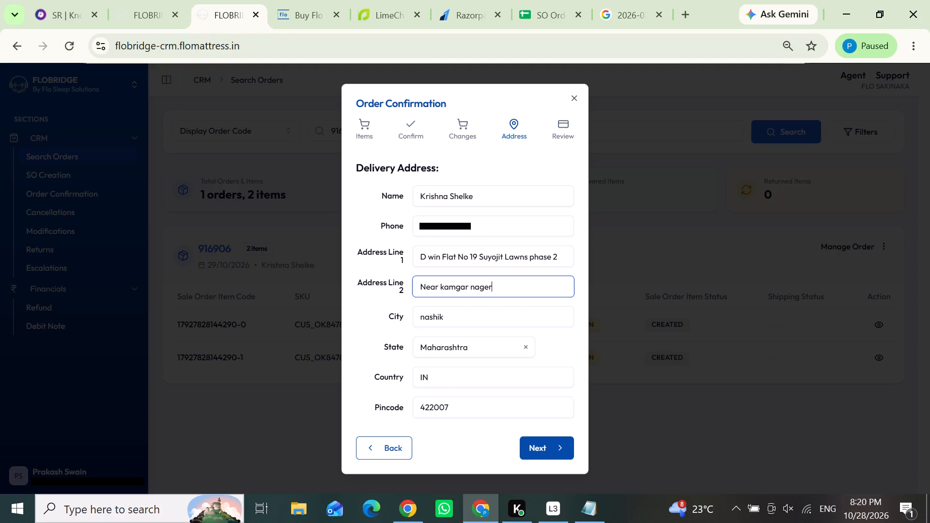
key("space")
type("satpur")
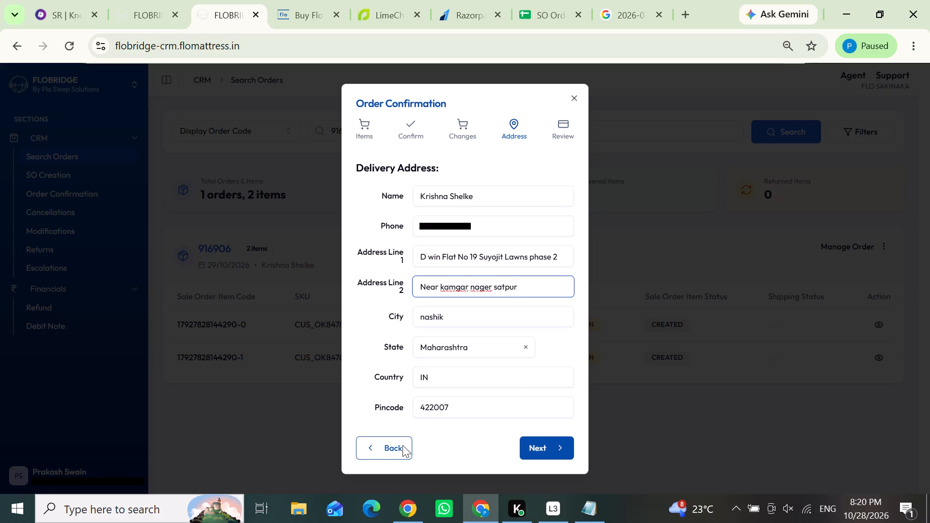
Go back to the Items stage to recheck both custom mattresses, and return through the order modifications to the delivery address.
left_click(398, 445)
left_click(395, 442)
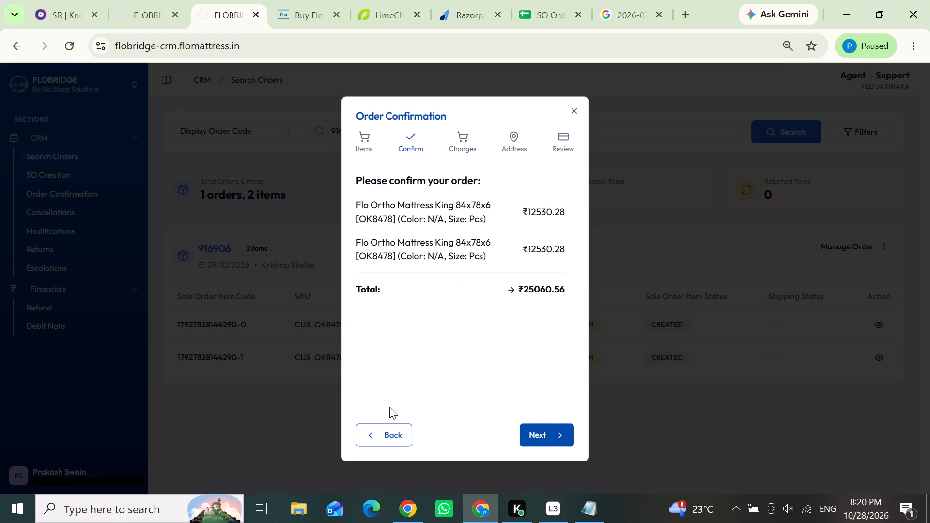
left_click(390, 432)
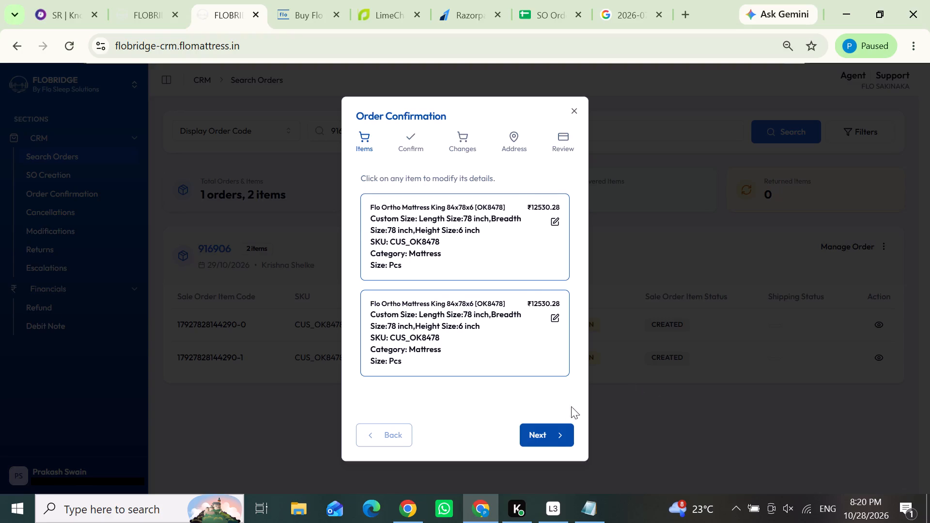
left_click(552, 436)
left_click(550, 436)
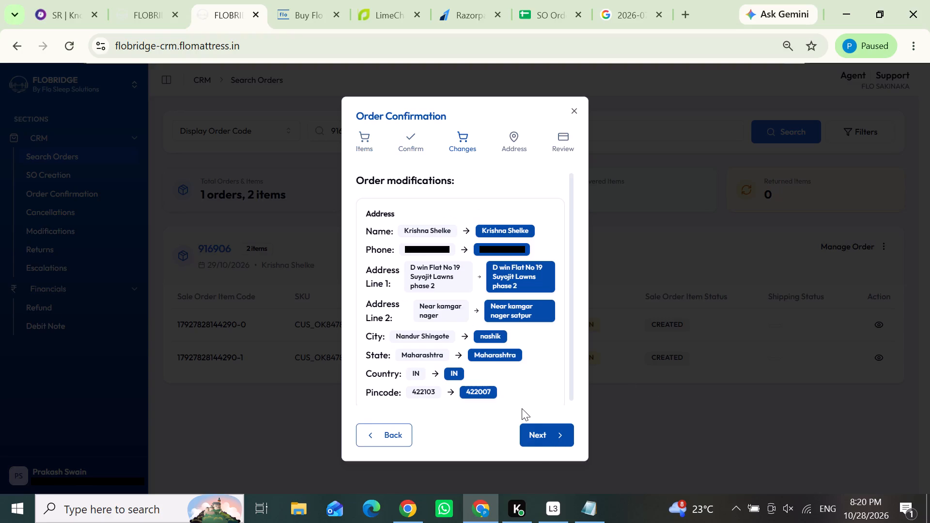
left_click(528, 435)
scroll(468, 343, "down", 2)
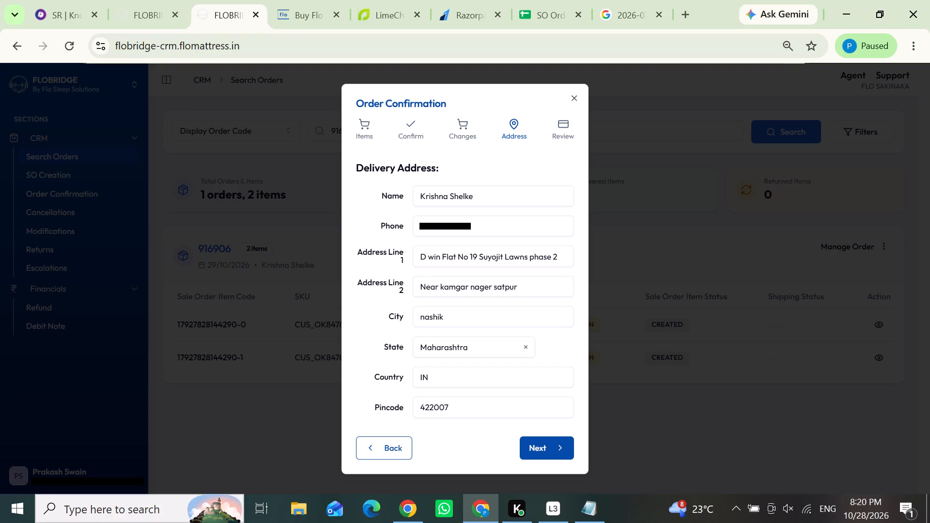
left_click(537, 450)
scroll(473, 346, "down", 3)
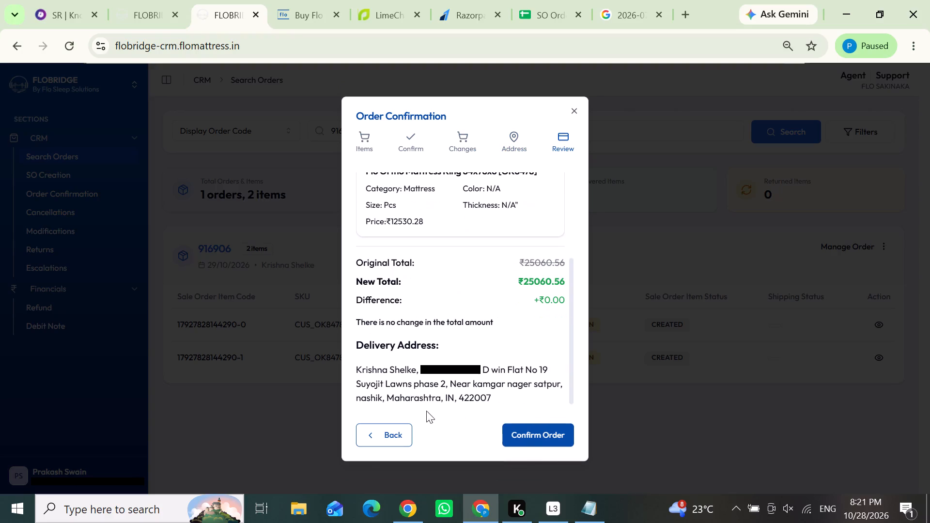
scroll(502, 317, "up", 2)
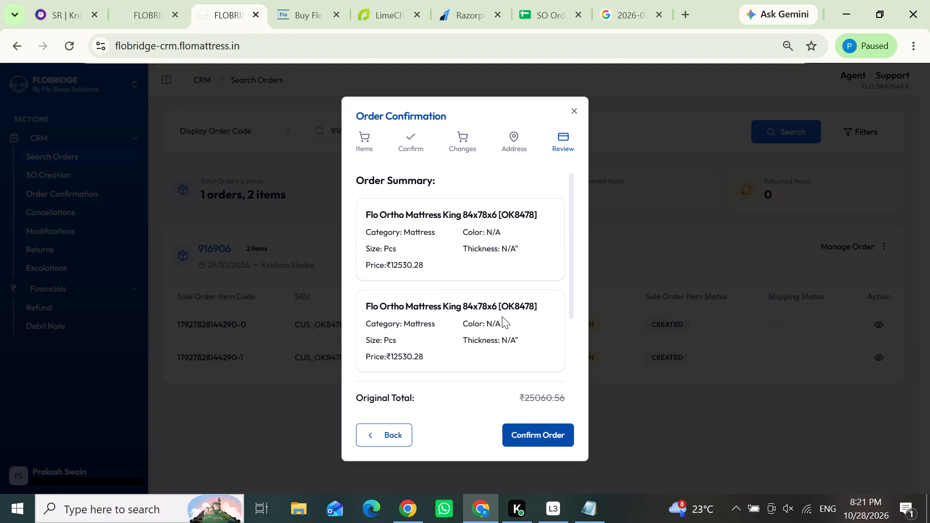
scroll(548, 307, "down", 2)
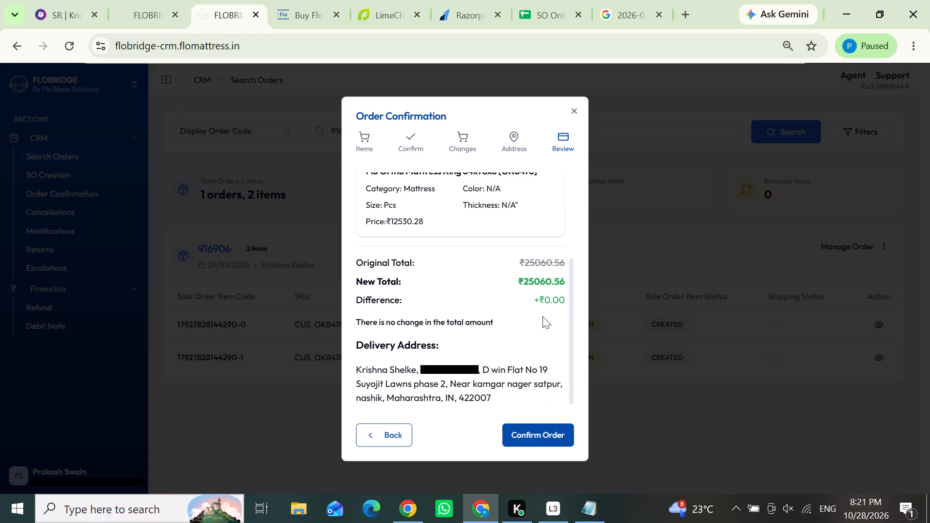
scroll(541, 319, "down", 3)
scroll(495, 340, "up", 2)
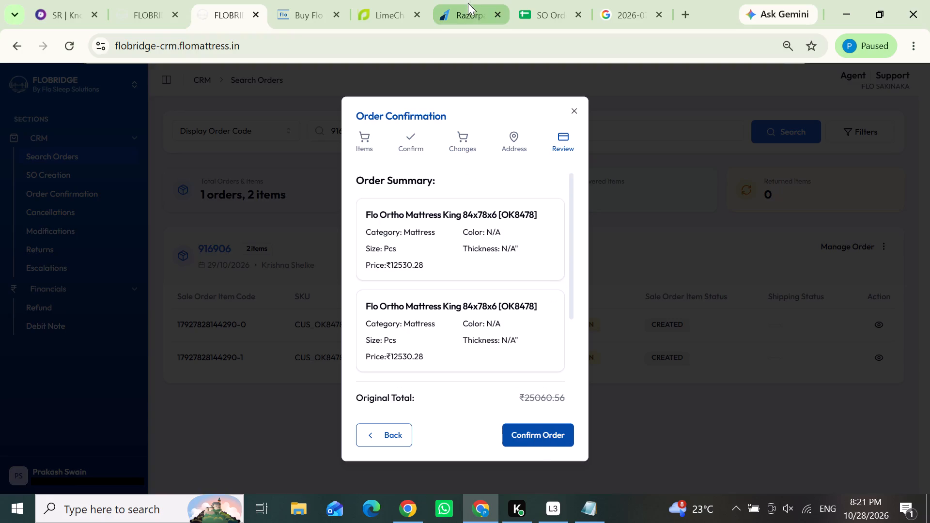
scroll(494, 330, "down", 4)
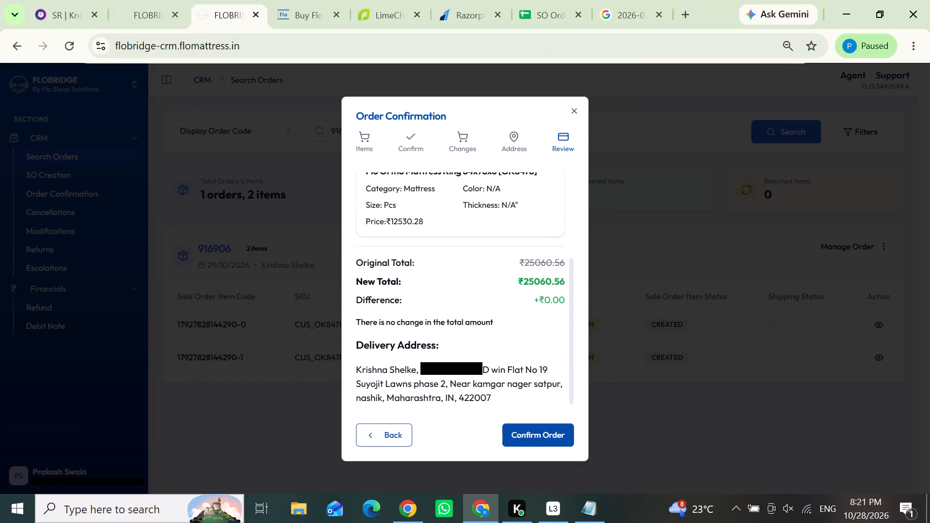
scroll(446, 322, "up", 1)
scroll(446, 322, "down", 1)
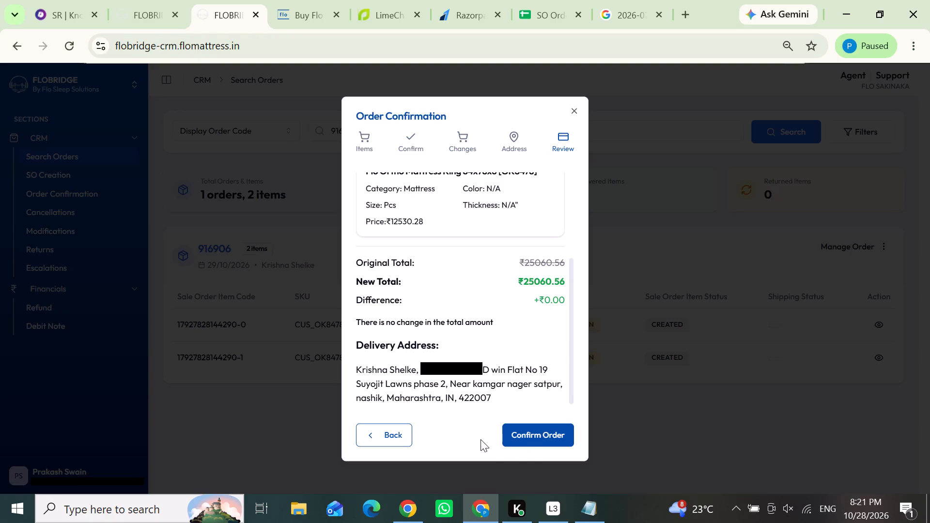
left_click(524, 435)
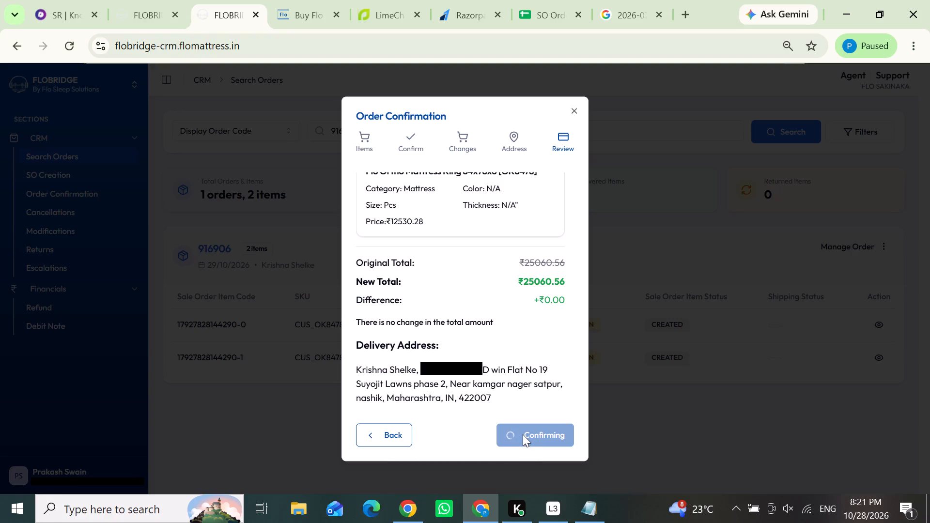
left_click(403, 515)
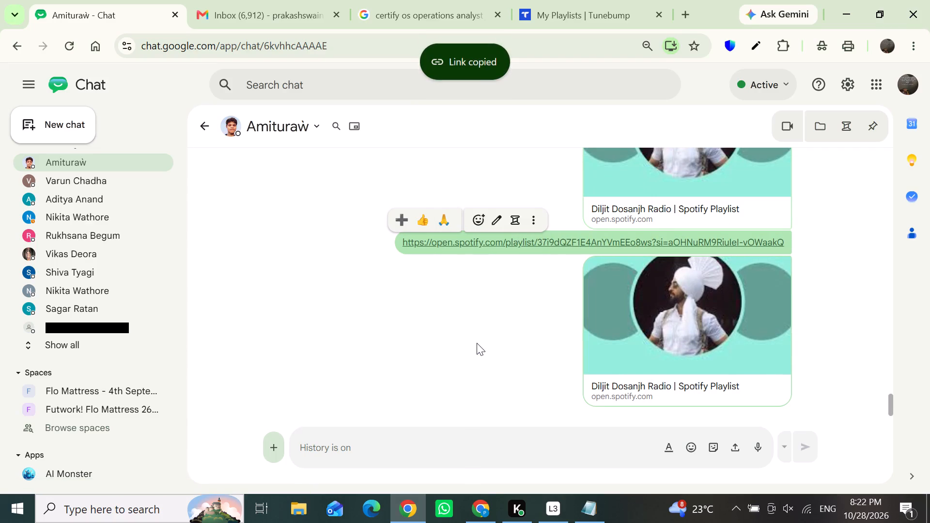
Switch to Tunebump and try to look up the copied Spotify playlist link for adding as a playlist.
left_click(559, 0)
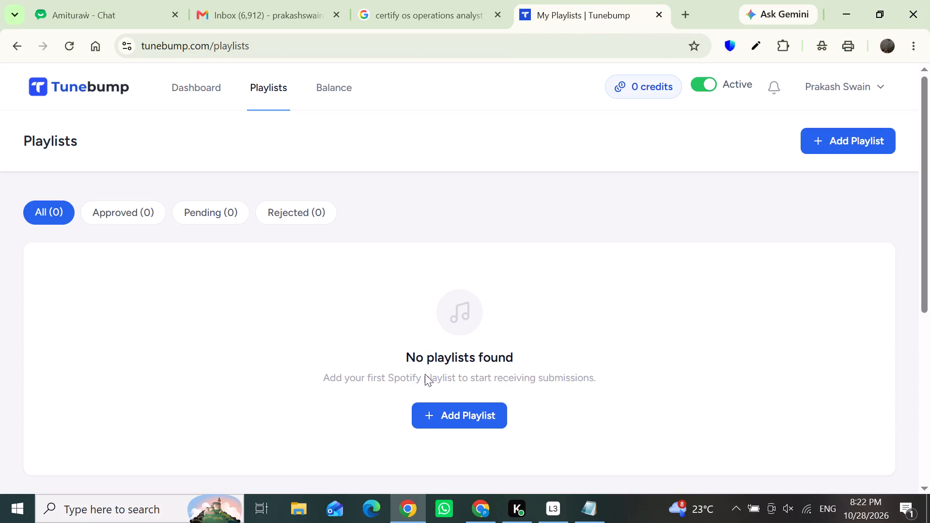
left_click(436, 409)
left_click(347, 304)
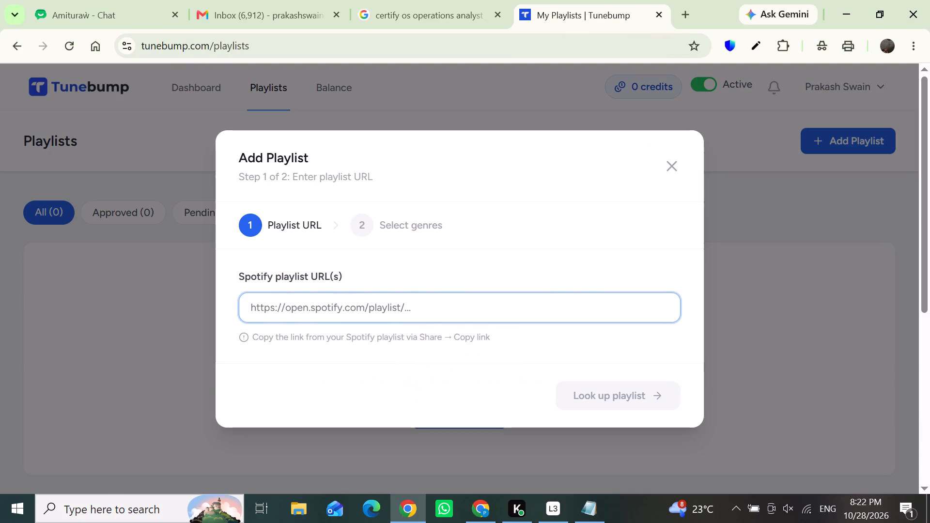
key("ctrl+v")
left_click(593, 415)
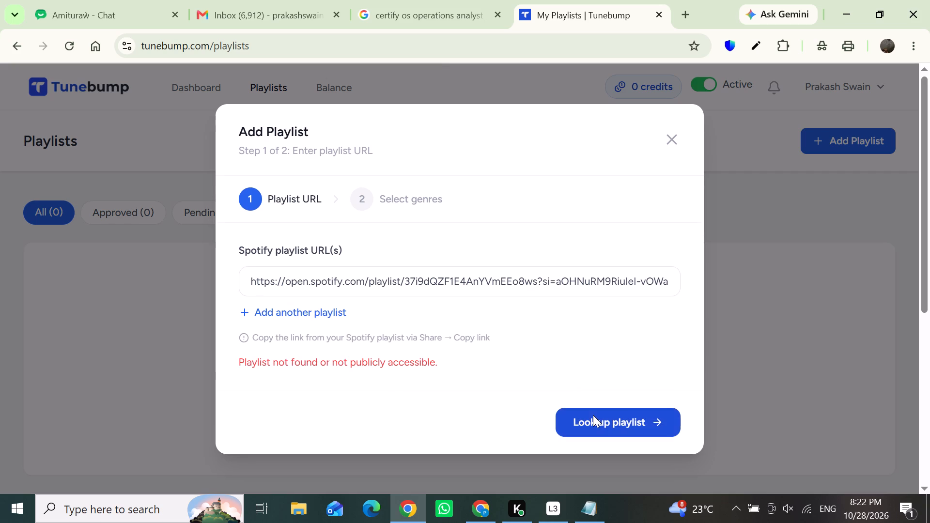
Restart Add Playlist and try looking up the same Spotify playlist link again.
left_click(789, 344)
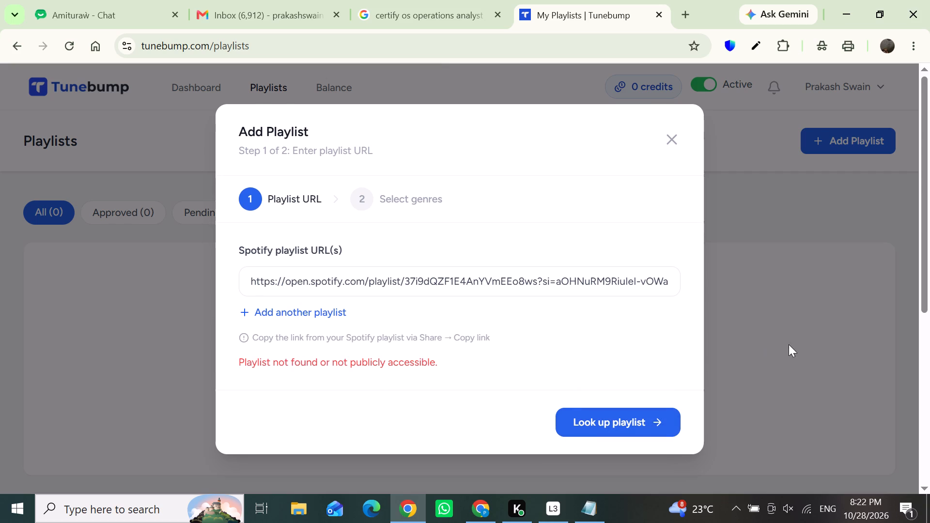
left_click(452, 408)
left_click(339, 310)
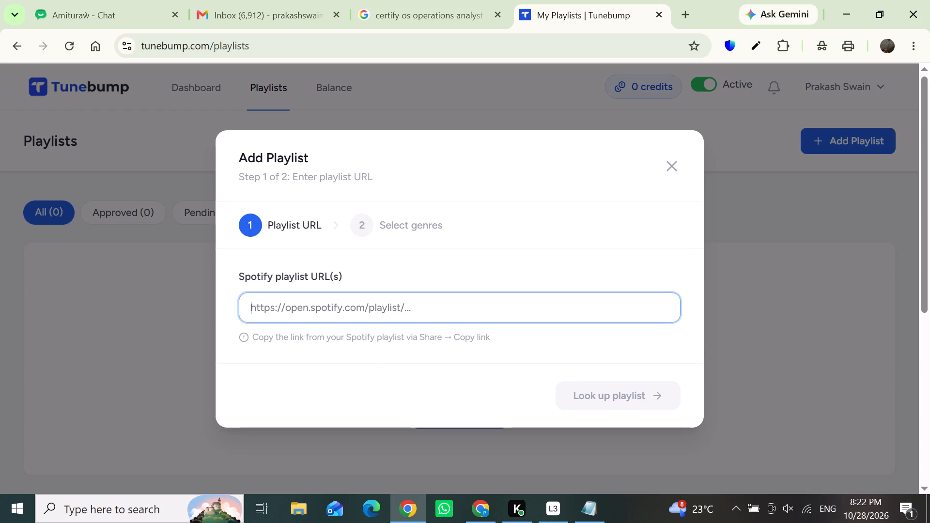
key("ctrl+v")
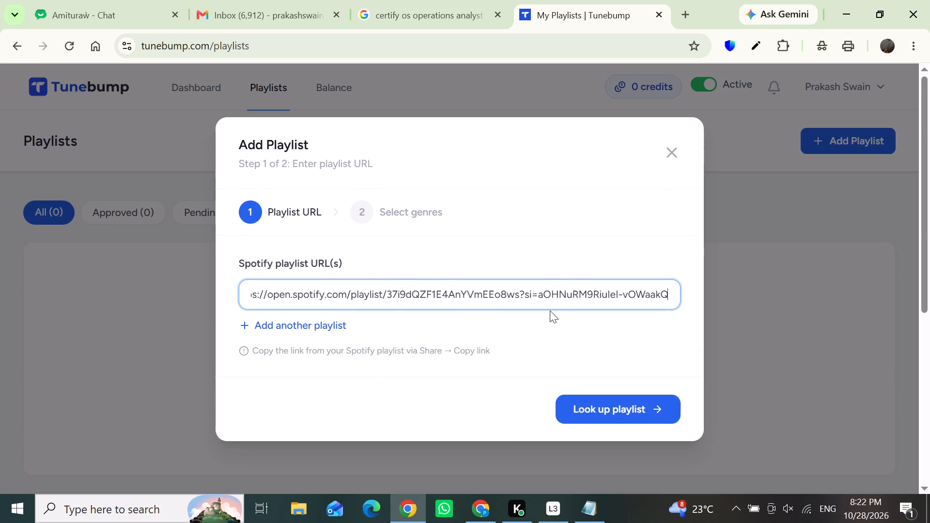
left_click(623, 410)
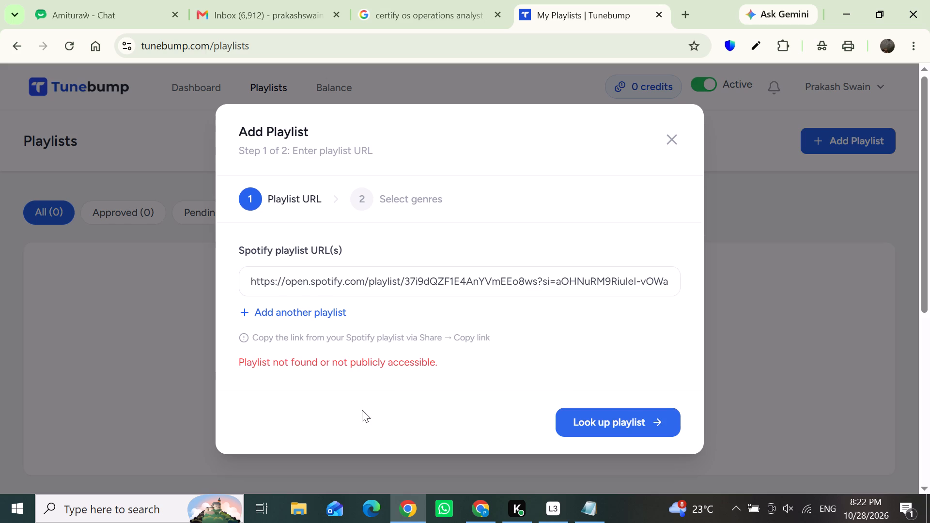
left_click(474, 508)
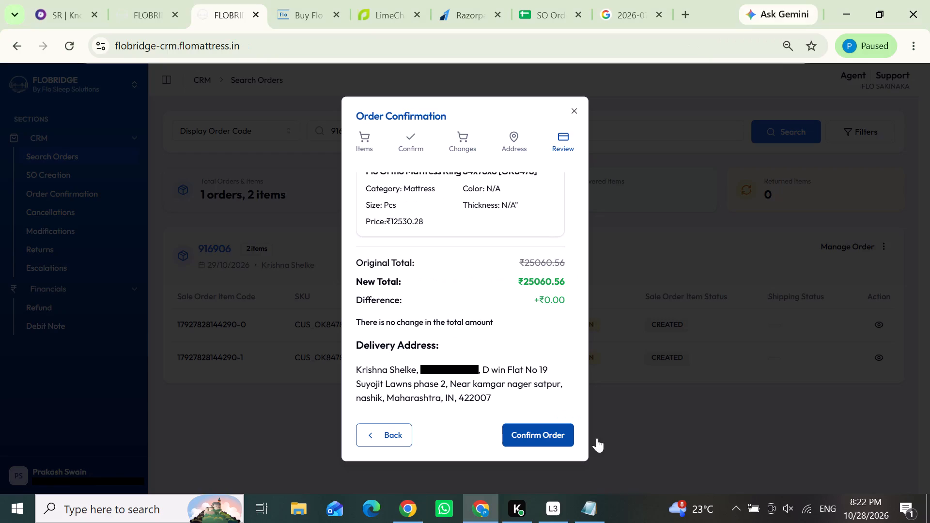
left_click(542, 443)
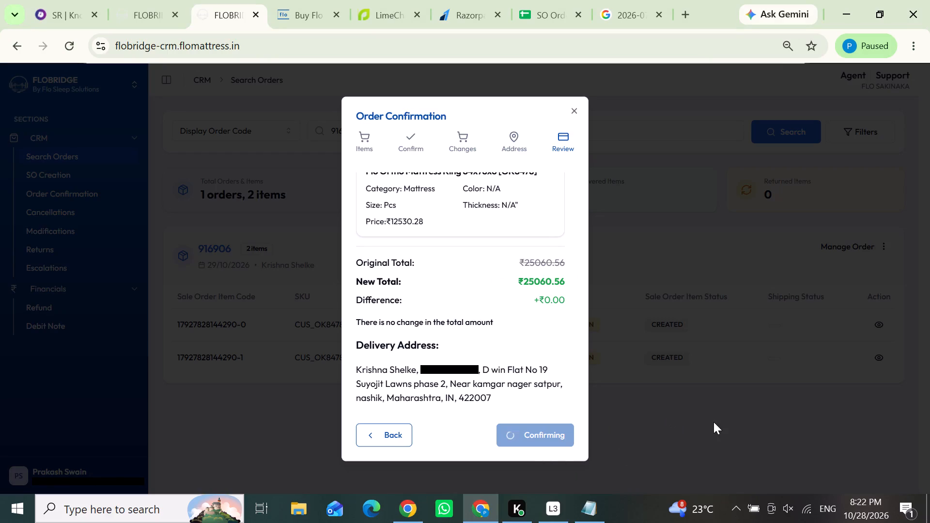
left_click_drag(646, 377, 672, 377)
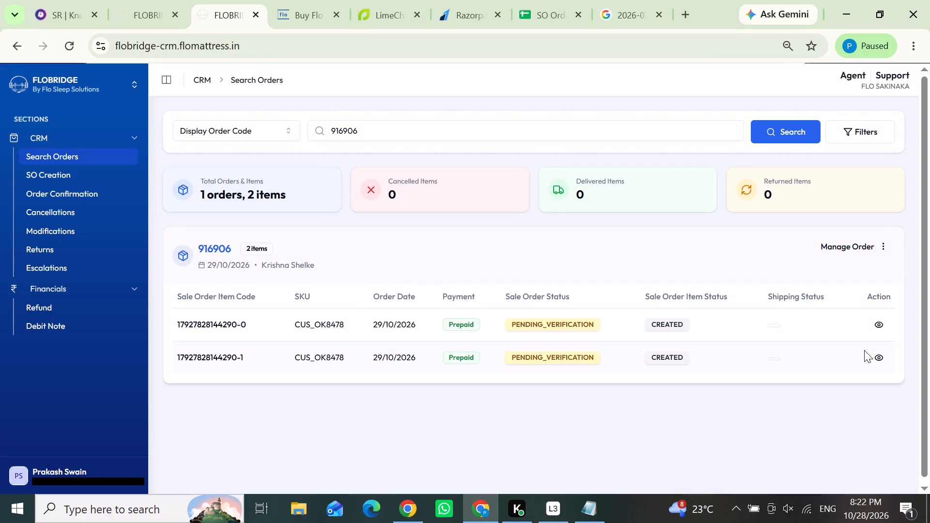
left_click(871, 352)
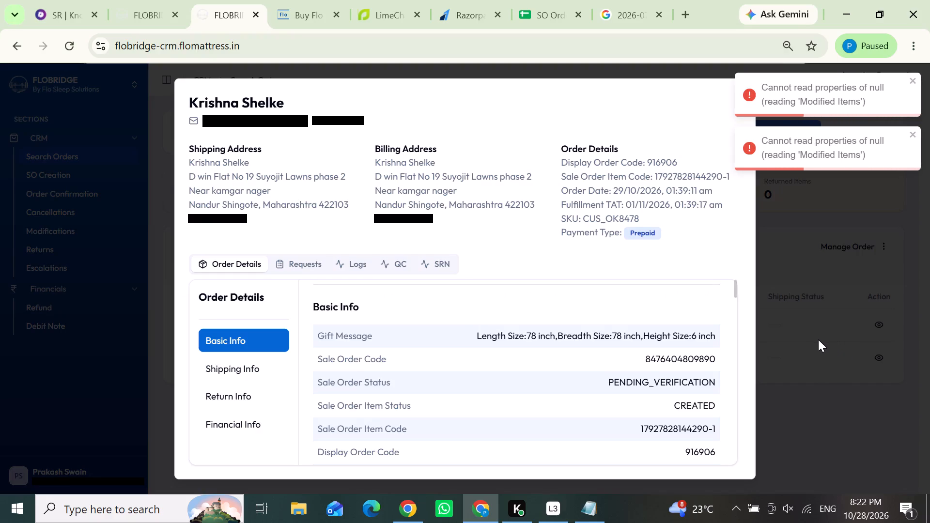
left_click(363, 262)
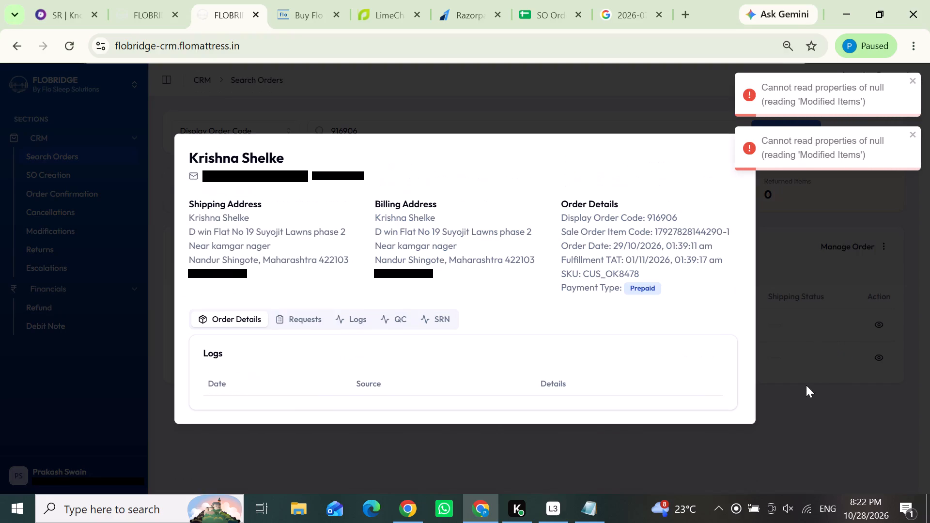
left_click(791, 364)
left_click(854, 249)
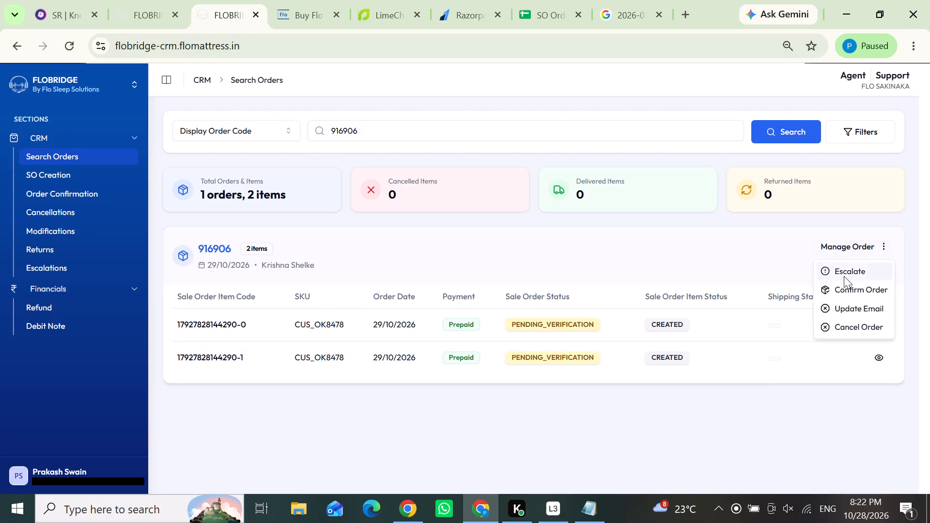
left_click(837, 281)
left_click(364, 433)
scroll(438, 366, "down", 2)
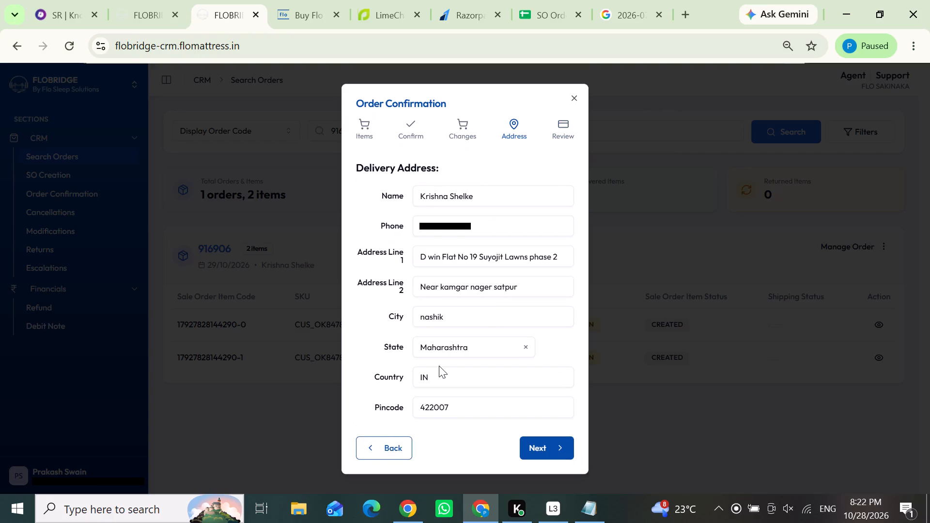
left_click(525, 441)
scroll(494, 370, "down", 3)
left_click(530, 434)
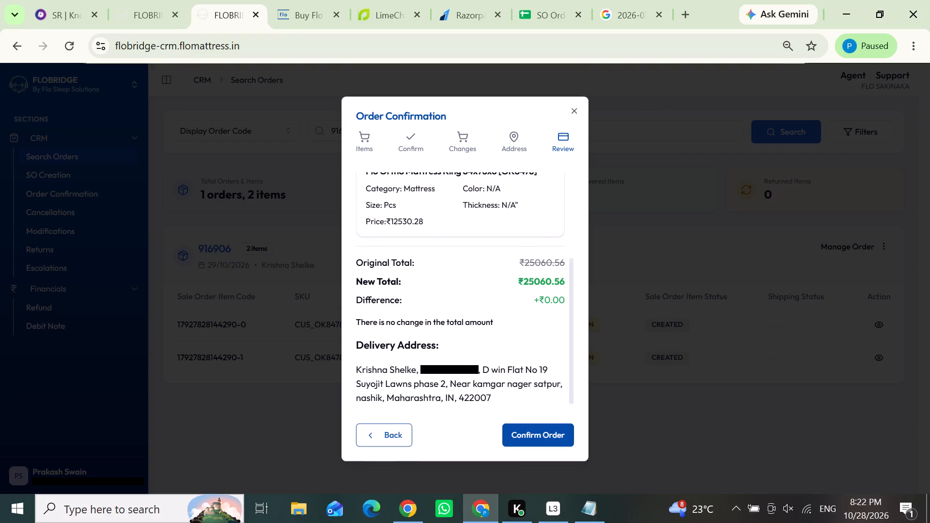
left_click(675, 396)
left_click(889, 357)
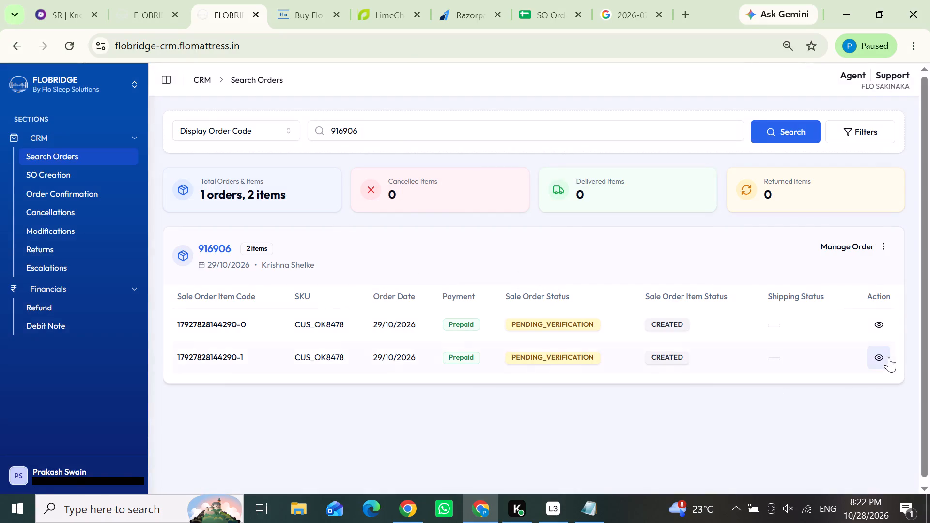
left_click(825, 338)
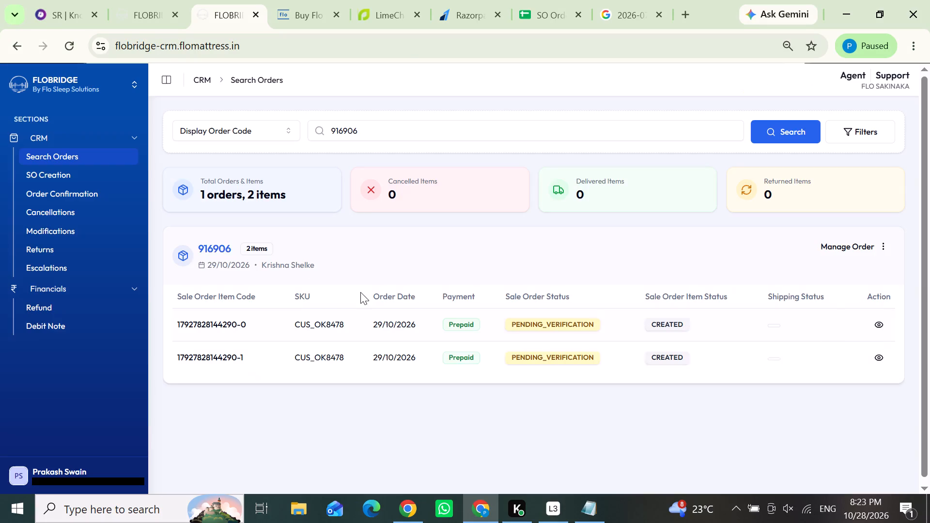
left_click(887, 324)
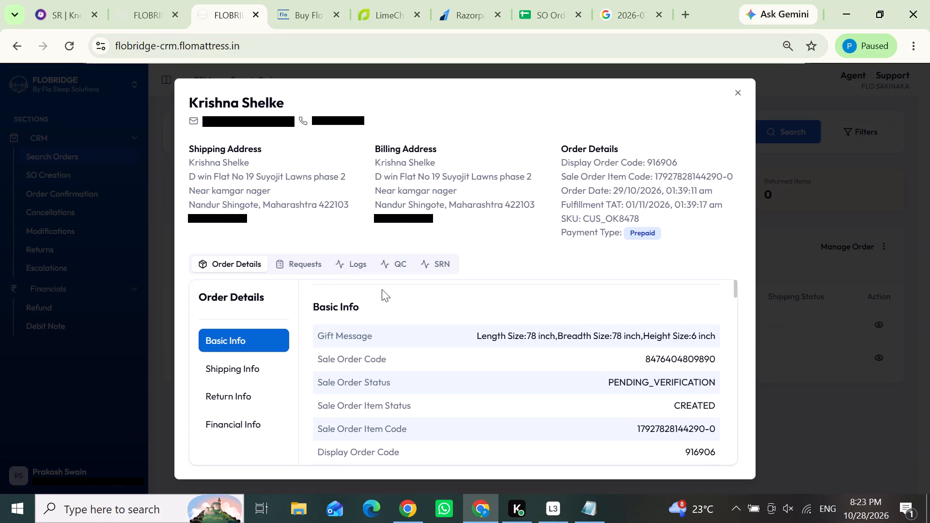
left_click(906, 348)
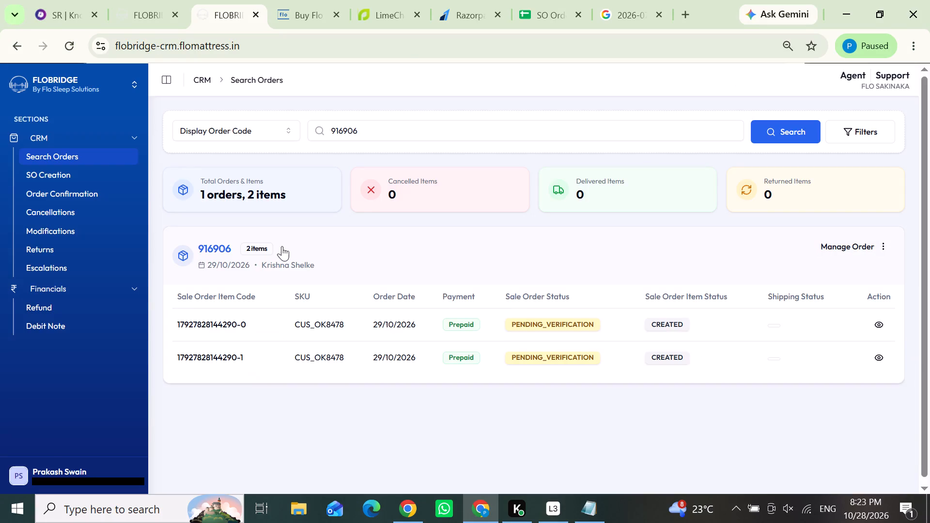
left_click_drag(229, 248, 198, 248)
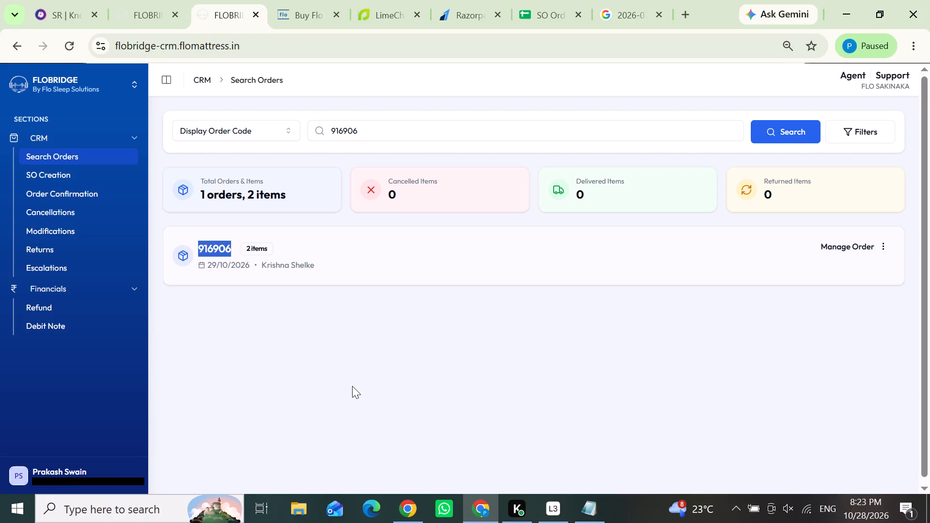
key("ctrl+c")
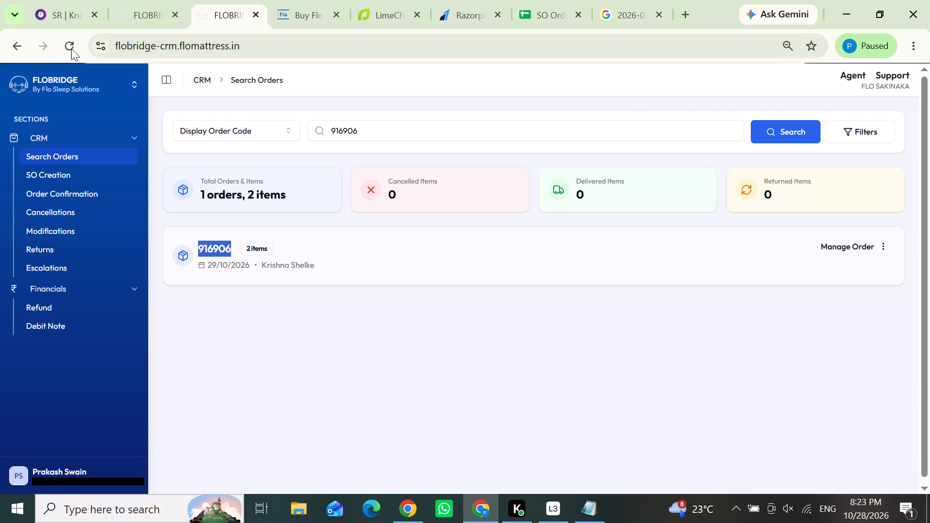
left_click(69, 50)
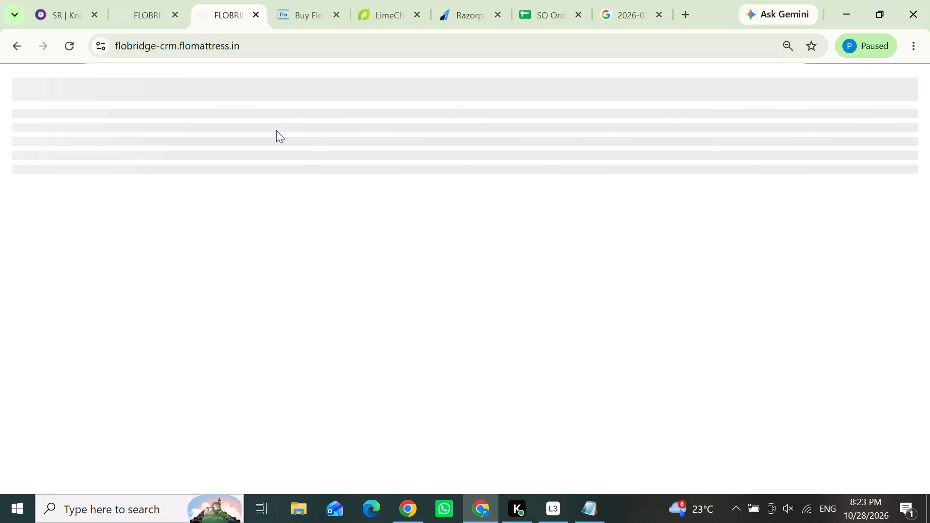
left_click(277, 126)
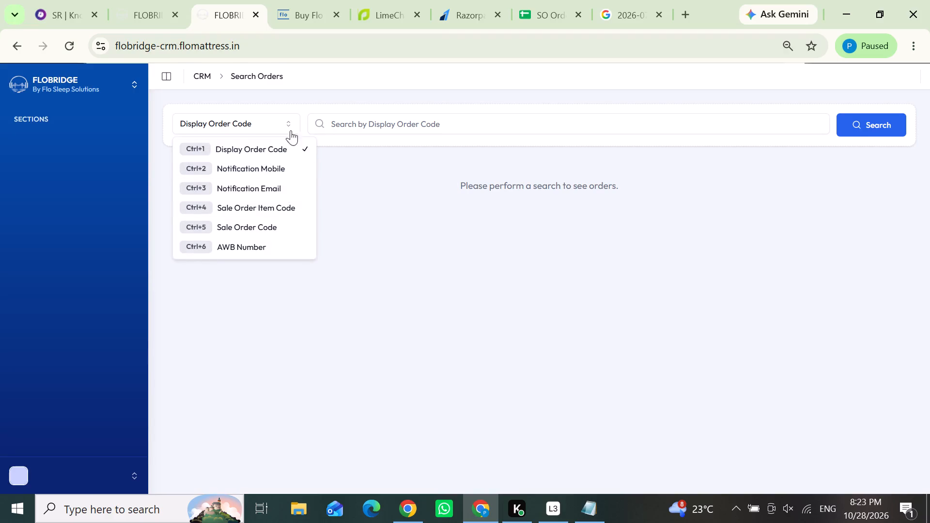
left_click(261, 154)
left_click(371, 135)
key("ctrl+v")
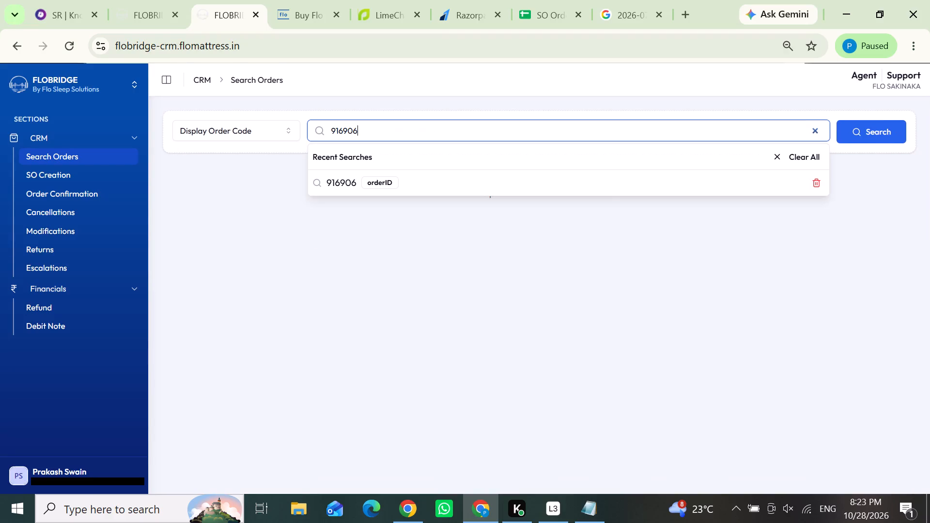
left_click(870, 125)
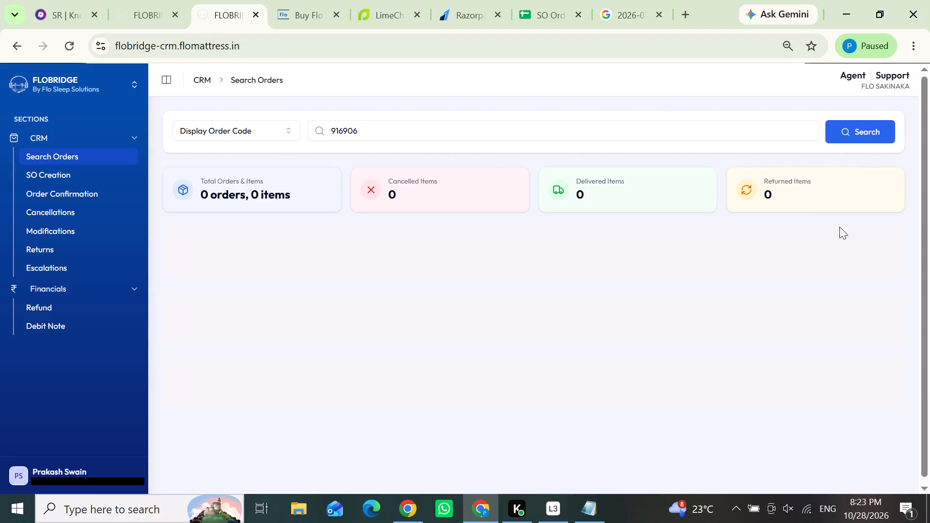
left_click(876, 325)
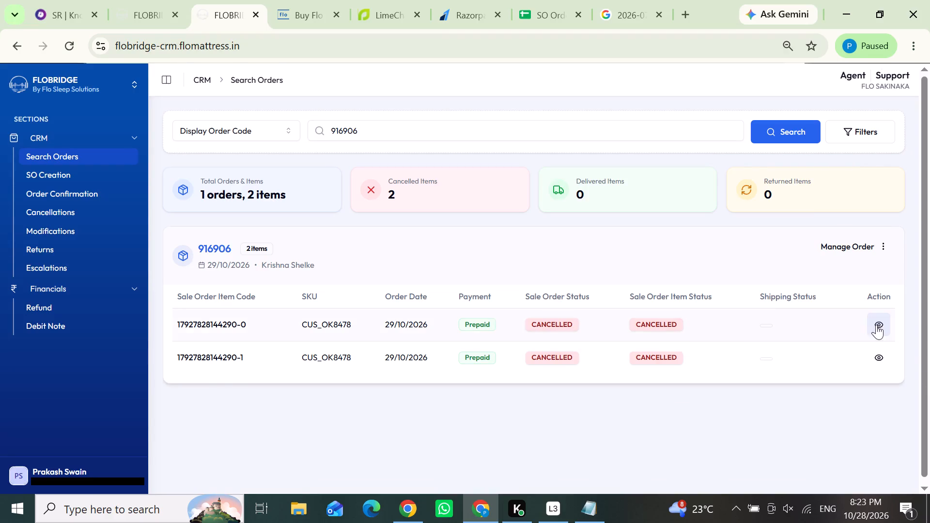
left_click(352, 263)
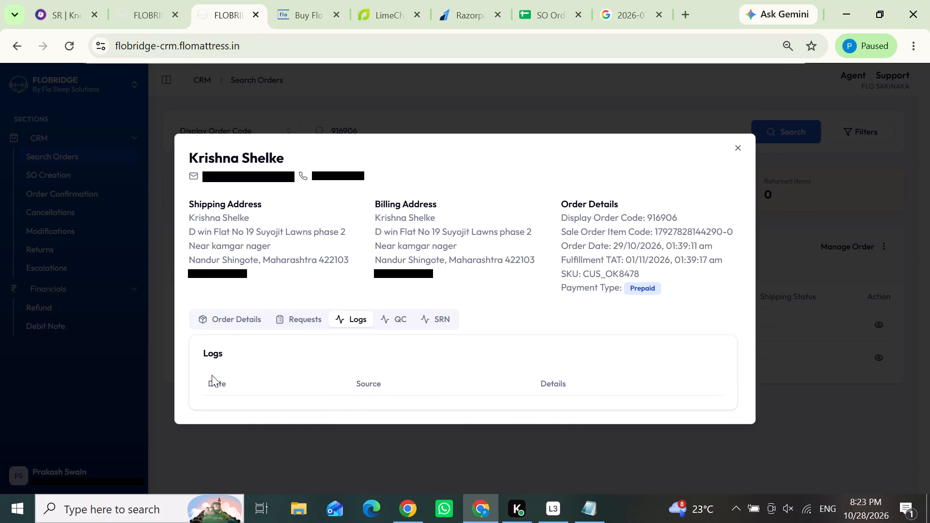
left_click(158, 334)
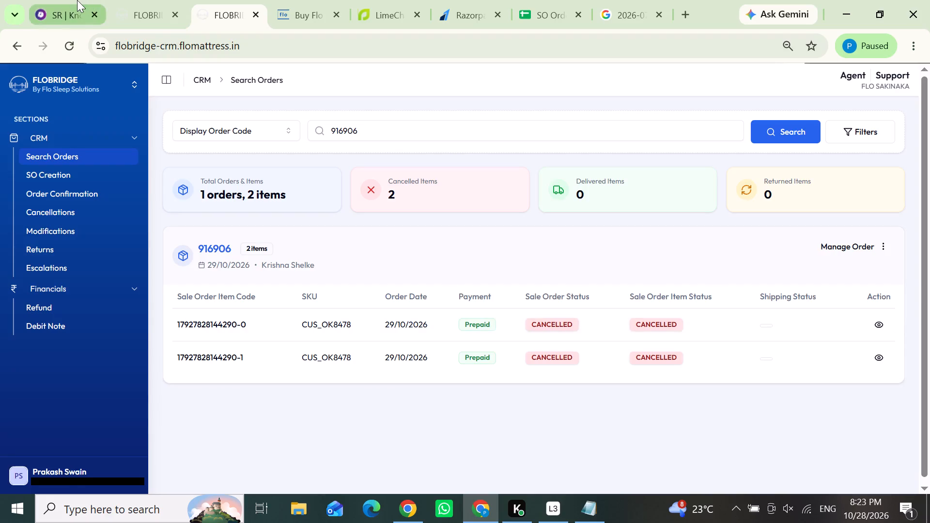
Copy the current caller's number from the Knowlarity dashboard and search Flobridge orders by Notification Mobile without the country code.
left_click(77, 0)
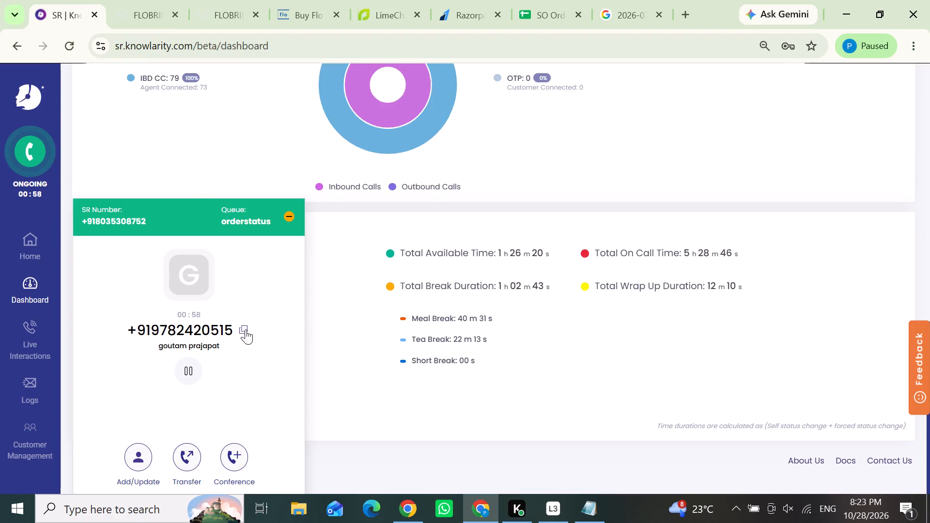
left_click(246, 329)
left_click(151, 0)
left_click_drag(382, 128, 283, 127)
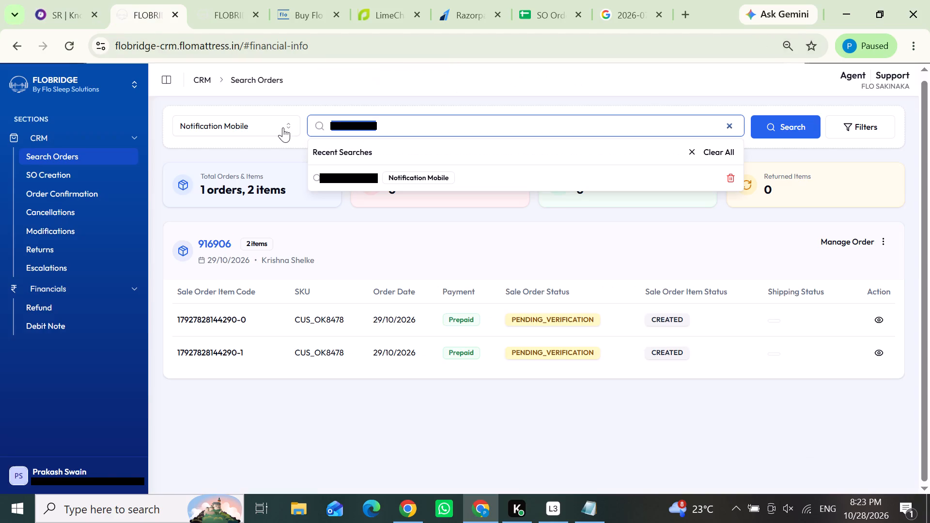
key("ctrl+v")
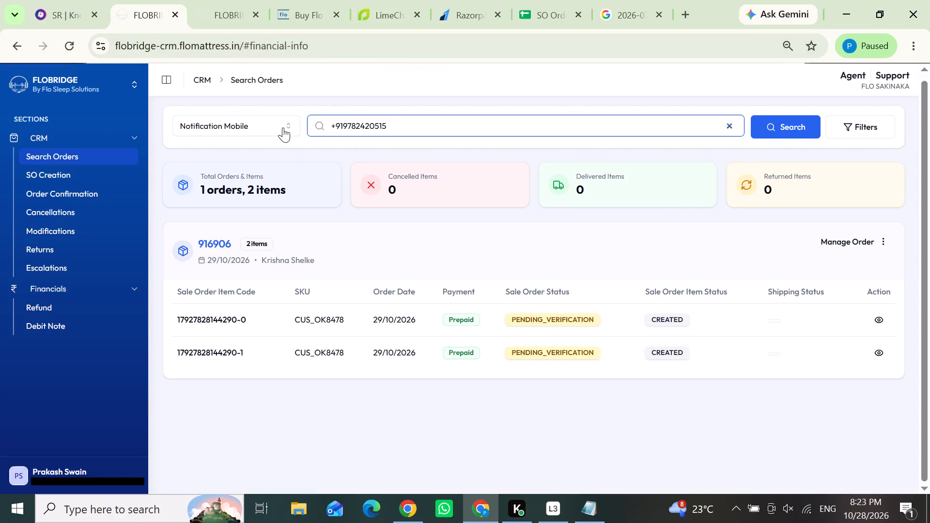
left_click(341, 123)
left_click_drag(342, 124, 317, 122)
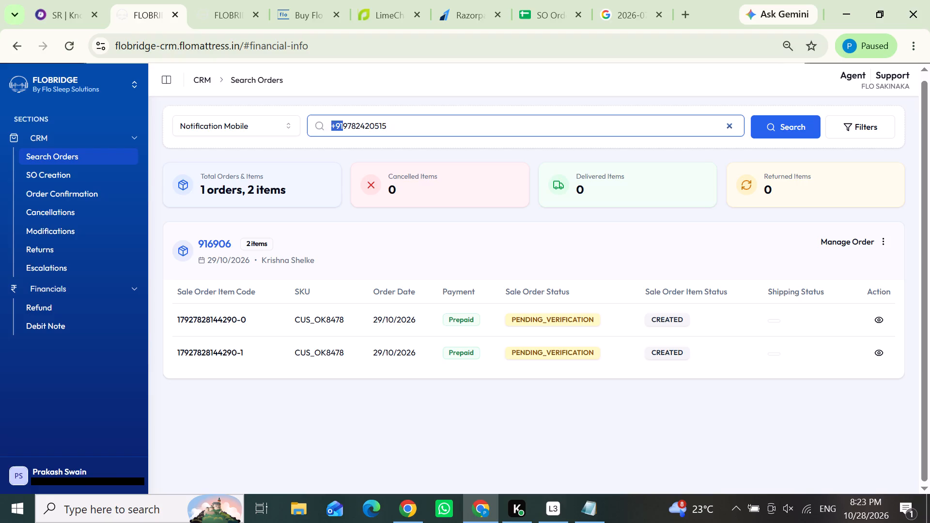
key("BackSpace")
left_click(289, 123)
left_click(274, 165)
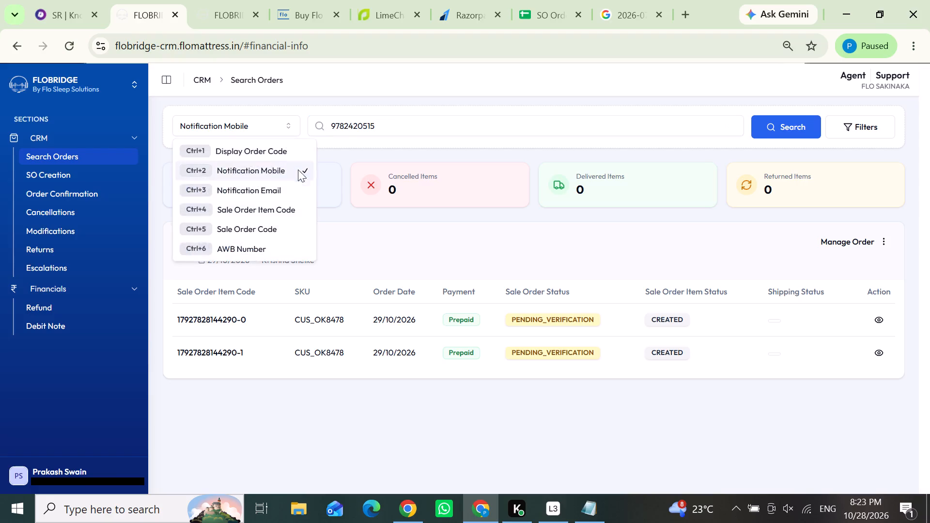
left_click(767, 122)
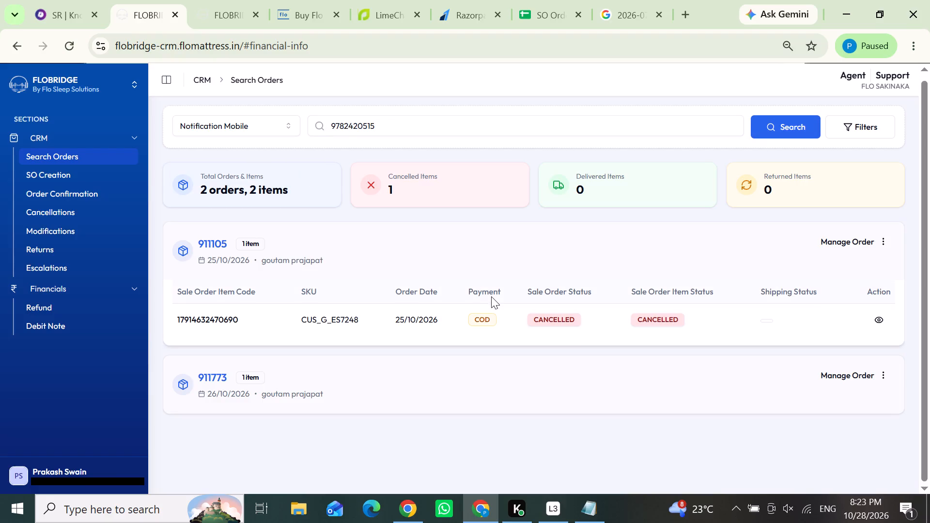
scroll(490, 319, "down", 1)
left_click(469, 390)
scroll(464, 385, "down", 3)
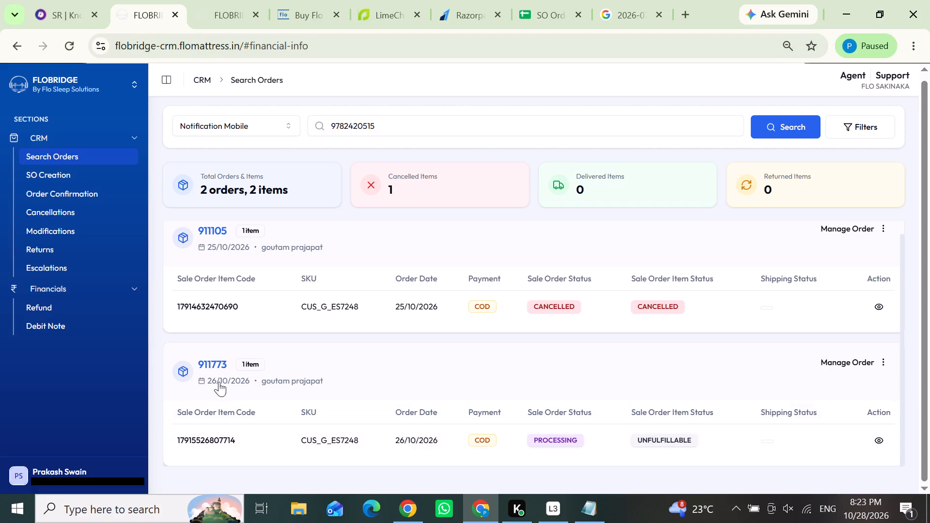
left_click_drag(232, 361, 192, 361)
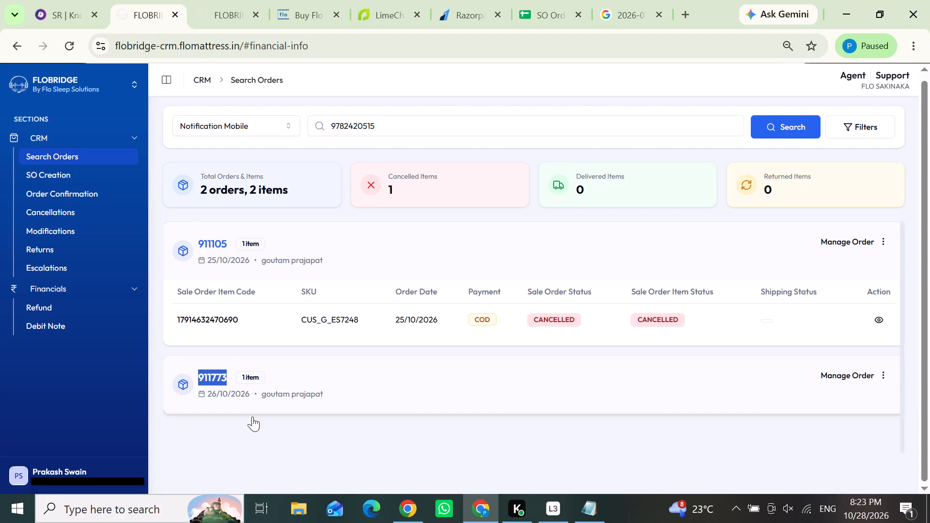
key("ctrl+c")
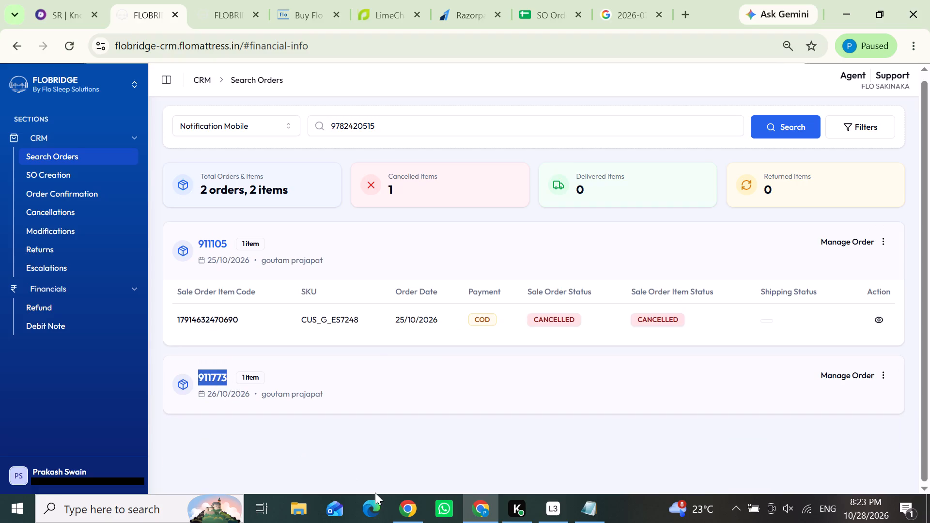
left_click(498, 385)
scroll(764, 510, "down", 2)
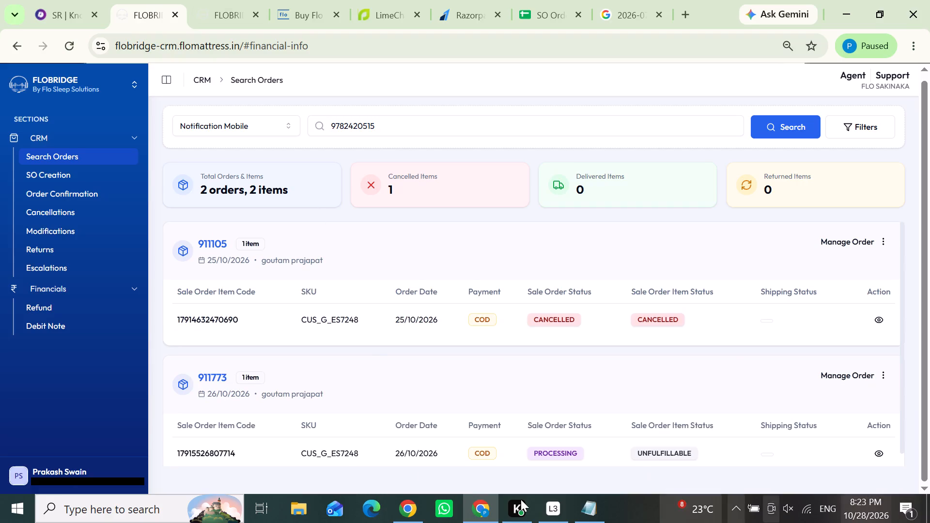
scroll(421, 404, "down", 2)
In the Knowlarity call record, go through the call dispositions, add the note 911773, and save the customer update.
left_click(26, 0)
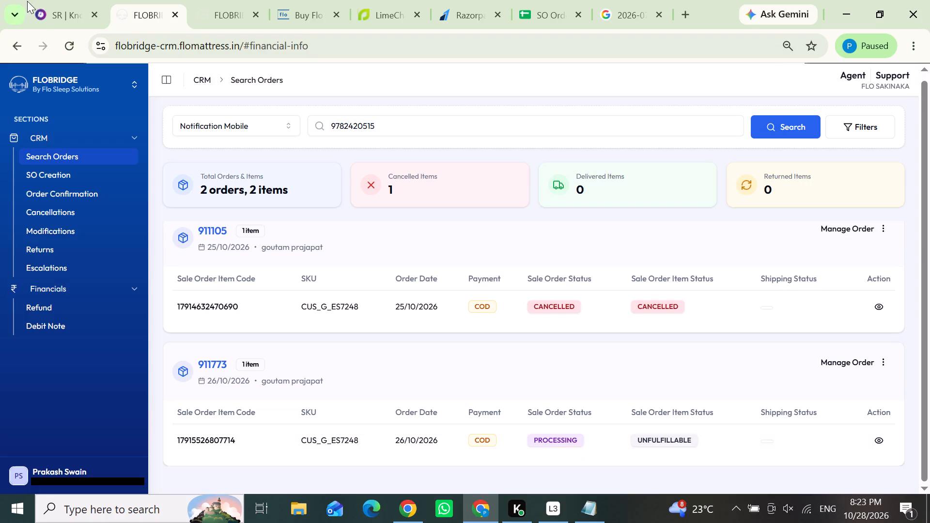
left_click(55, 13)
left_click(135, 450)
scroll(205, 353, "down", 1)
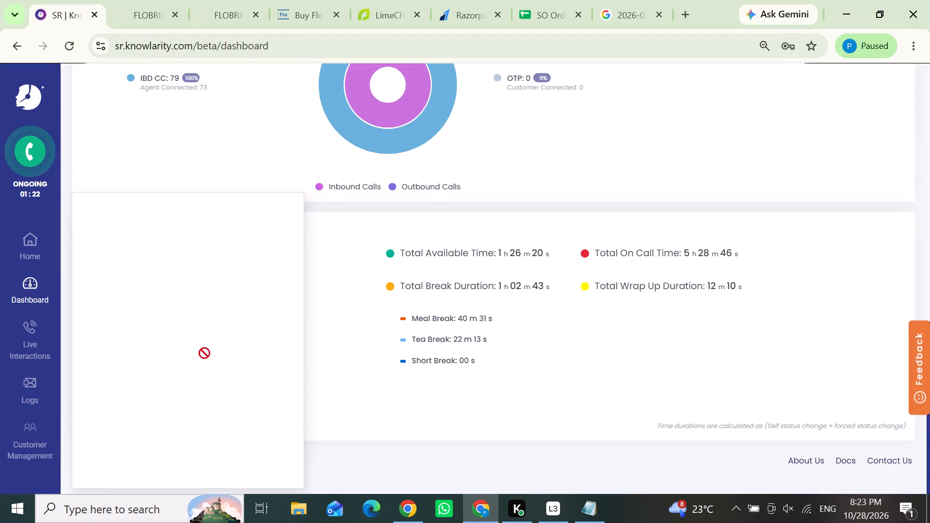
left_click(164, 395)
left_click_drag(171, 439, 164, 509)
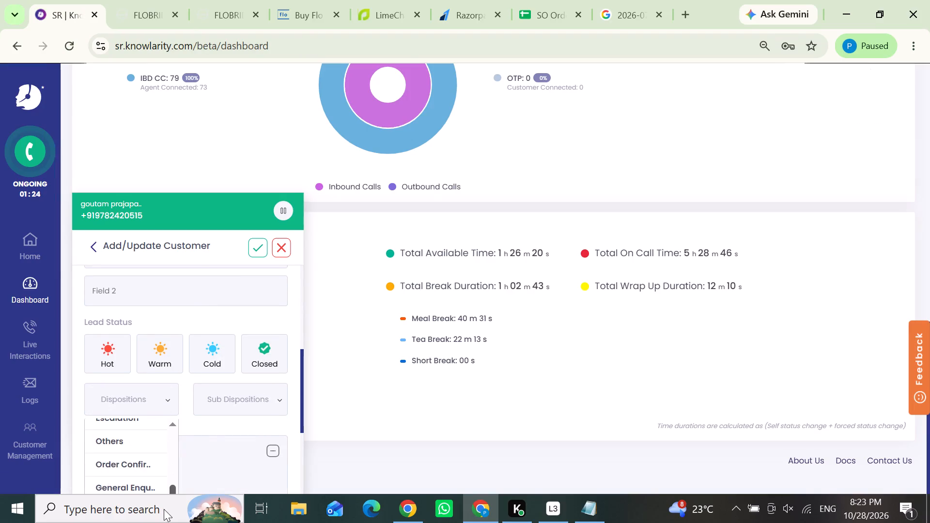
left_click_drag(164, 509, 164, 509)
scroll(216, 390, "down", 1)
left_click(100, 331)
left_click(139, 289)
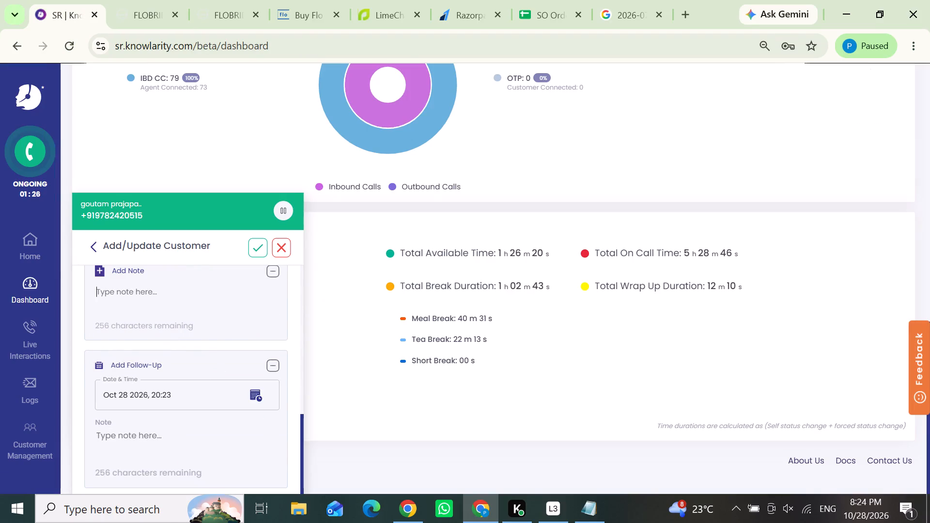
key("ctrl+v")
scroll(237, 386, "up", 1)
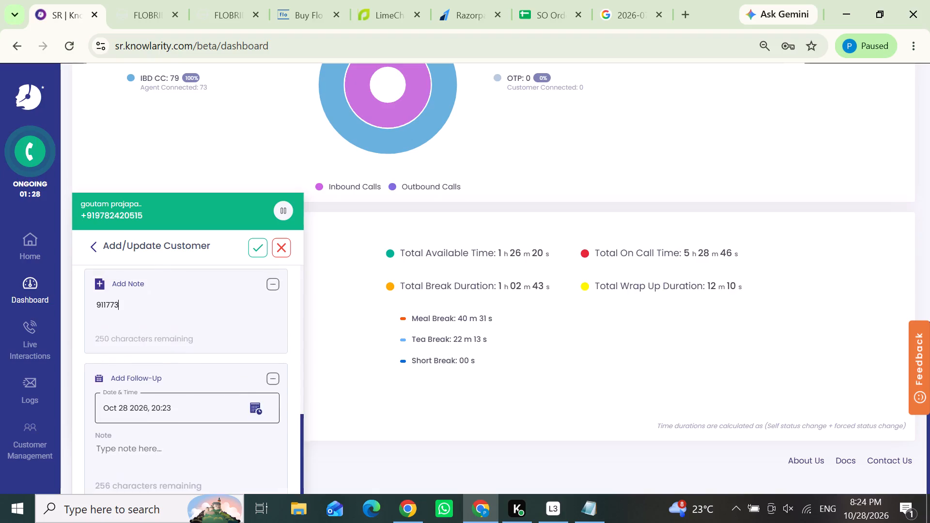
scroll(181, 318, "up", 1)
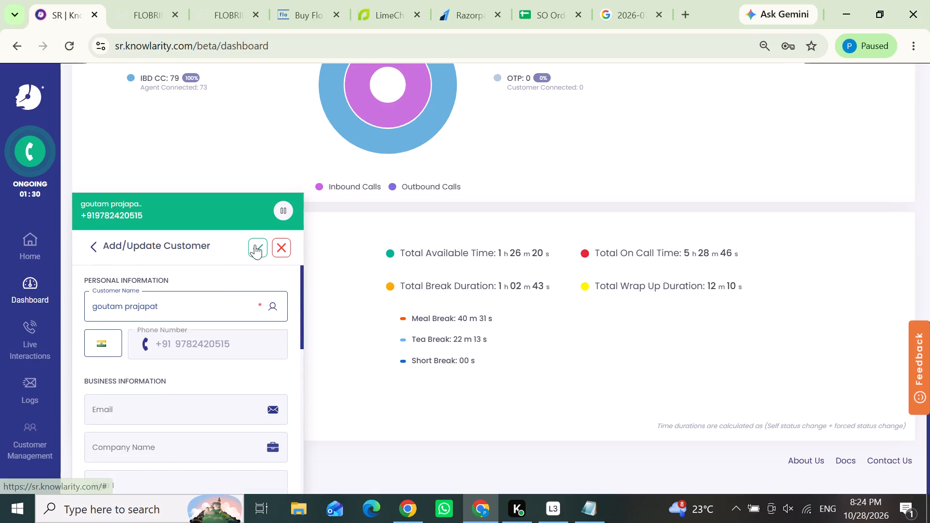
left_click(255, 245)
left_click(128, 17)
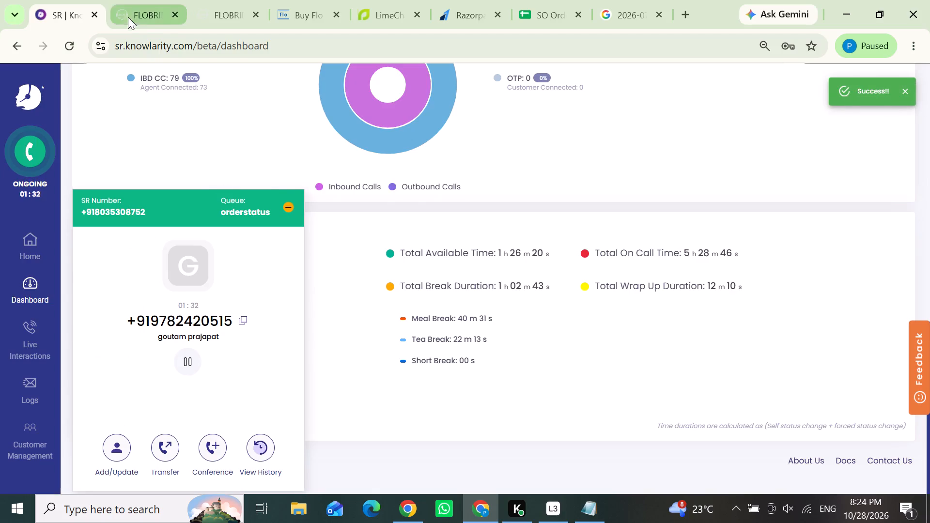
left_click(496, 243)
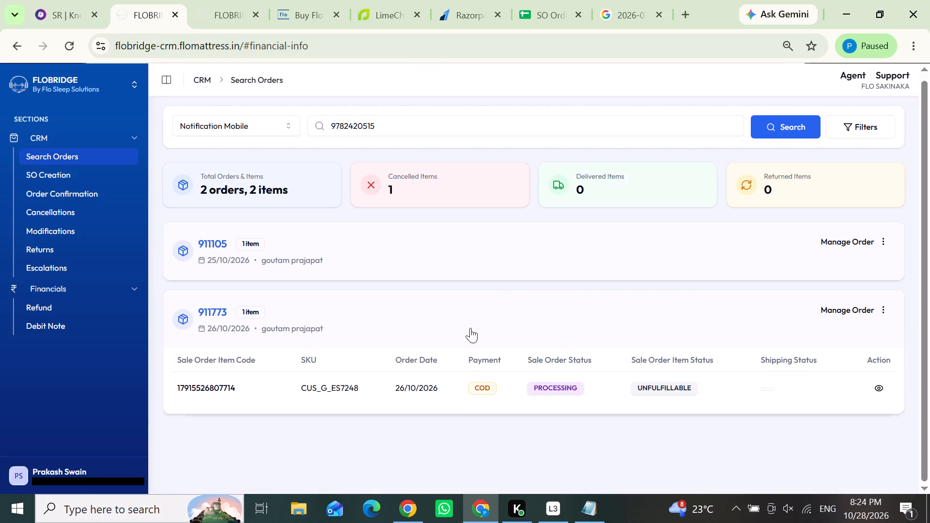
double_click(470, 328)
left_click_drag(360, 381, 280, 384)
left_click(292, 442)
left_click_drag(263, 327, 319, 327)
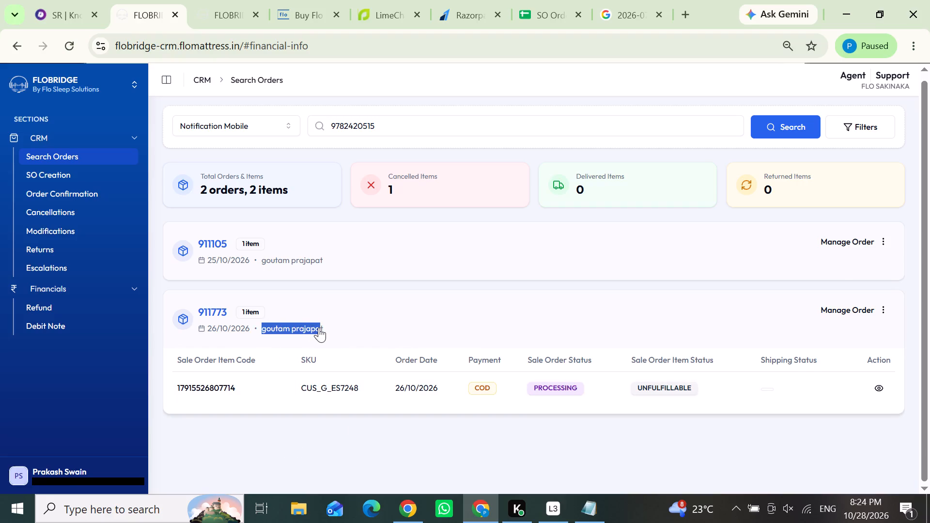
left_click_drag(319, 327, 285, 331)
left_click_drag(285, 331, 289, 333)
left_click_drag(289, 333, 289, 333)
left_click(460, 331)
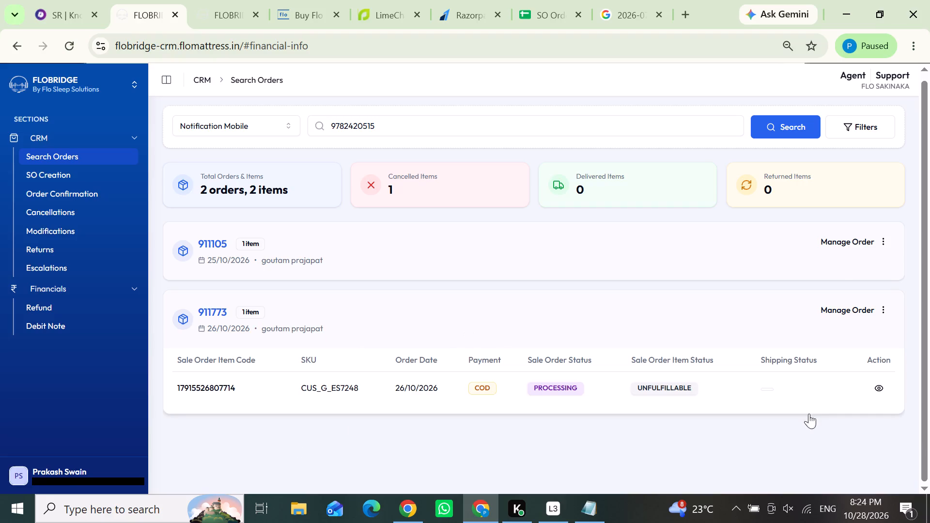
left_click(889, 394)
left_click(350, 267)
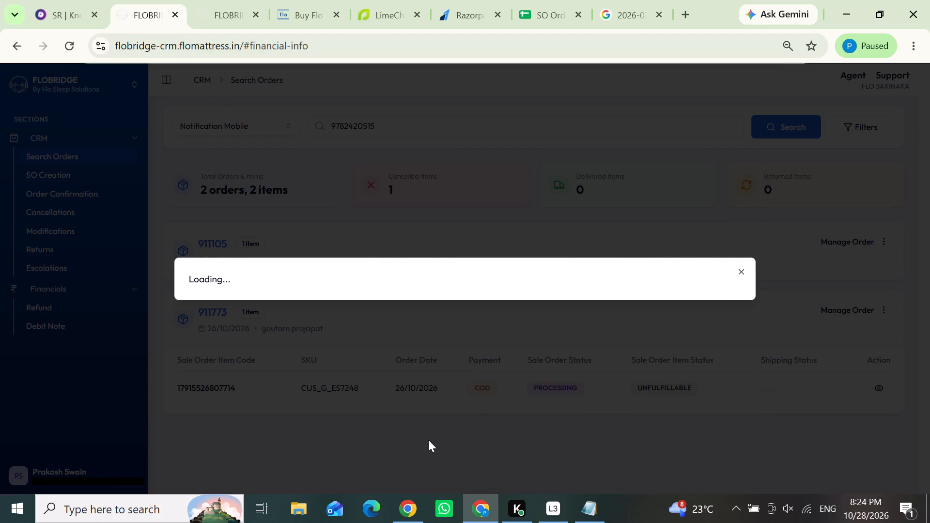
left_click(330, 453)
left_click_drag(368, 386, 338, 386)
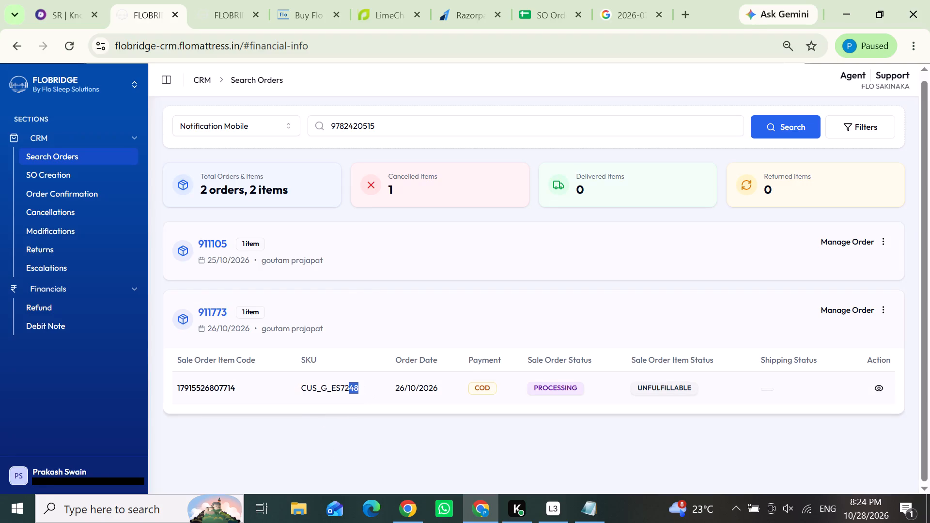
left_click_drag(338, 386, 297, 386)
left_click(301, 424)
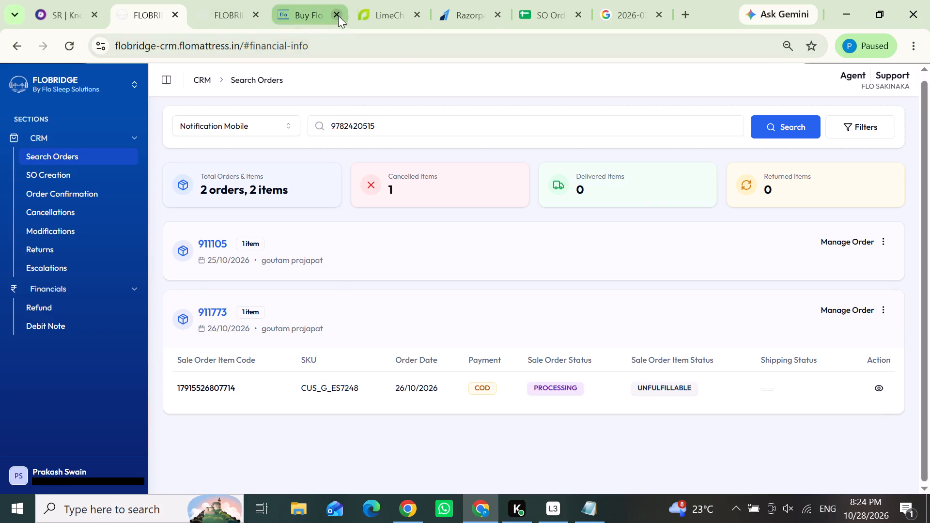
Look over the Google results for "2026-07-22 count today" and close that page.
left_click(611, 12)
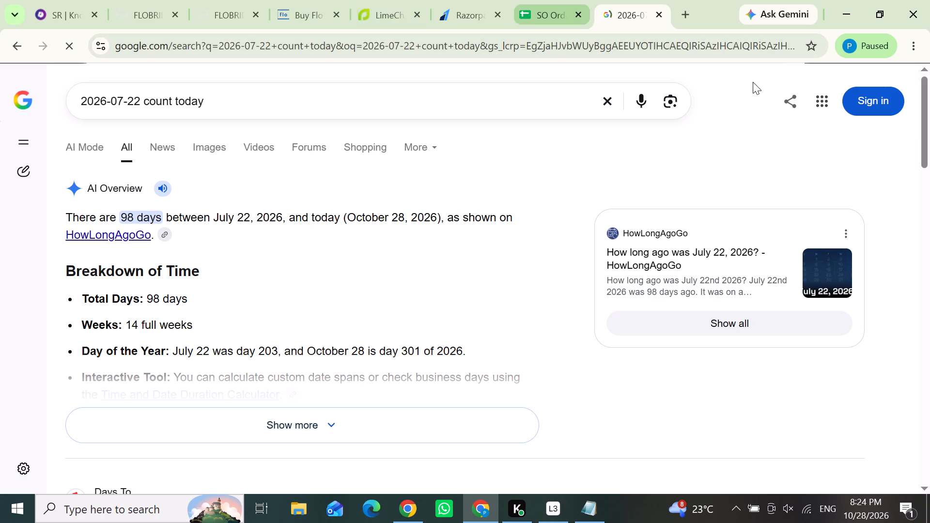
left_click_drag(929, 106, 926, 175)
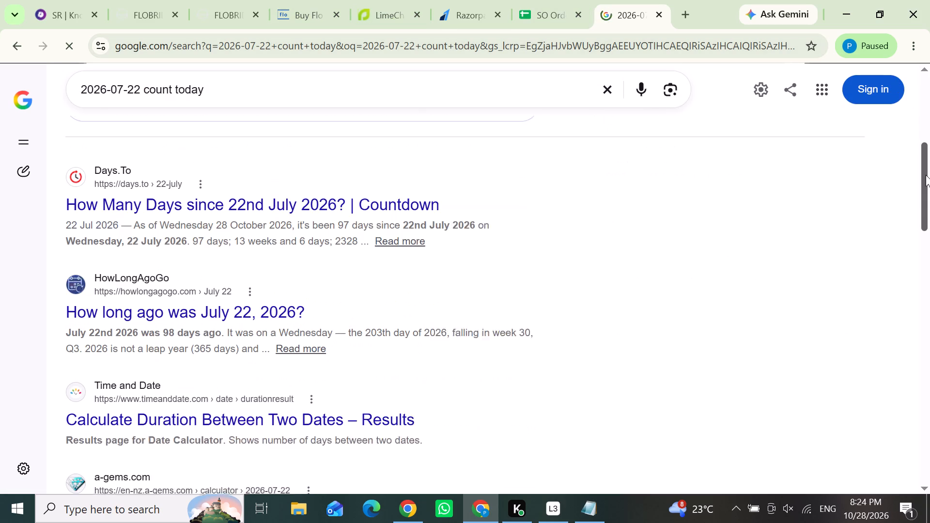
left_click_drag(926, 175, 922, 182)
scroll(248, 299, "up", 2)
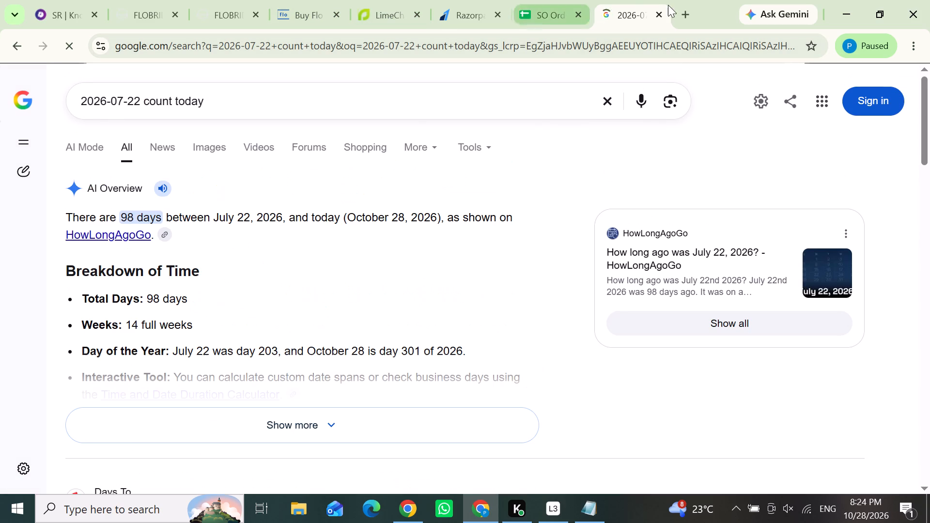
left_click(659, 16)
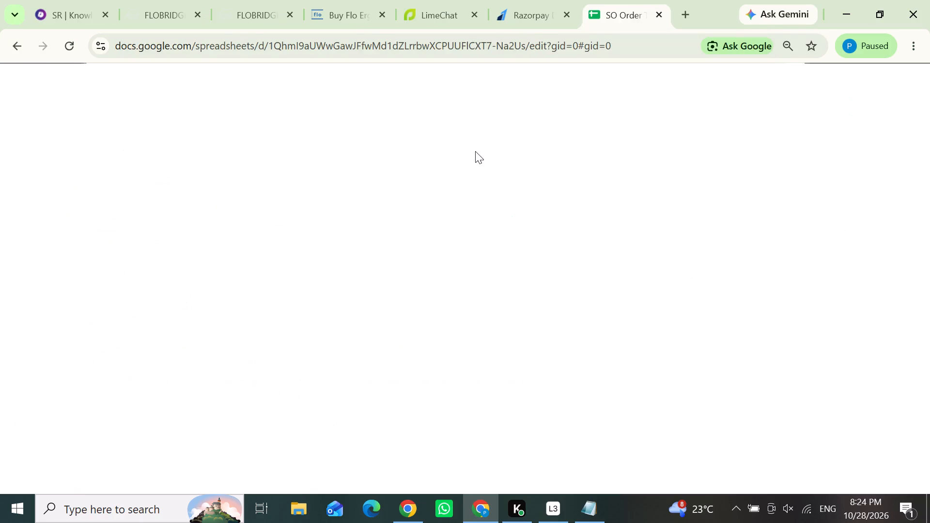
left_click(143, 14)
left_click(364, 250)
scroll(374, 267, "down", 2)
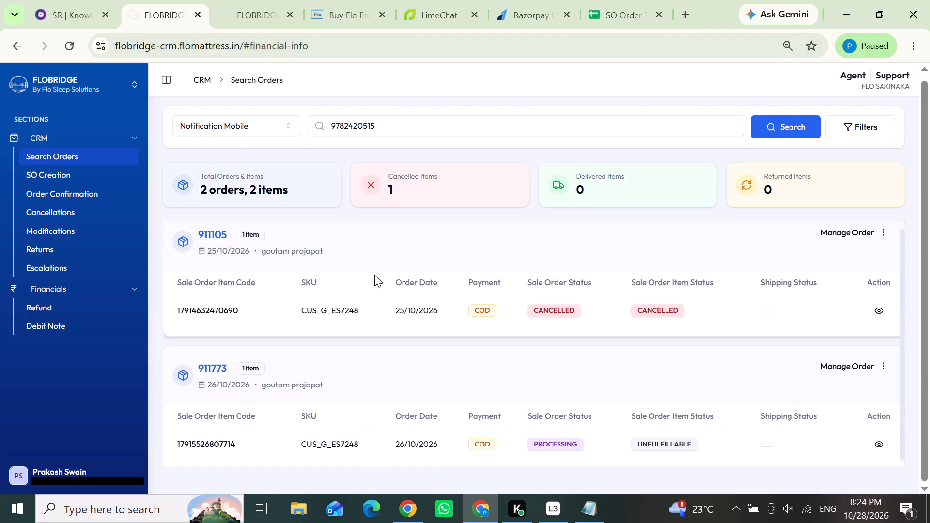
scroll(374, 275, "down", 1)
left_click(342, 238)
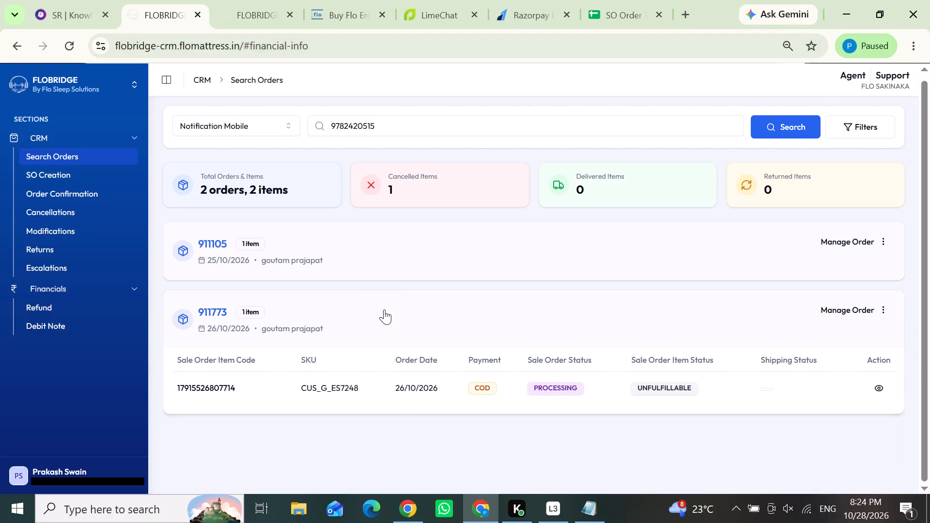
left_click(384, 309)
left_click(384, 309)
left_click_drag(328, 330, 298, 334)
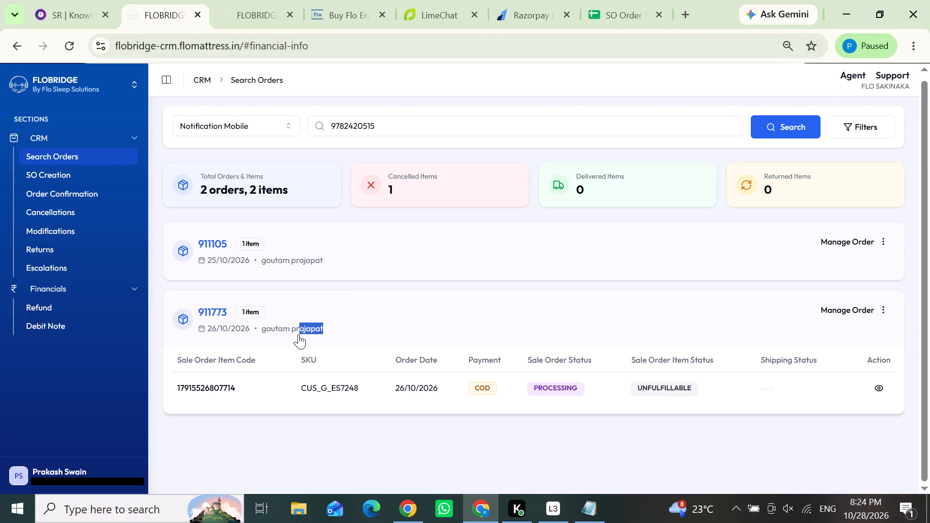
left_click_drag(298, 334, 291, 335)
left_click(61, 0)
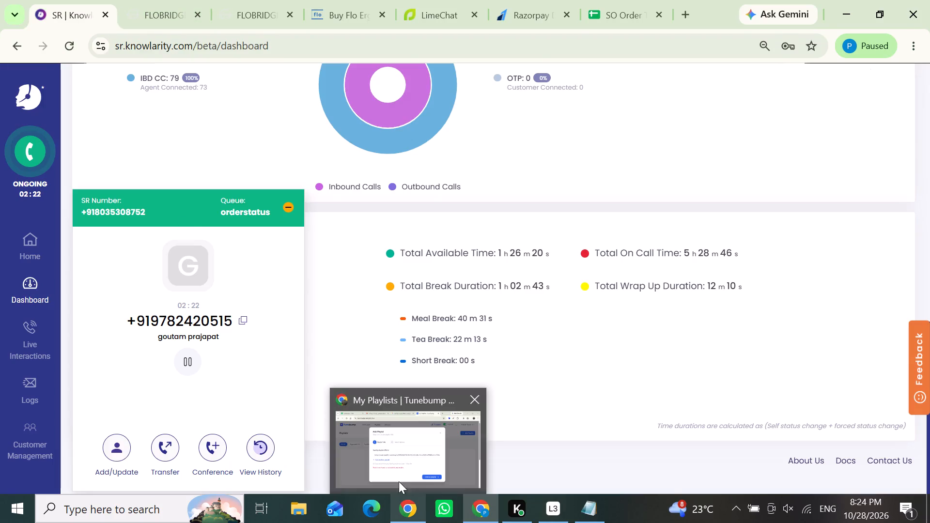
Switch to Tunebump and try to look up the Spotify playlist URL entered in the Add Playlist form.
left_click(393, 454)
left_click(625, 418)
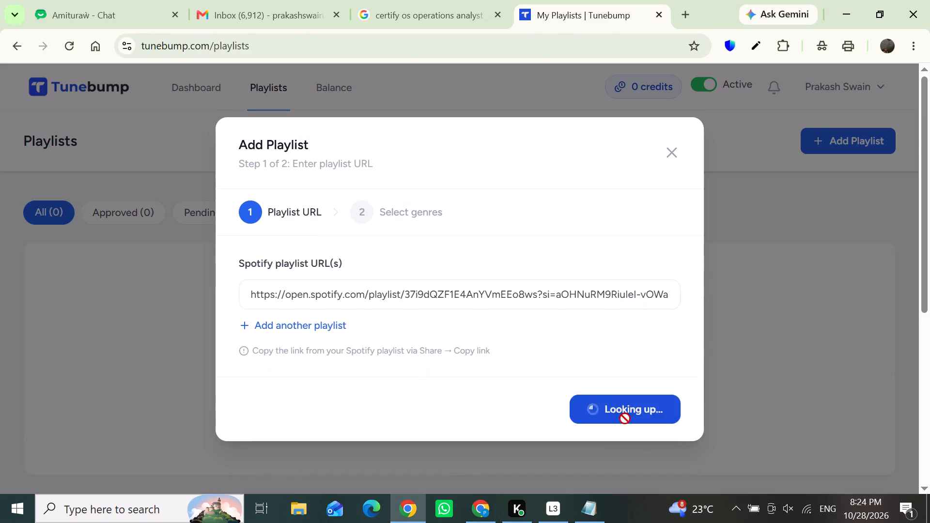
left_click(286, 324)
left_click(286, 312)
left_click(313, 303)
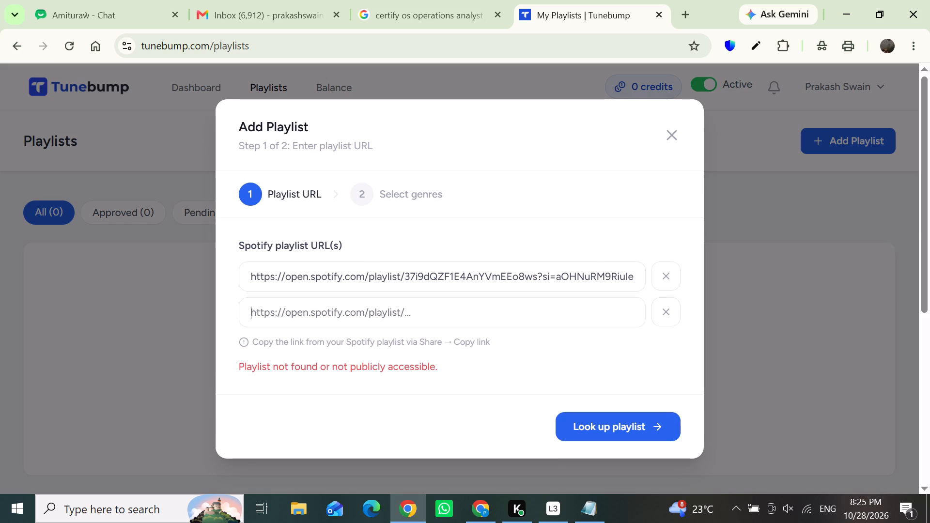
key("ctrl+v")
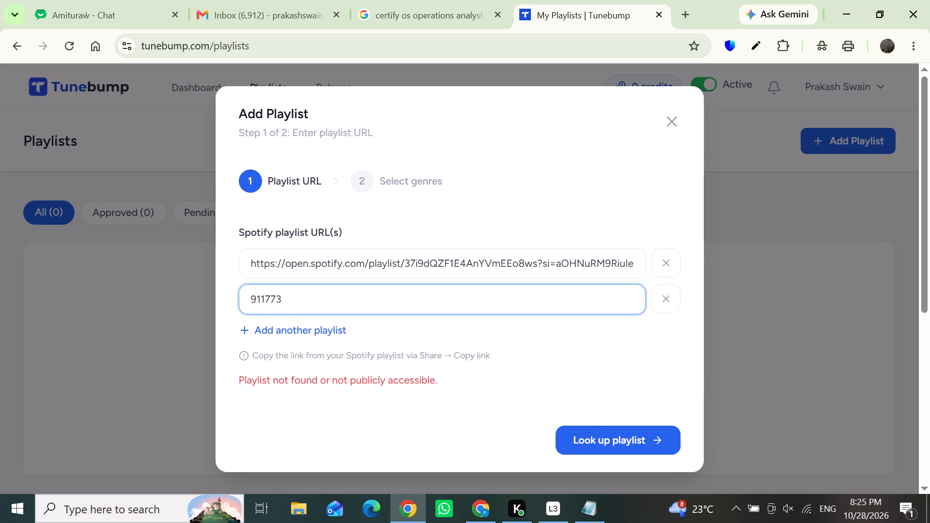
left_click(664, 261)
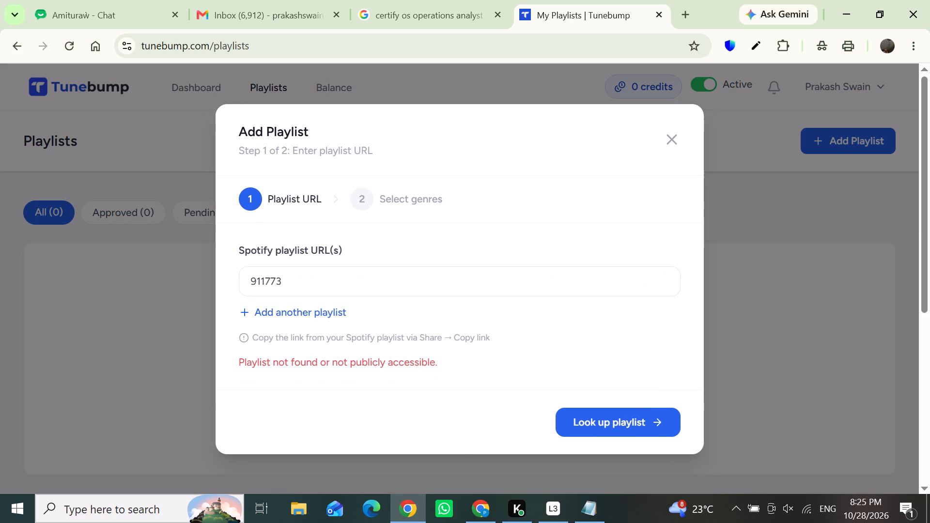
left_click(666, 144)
Examine the Tunebump playlists page and the balance page with its all-time stats and earnings history.
scroll(681, 249, "up", 1)
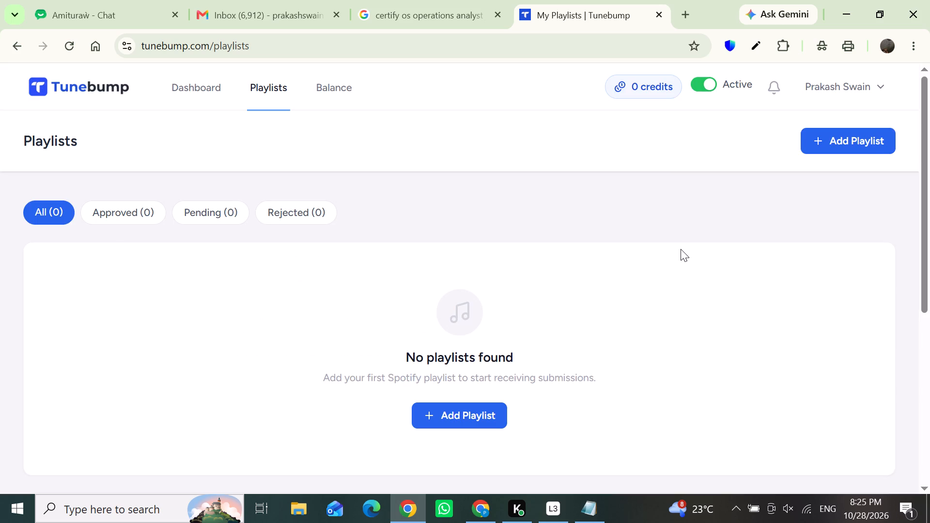
scroll(681, 249, "down", 1)
scroll(680, 247, "up", 1)
left_click(345, 88)
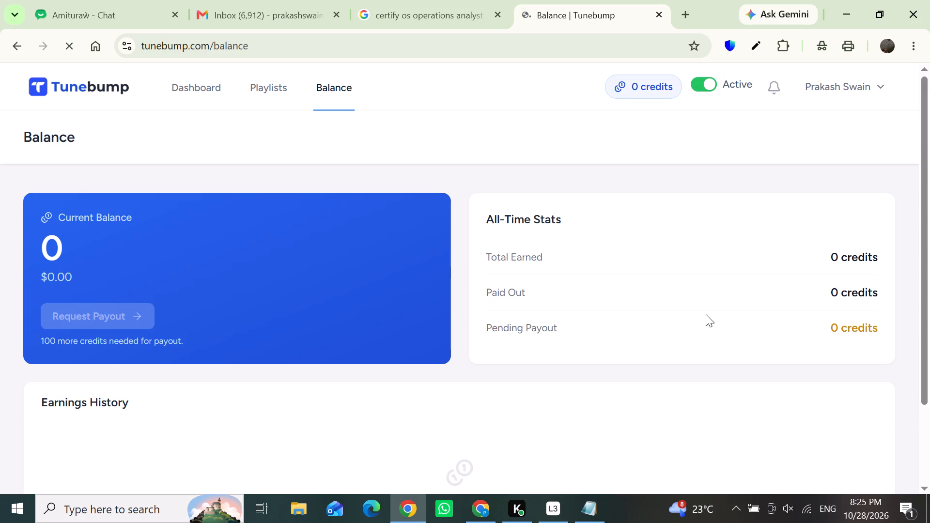
scroll(642, 319, "down", 2)
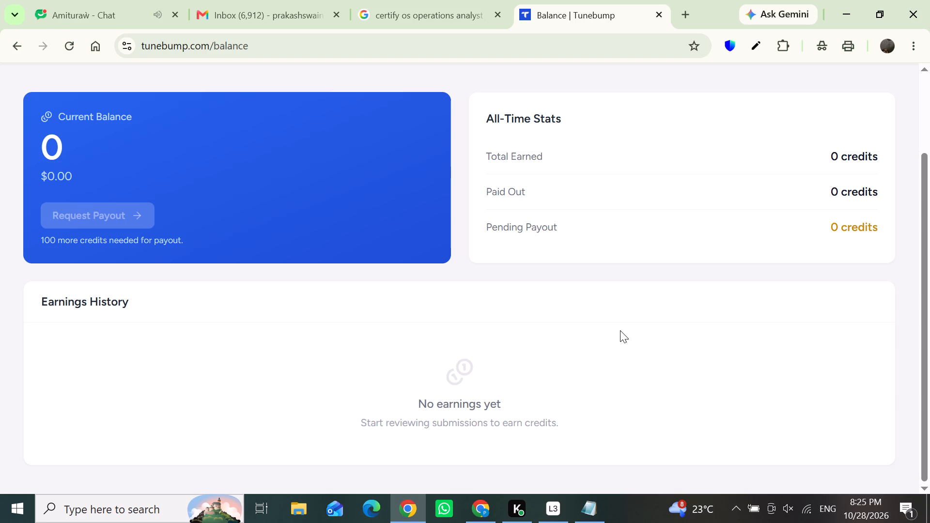
Copy the new caller's number from the Knowlarity dashboard and search Flobridge orders by Notification Mobile without the country code.
left_click(489, 499)
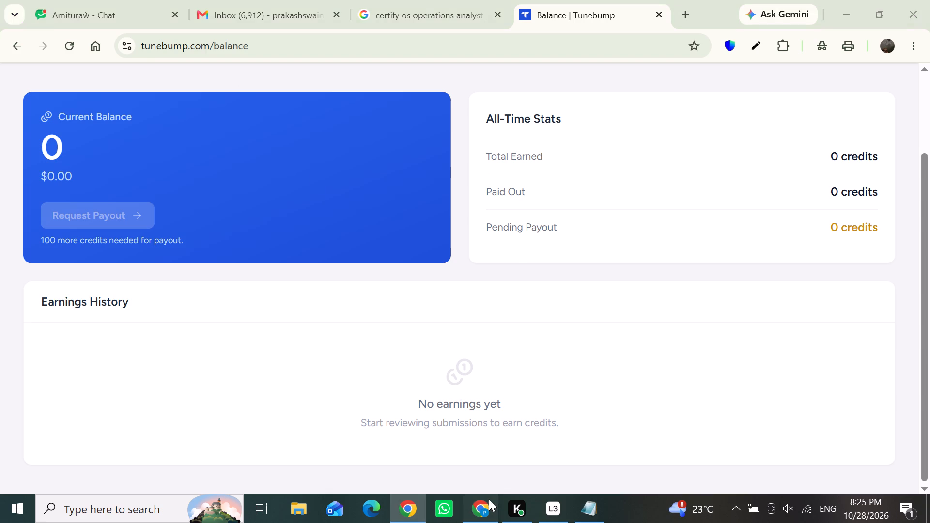
left_click(247, 317)
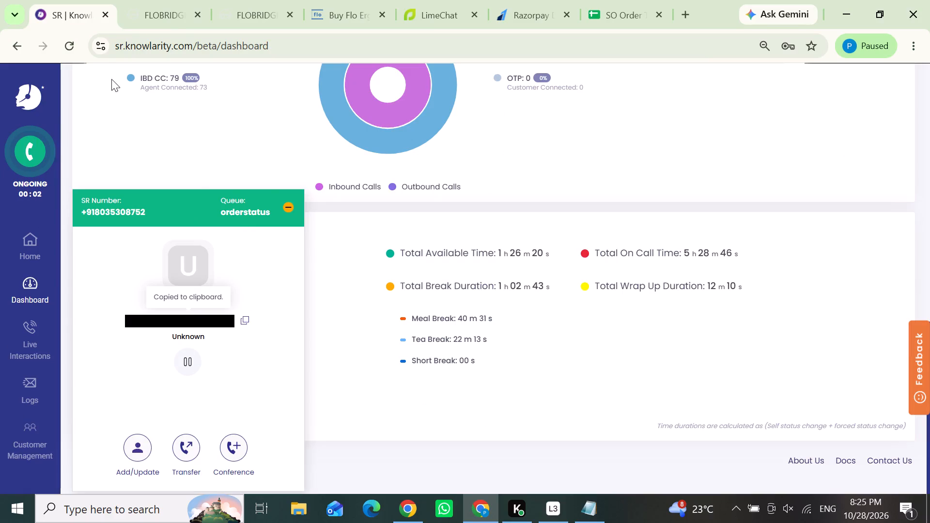
left_click(170, 16)
left_click_drag(406, 131, 254, 113)
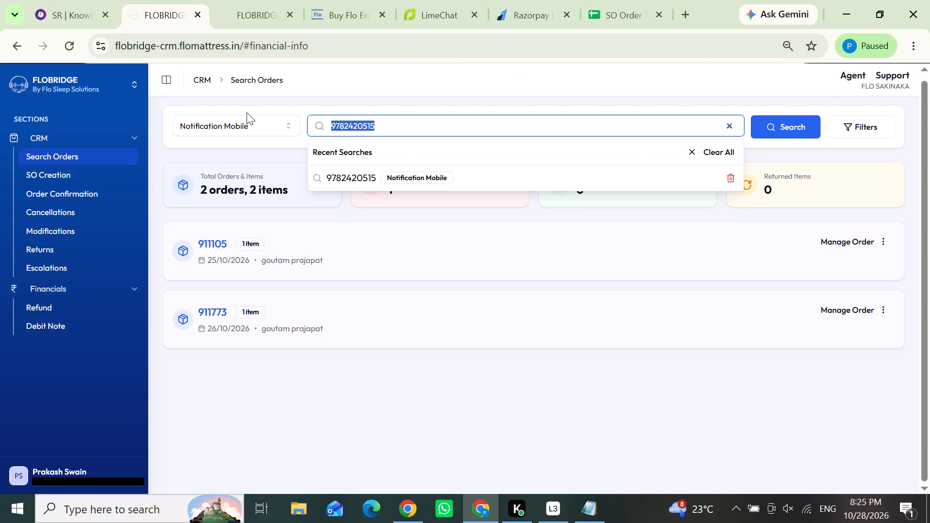
key("ctrl+v")
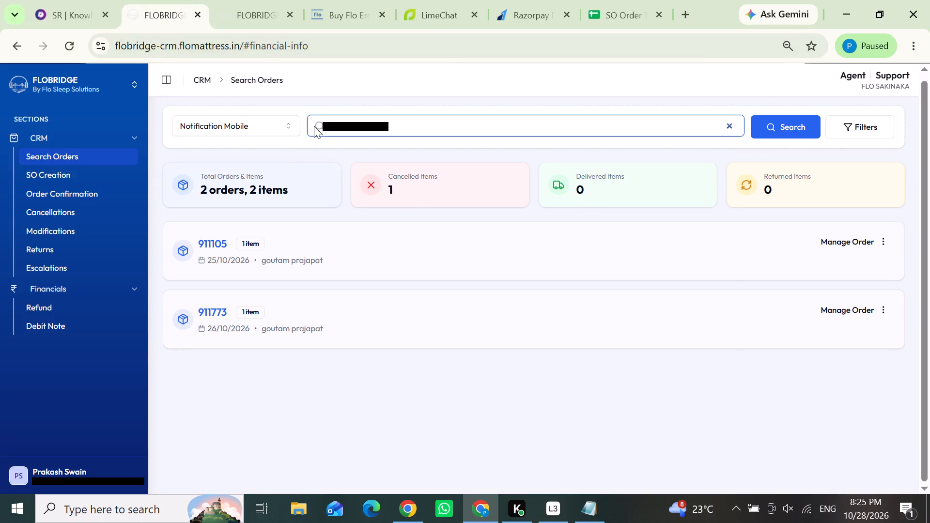
left_click_drag(344, 124, 323, 124)
key("BackSpace")
left_click(792, 133)
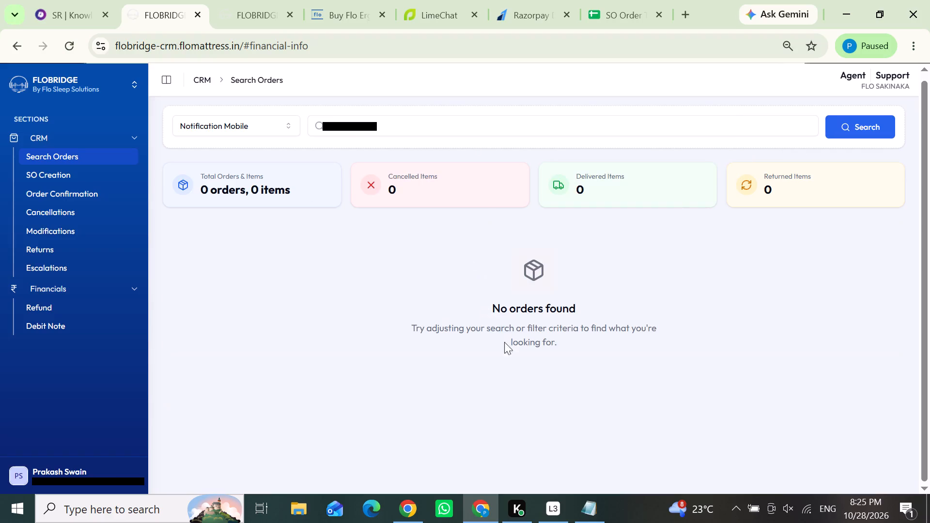
Open the customer update form for the ongoing Knowlarity call and set its disposition to Product Enquiry.
left_click(60, 16)
left_click(131, 448)
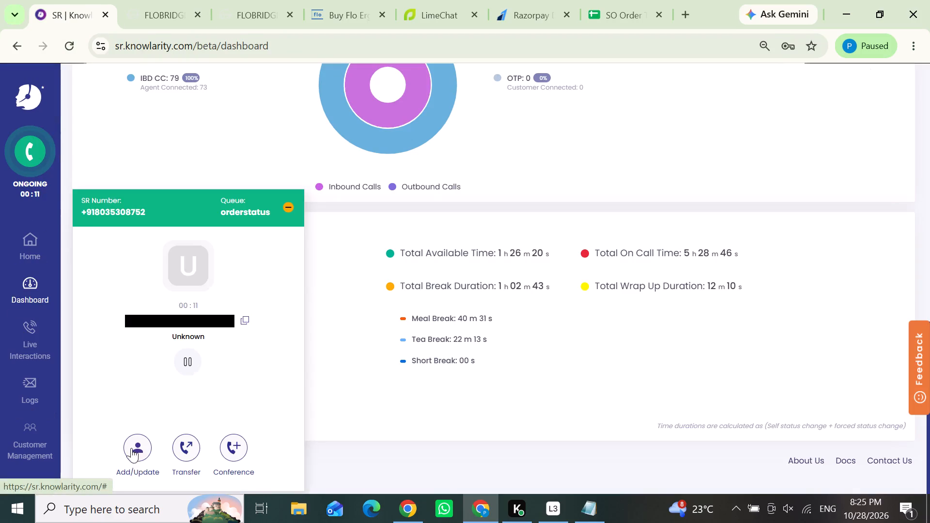
scroll(224, 374, "down", 1)
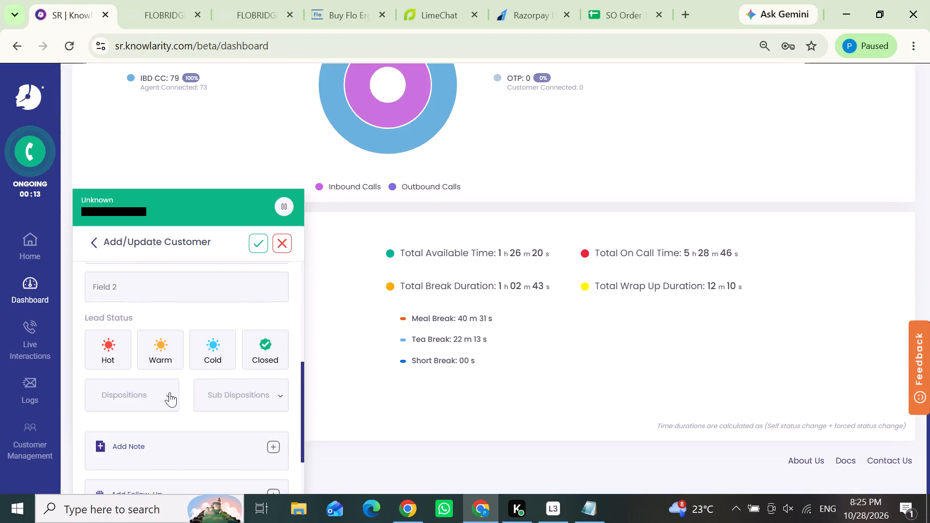
left_click(166, 397)
left_click_drag(173, 439, 173, 449)
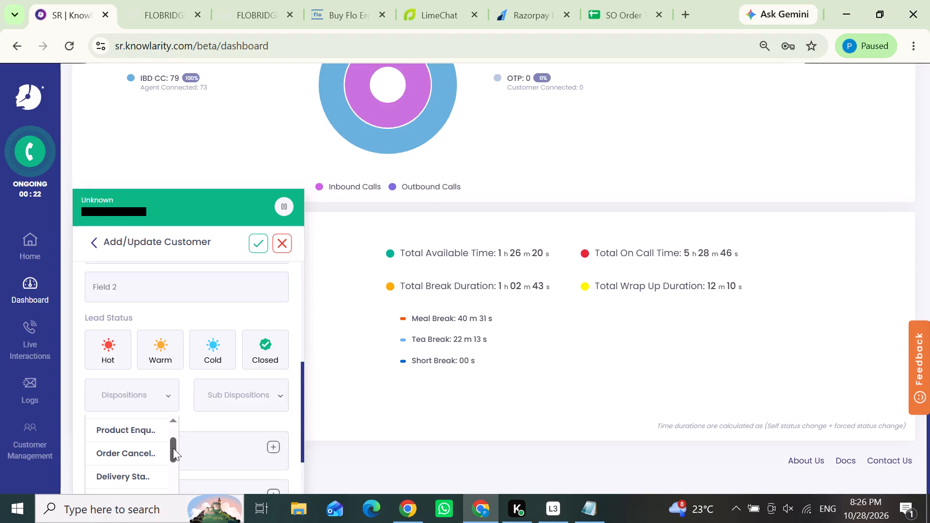
left_click_drag(173, 447, 173, 420)
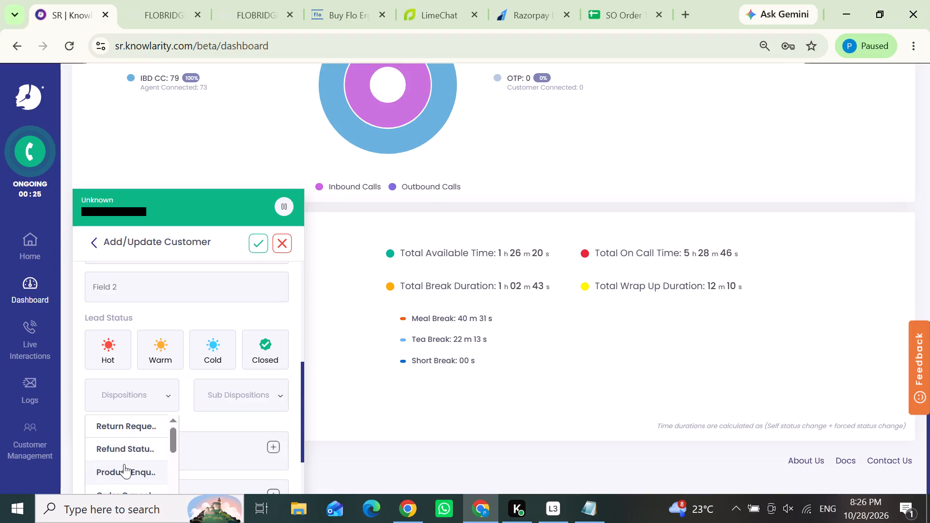
left_click(124, 464)
Enter the caller's first name as the customer name and save the customer update with its Product Enquiry disposition.
scroll(226, 347, "up", 1)
left_click(167, 303)
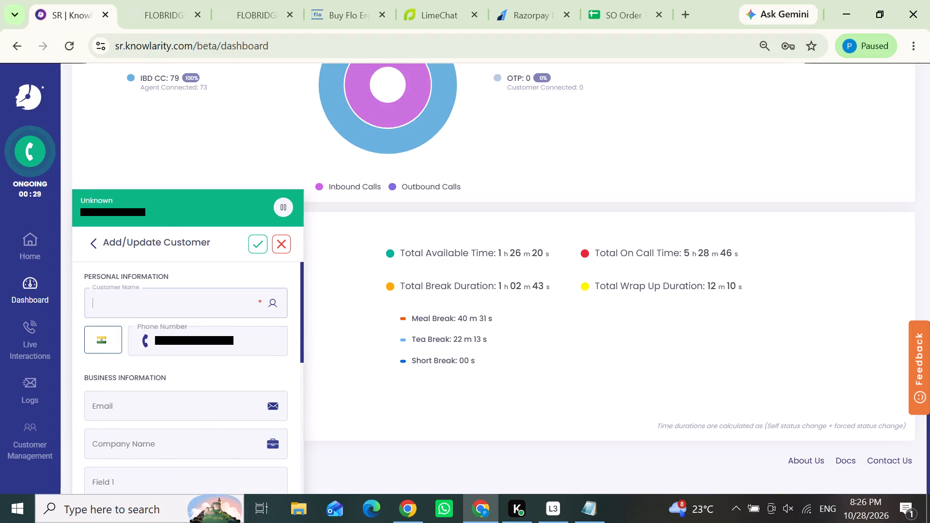
left_click_drag(168, 214, 165, 161)
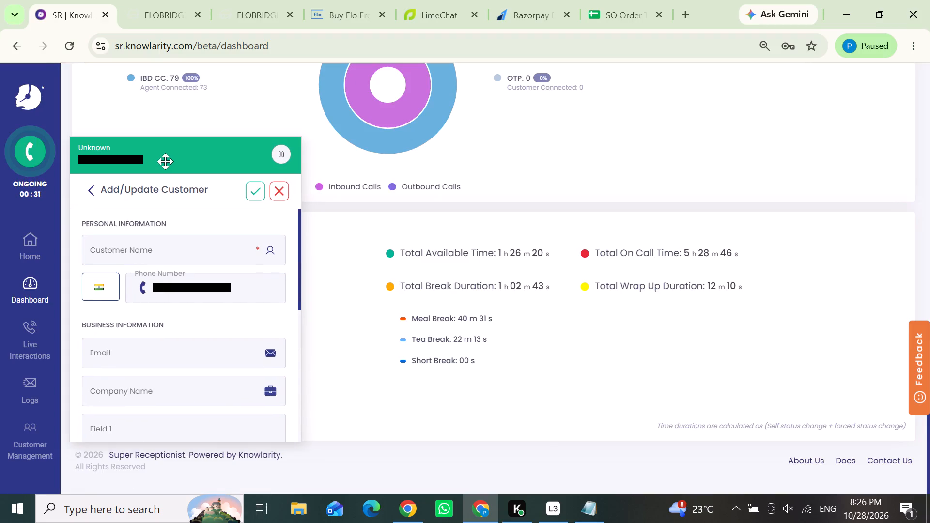
left_click_drag(165, 161, 172, 158)
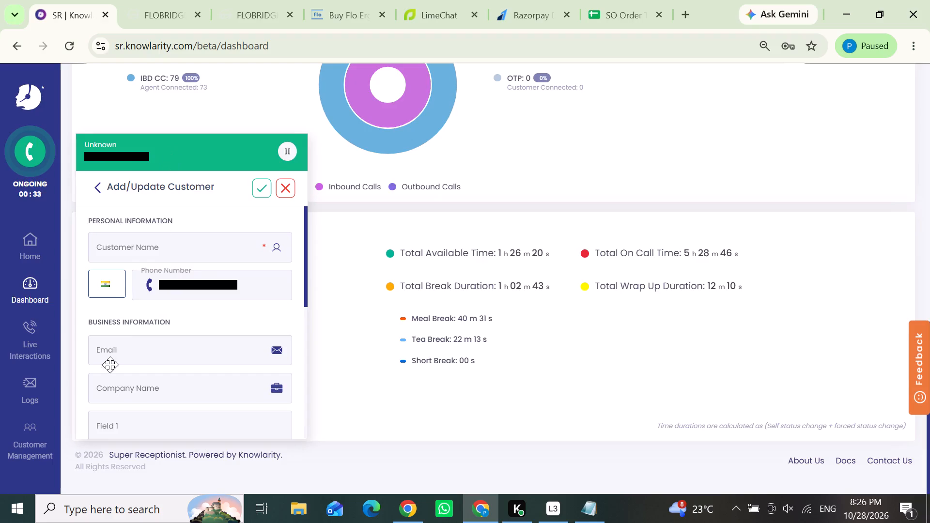
left_click(132, 248)
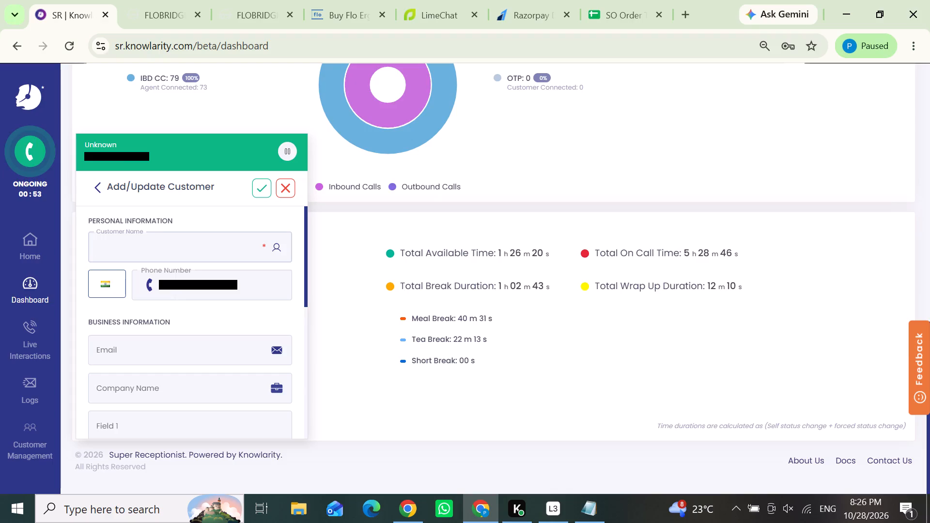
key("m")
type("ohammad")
scroll(209, 326, "down", 1)
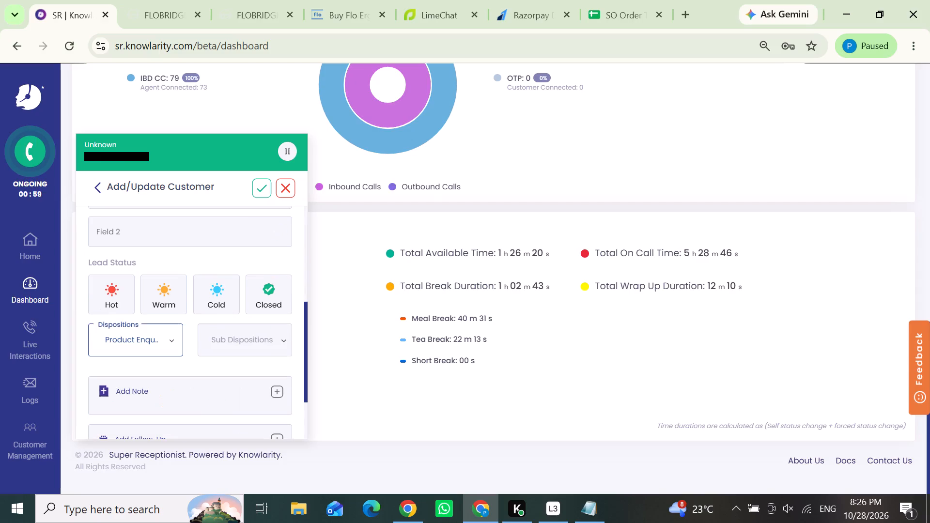
left_click(254, 190)
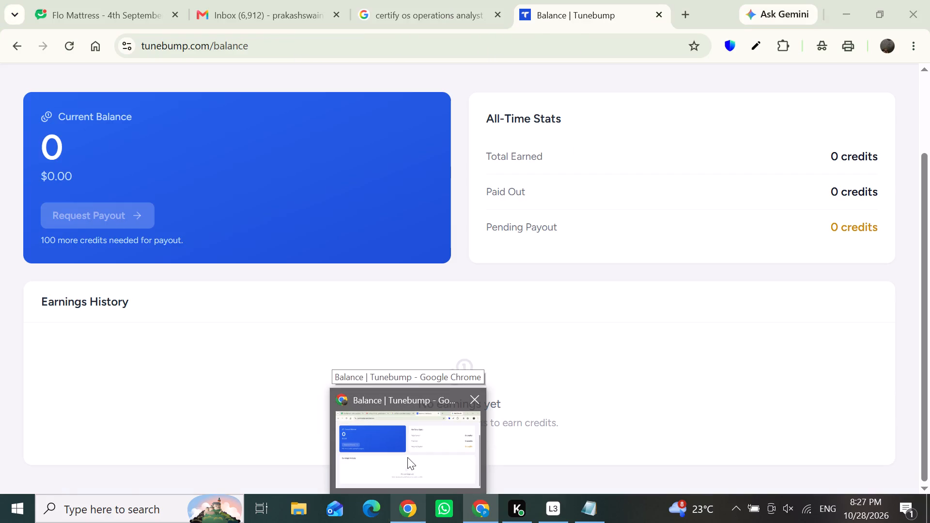
left_click(407, 457)
scroll(275, 249, "up", 1)
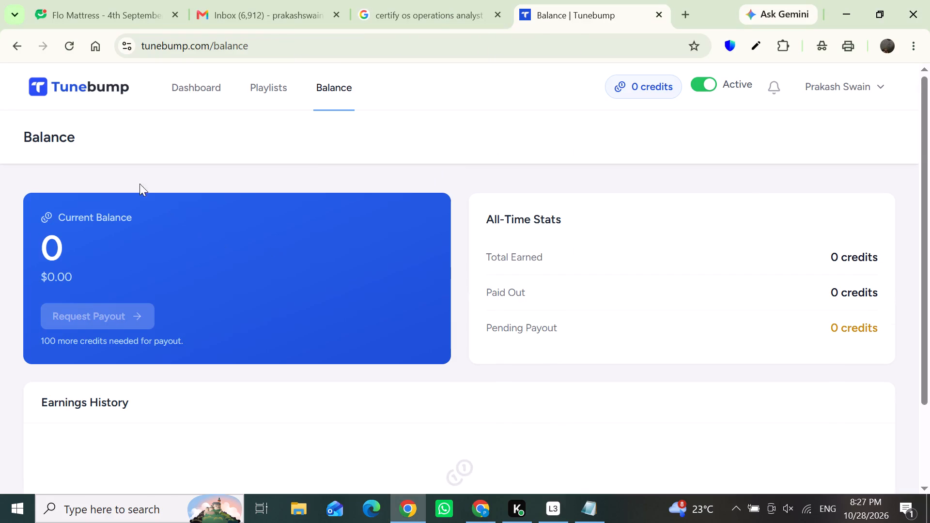
left_click(214, 90)
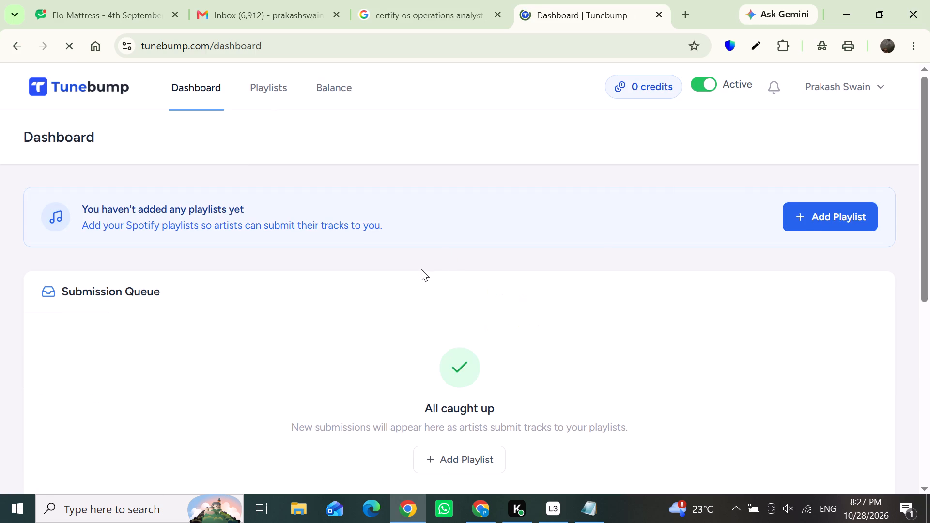
scroll(449, 306, "down", 2)
left_click_drag(929, 305, 929, 251)
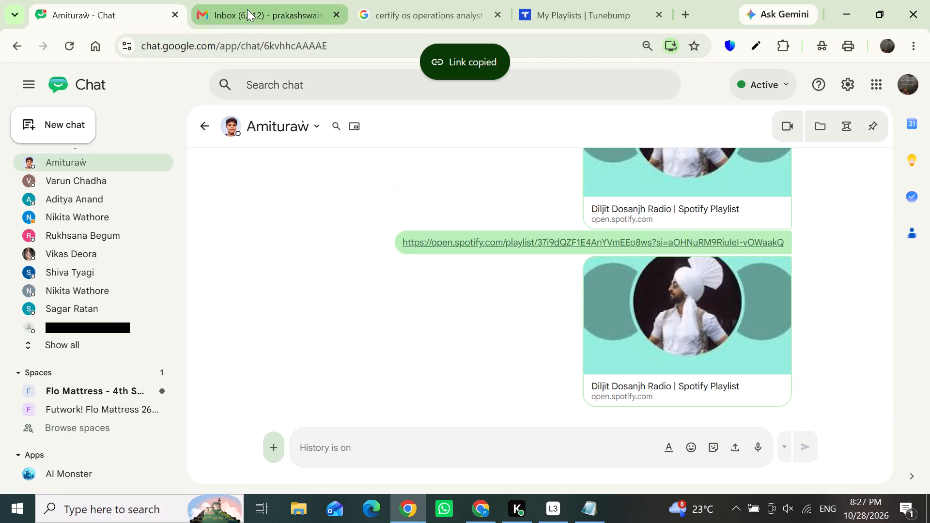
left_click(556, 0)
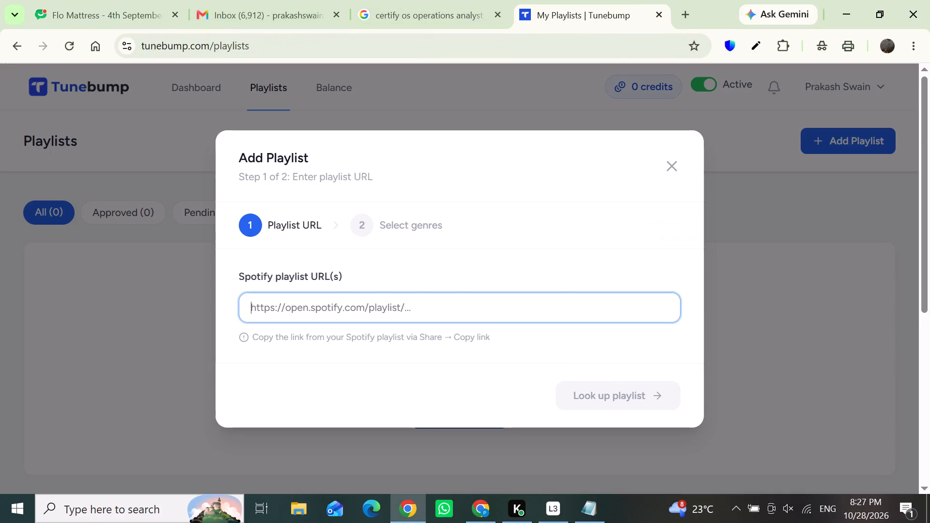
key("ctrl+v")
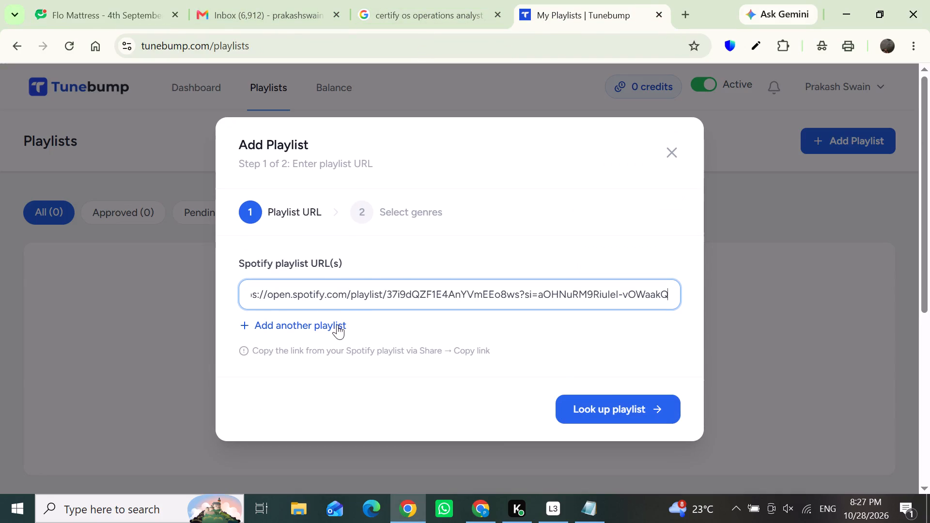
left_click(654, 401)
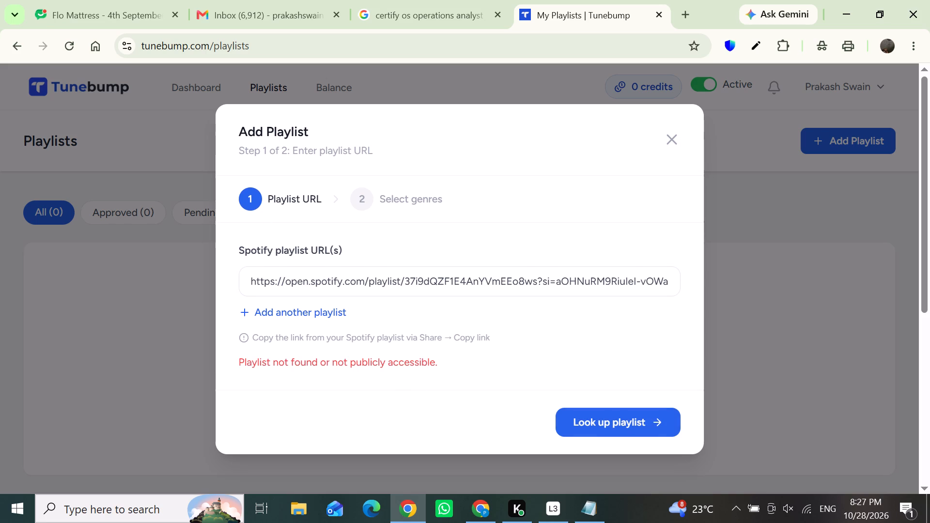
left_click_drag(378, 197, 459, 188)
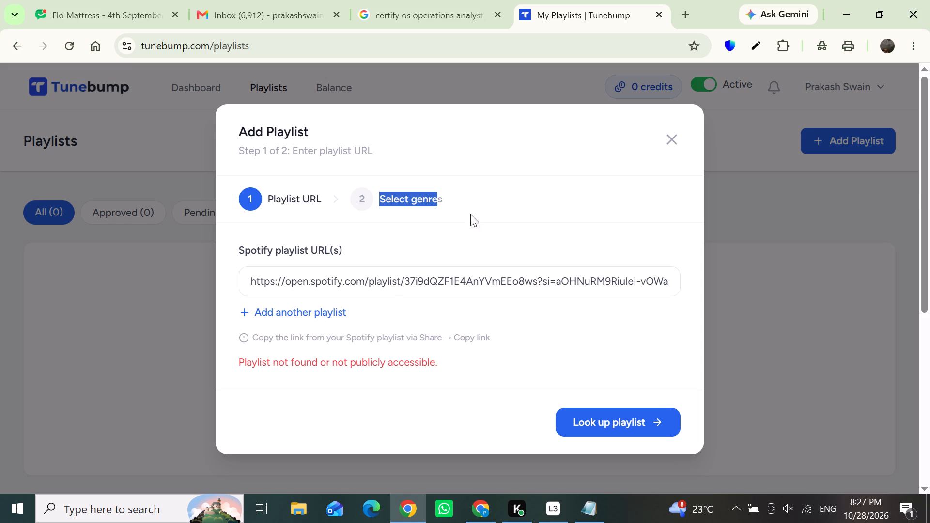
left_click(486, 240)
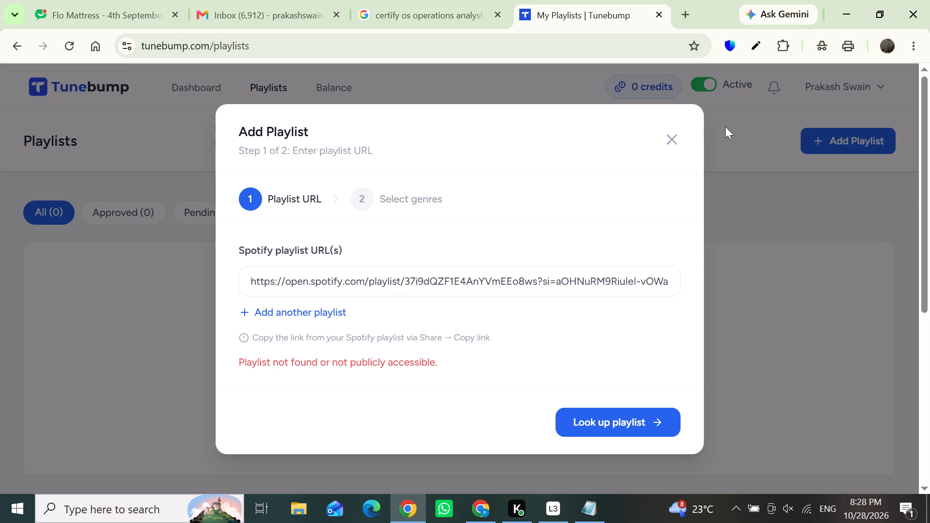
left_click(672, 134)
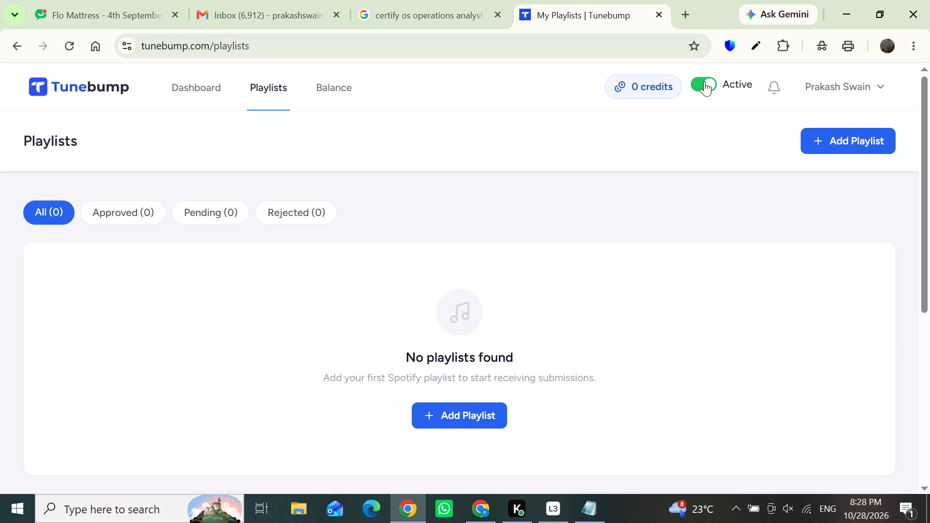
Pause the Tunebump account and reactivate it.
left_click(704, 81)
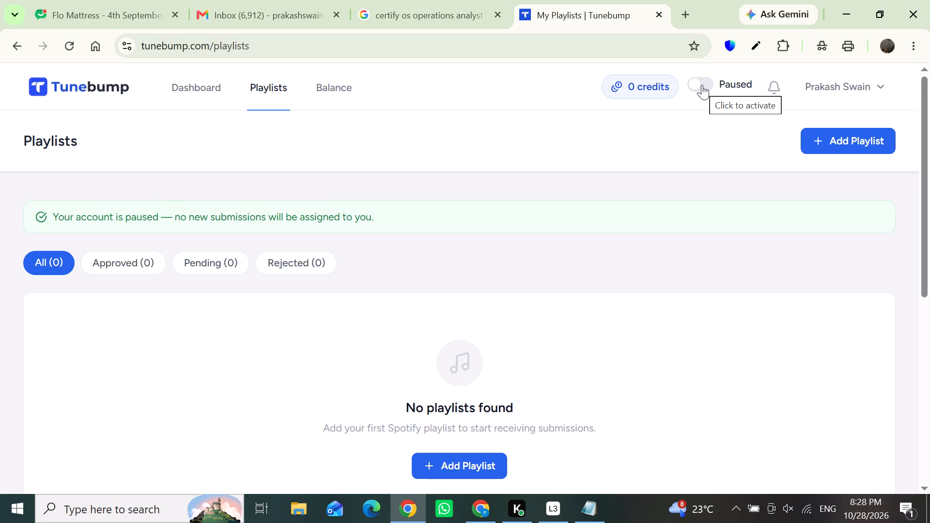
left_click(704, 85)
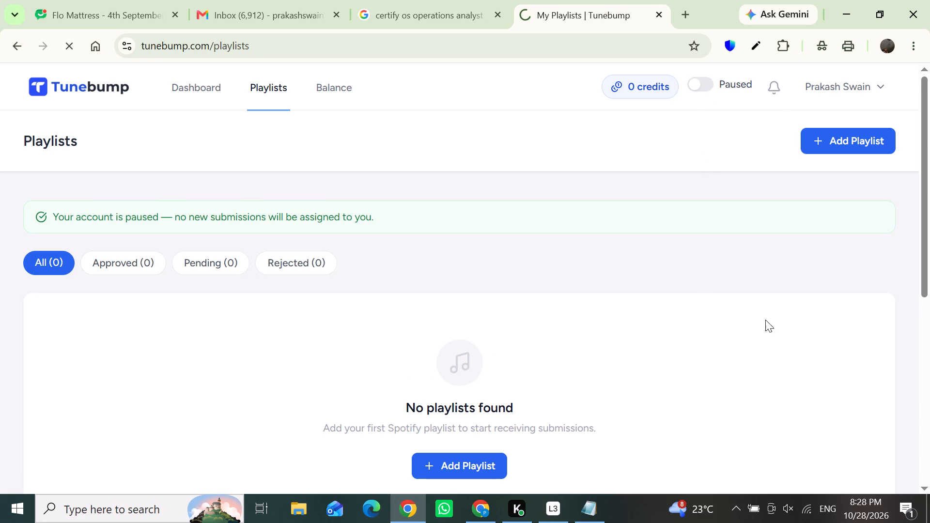
Check the Flo store's offer price for the Anti-Gravity Natural Latex Mattress in King size, 72 x 72 inch, with 6 inch thickness.
left_click(474, 511)
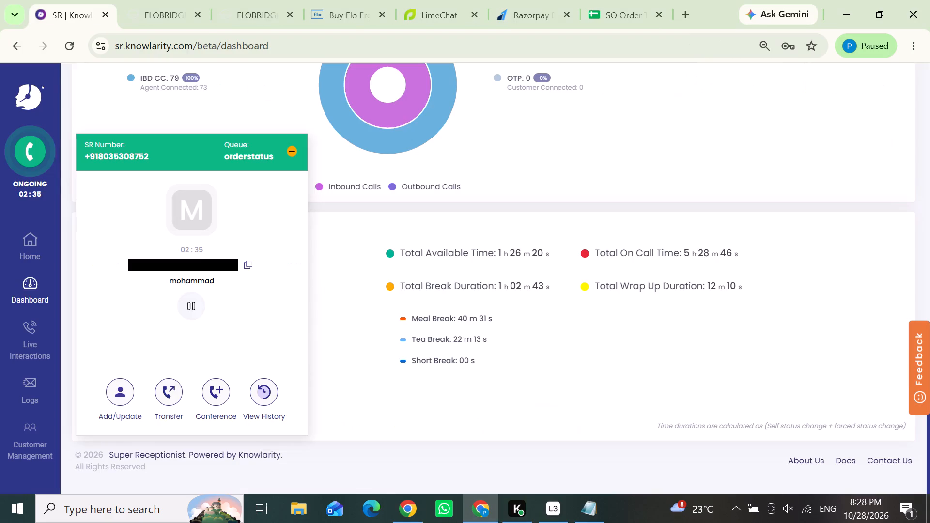
left_click(325, 12)
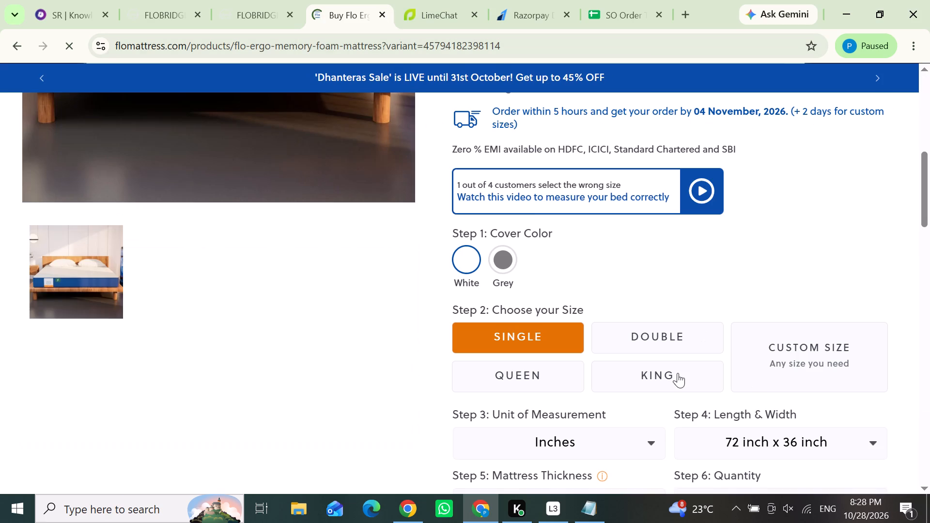
scroll(637, 292, "up", 1)
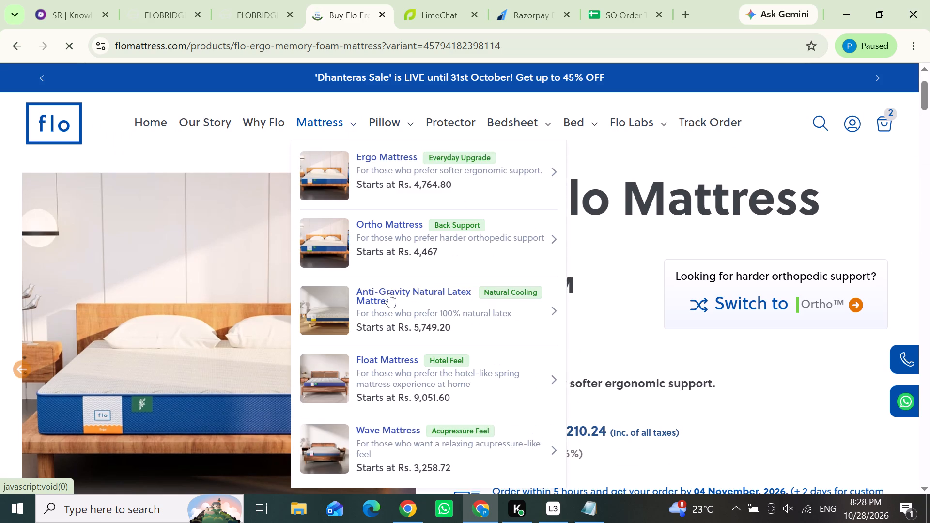
left_click(389, 293)
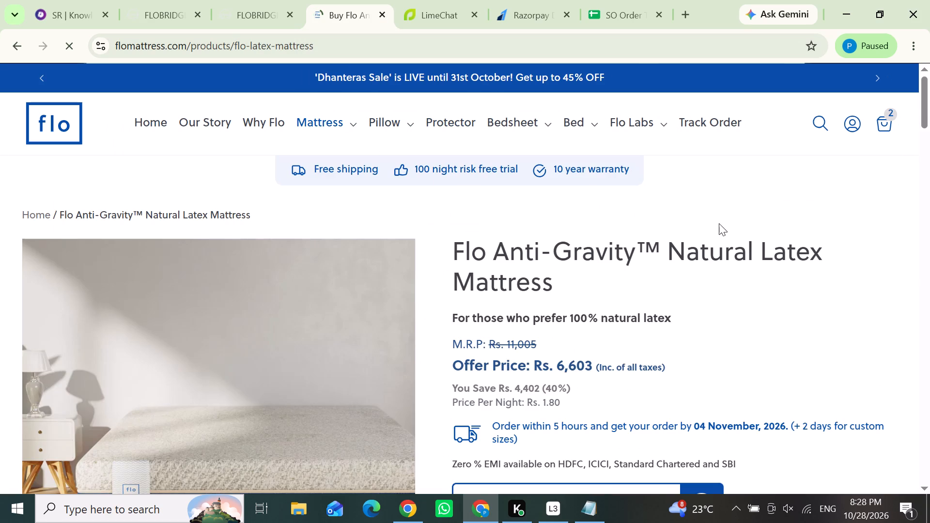
left_click_drag(925, 92, 923, 108)
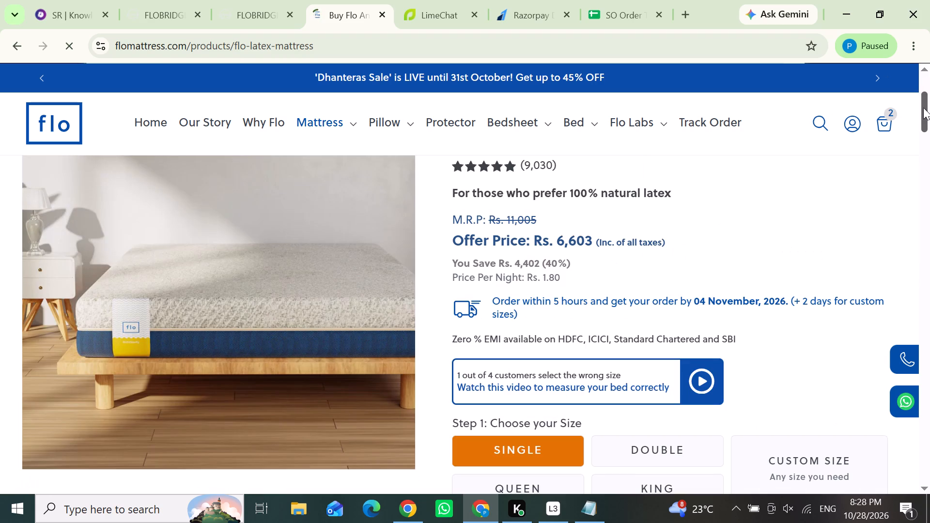
left_click_drag(923, 108, 922, 121)
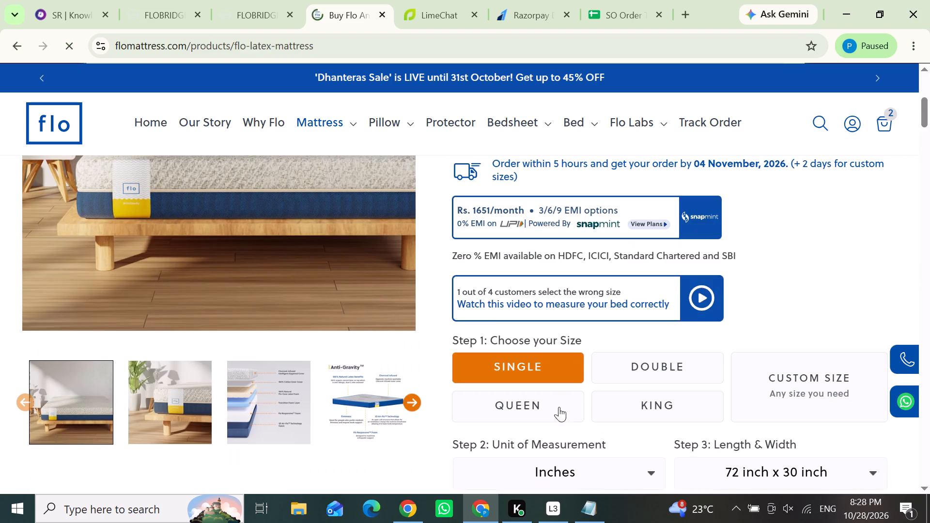
left_click_drag(921, 109, 921, 125)
left_click(664, 207)
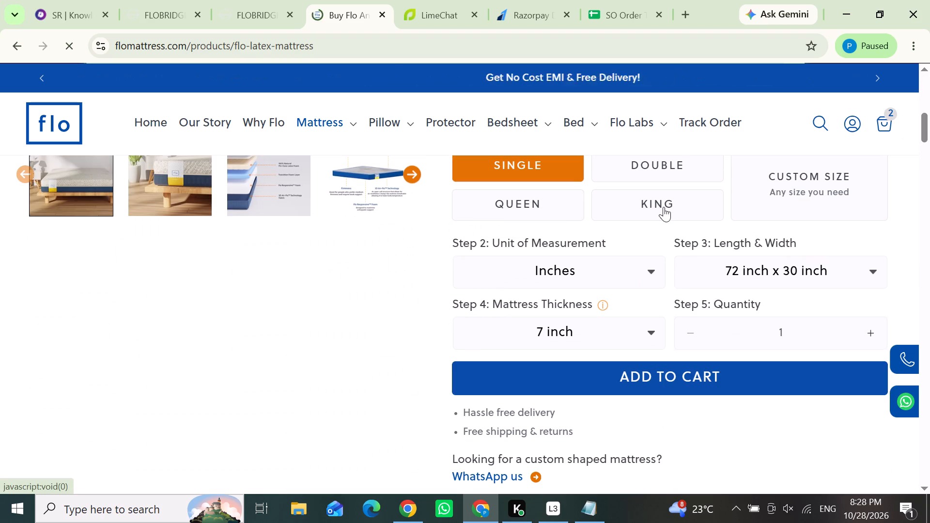
left_click(630, 338)
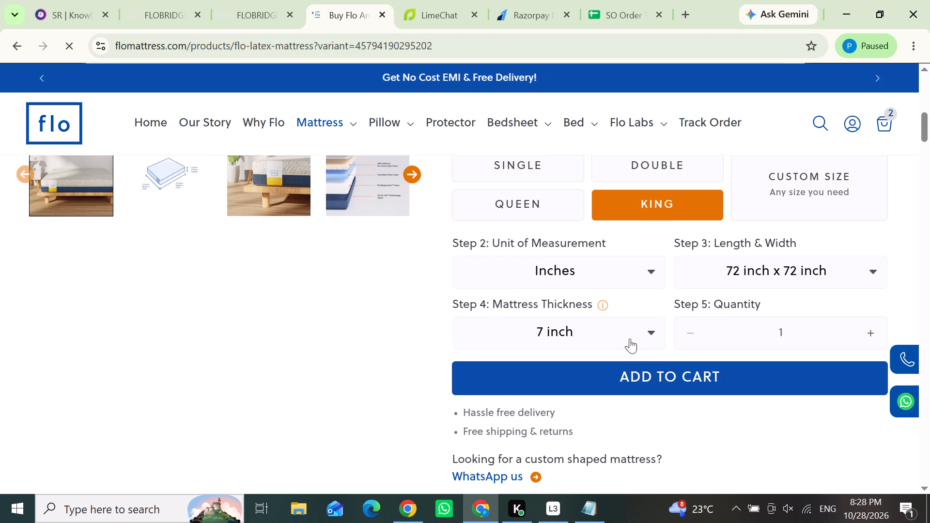
left_click(564, 395)
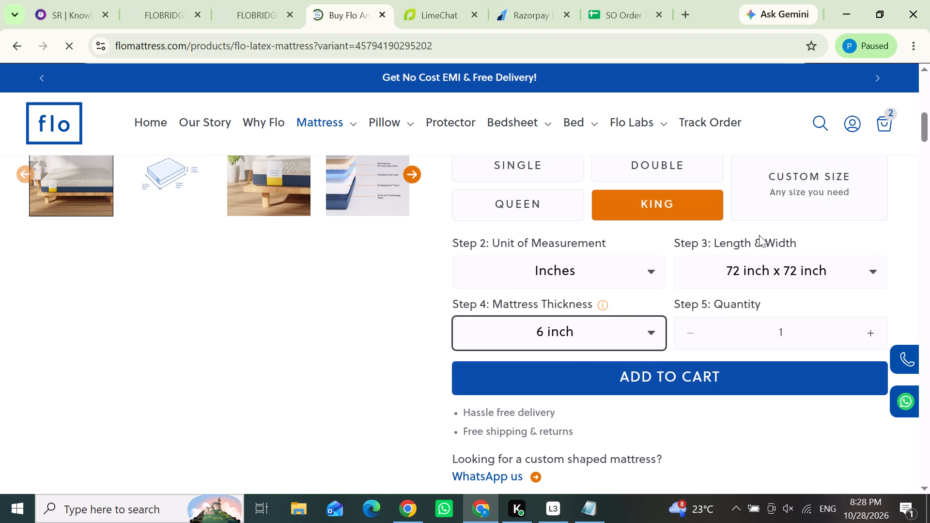
scroll(753, 234, "up", 1)
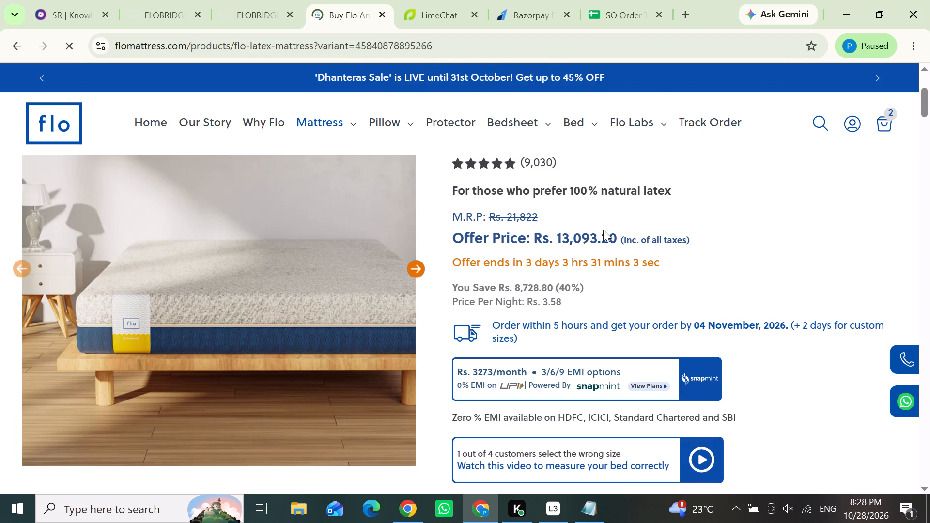
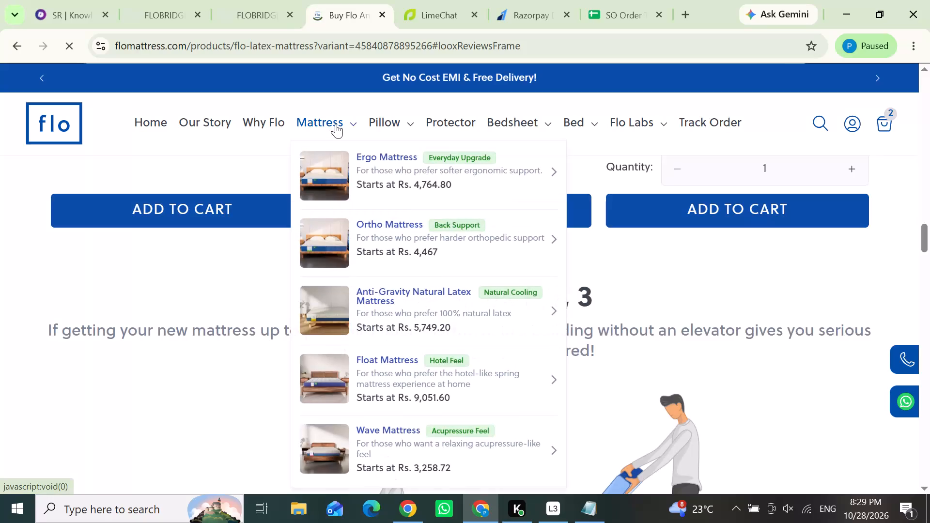
Check the Flo store's offer price for the Ergo Mattress in King size, 72 x 70 inch, with 8 inch thickness.
left_click(384, 154)
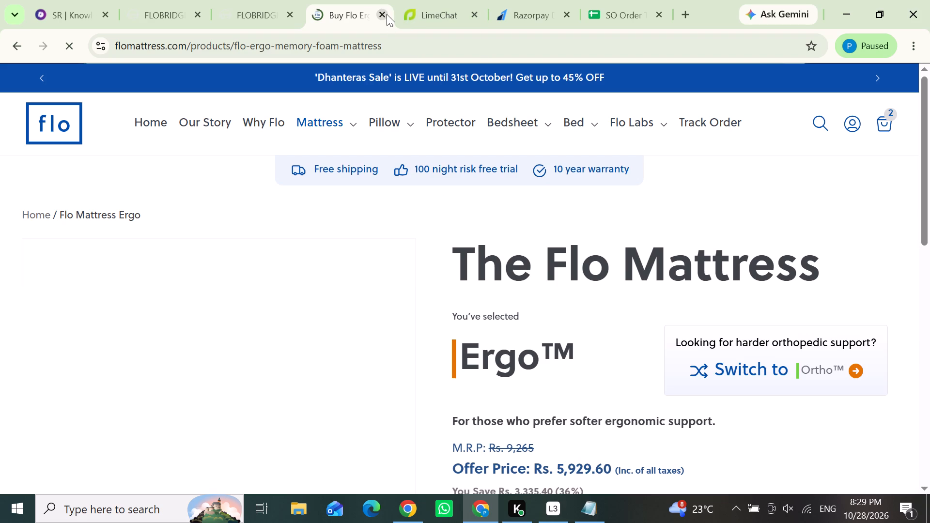
scroll(544, 313, "down", 1)
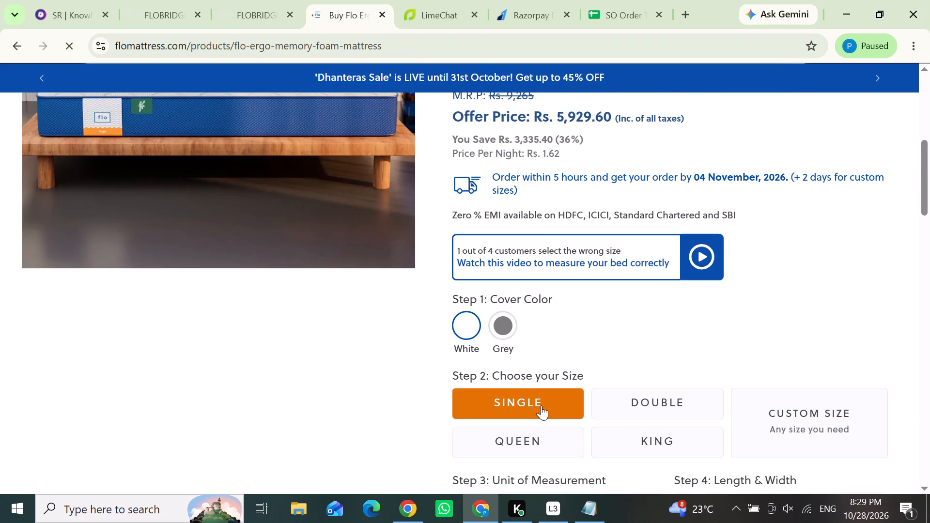
left_click(643, 434)
left_click_drag(926, 125, 928, 141)
left_click(684, 393)
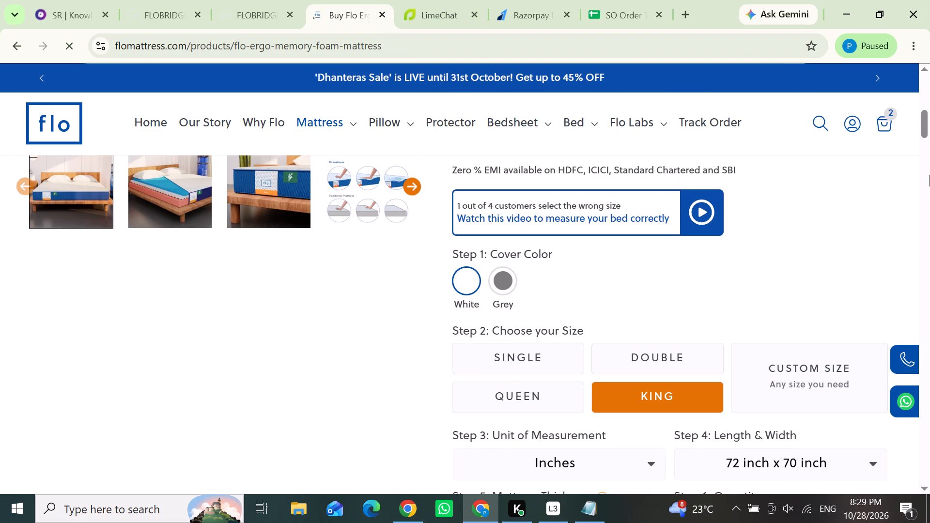
left_click_drag(924, 125, 924, 135)
left_click(627, 390)
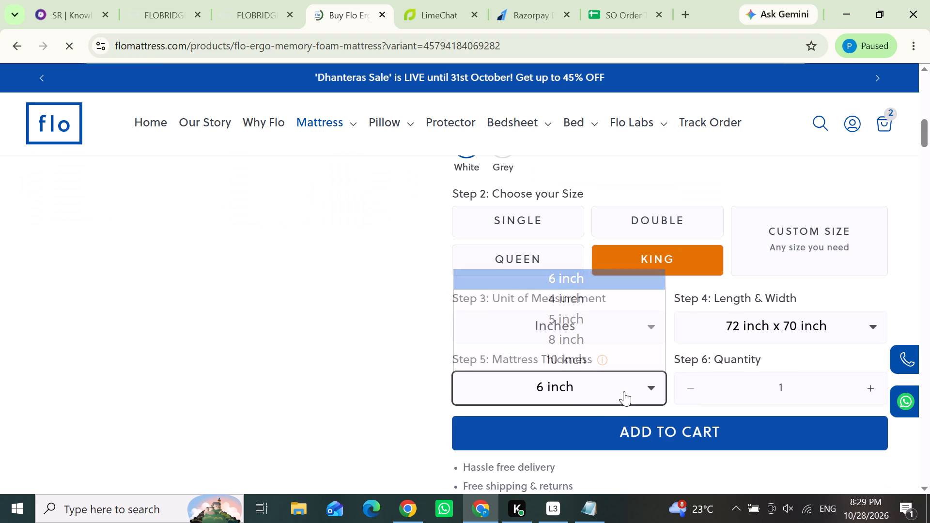
left_click(554, 340)
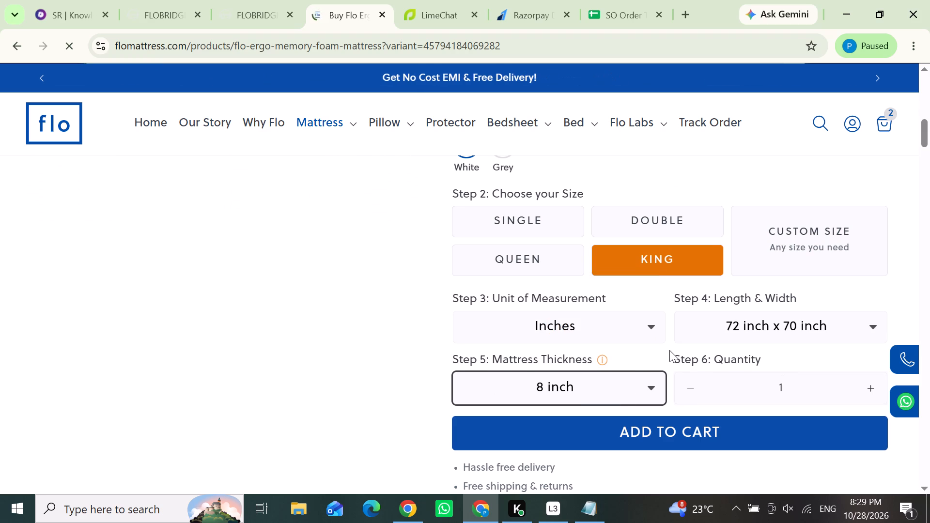
scroll(669, 350, "up", 1)
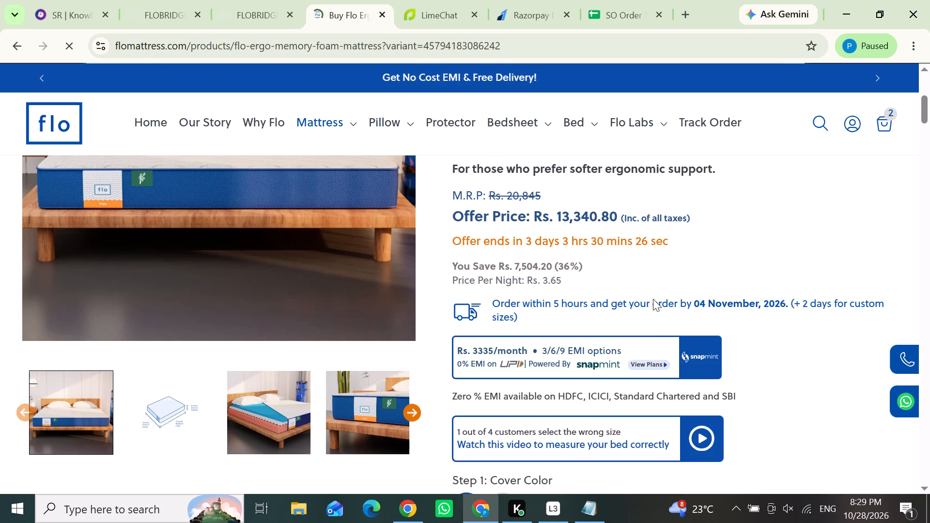
scroll(653, 299, "up", 1)
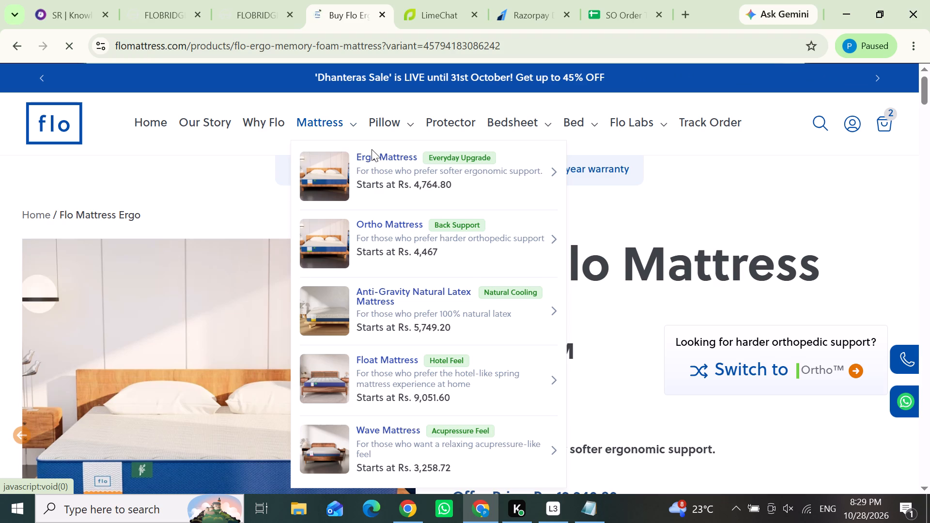
View the Ortho Mattress product page on the Flo store.
left_click(380, 221)
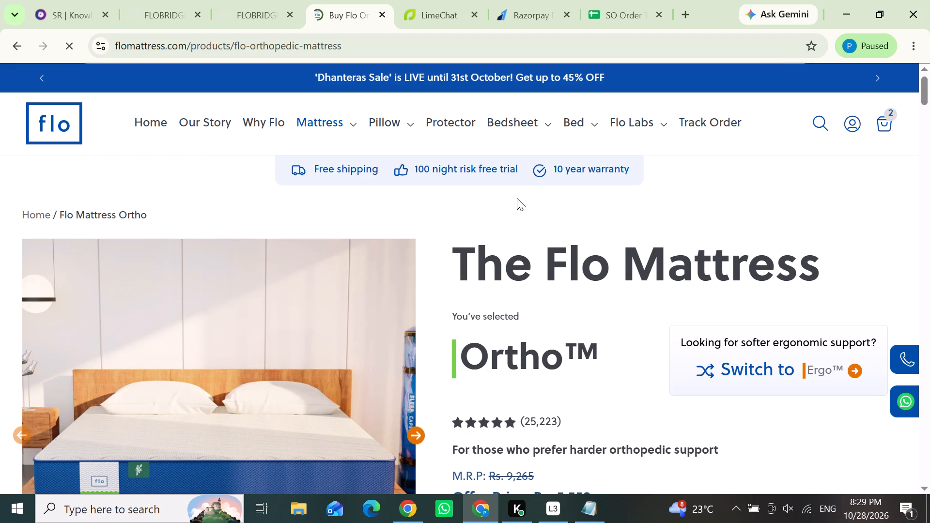
scroll(592, 301, "down", 1)
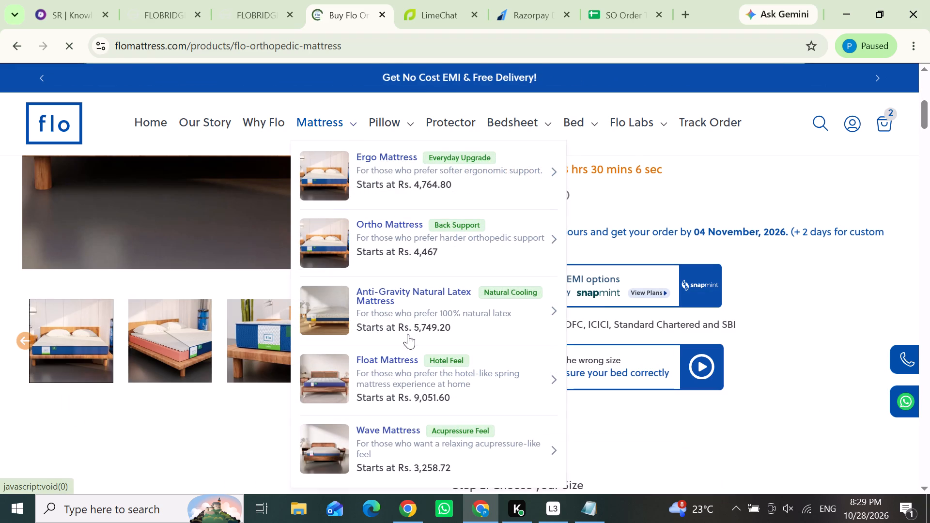
Check the offer price of the Flo Wave Mattress in King size, 72 x 72 inch, with 5 inch thickness.
left_click(370, 428)
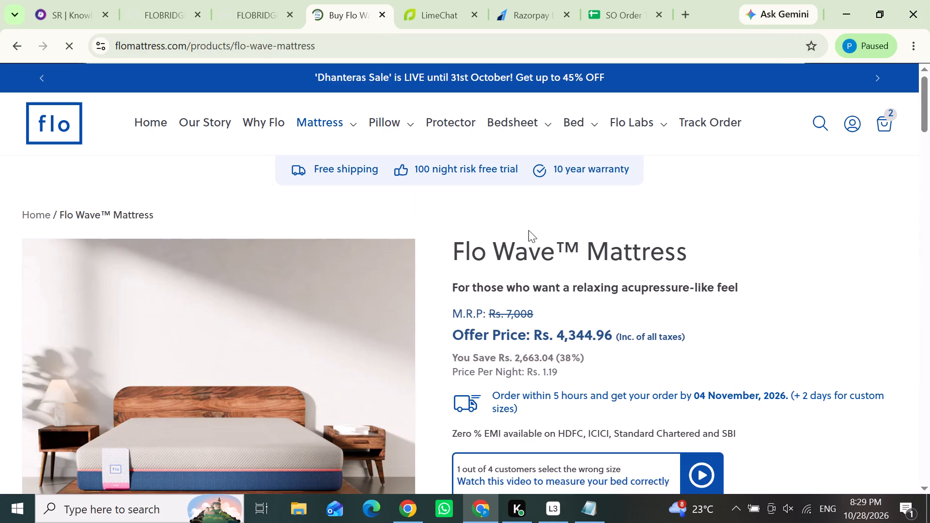
scroll(569, 293, "down", 1)
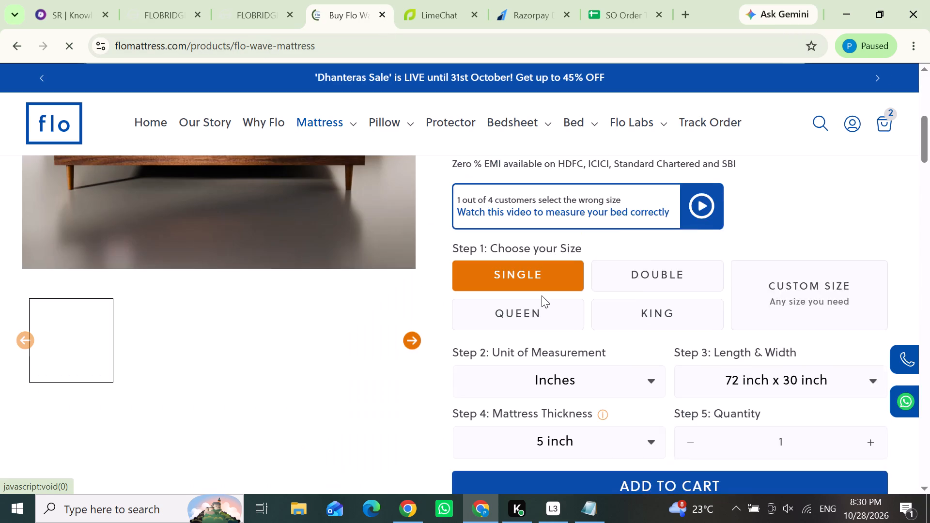
left_click(638, 339)
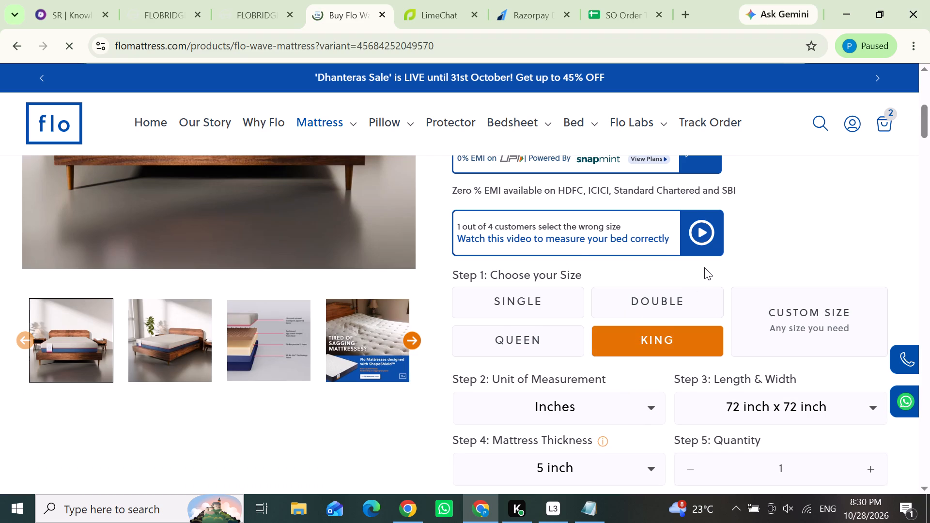
scroll(704, 265, "up", 1)
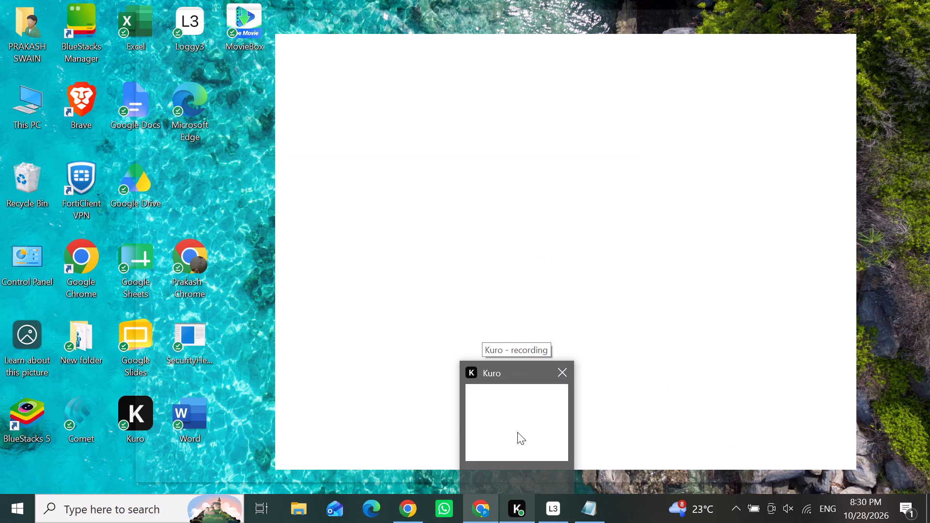
Switch to Loggy3, check the upload status of today's recording sessions, and minimize its window.
left_click(550, 459)
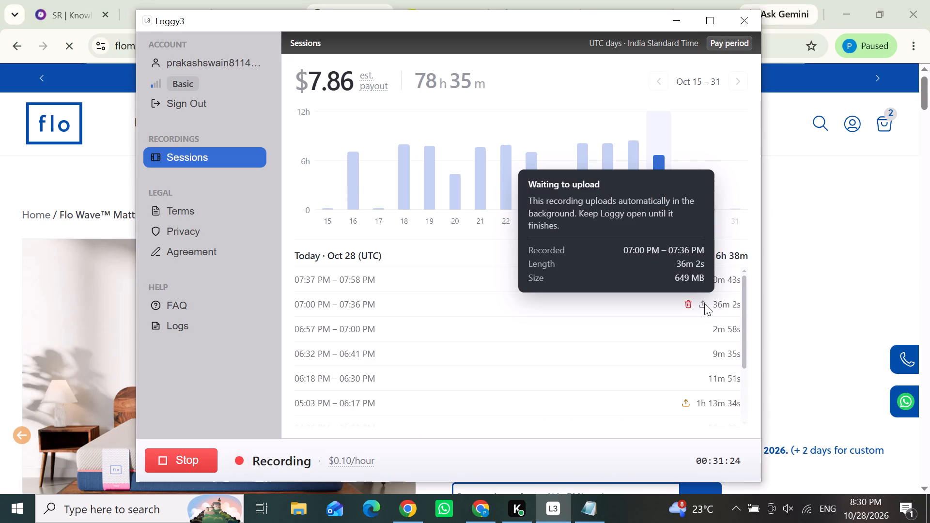
left_click(668, 19)
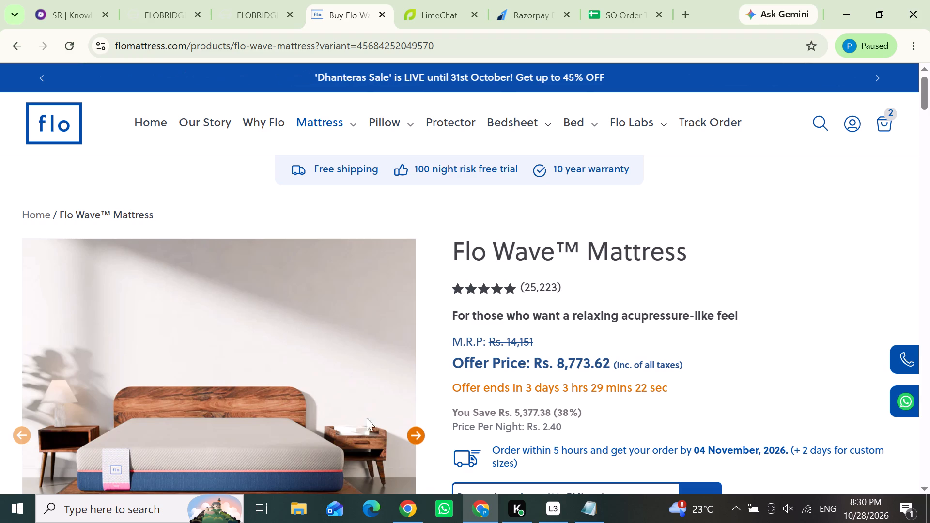
Read through the Flo Wave Mattress product details and description, and browse its product photos.
left_click_drag(924, 101, 925, 109)
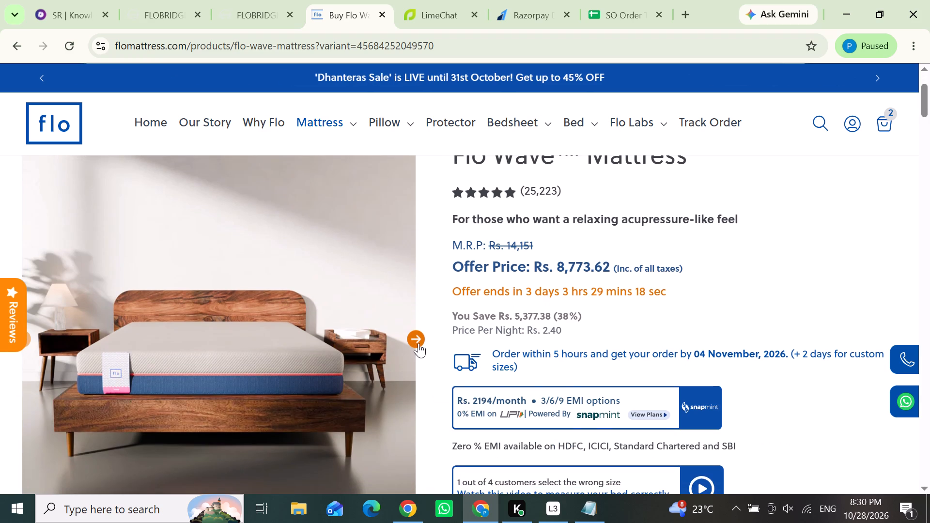
scroll(429, 337, "down", 2)
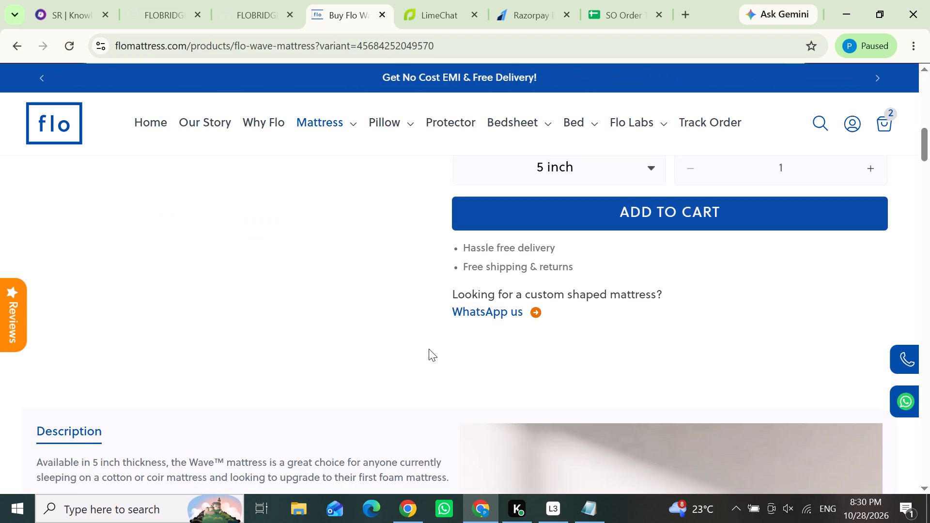
scroll(429, 350, "down", 1)
scroll(429, 350, "up", 1)
scroll(631, 373, "down", 1)
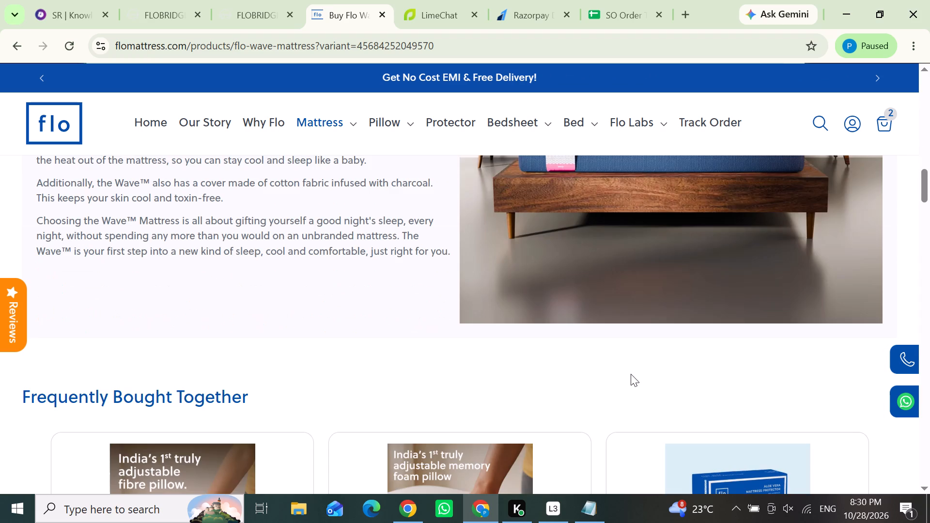
scroll(631, 375, "down", 1)
scroll(631, 375, "up", 2)
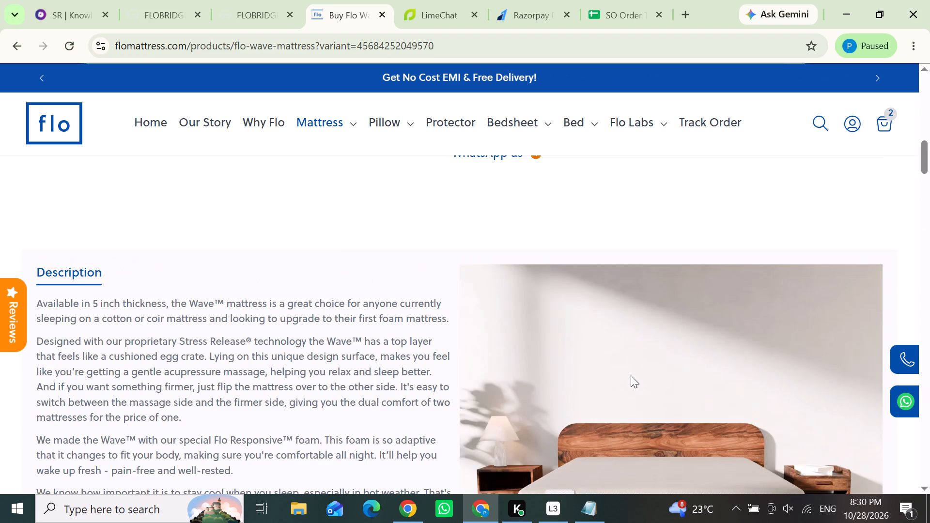
scroll(631, 375, "up", 3)
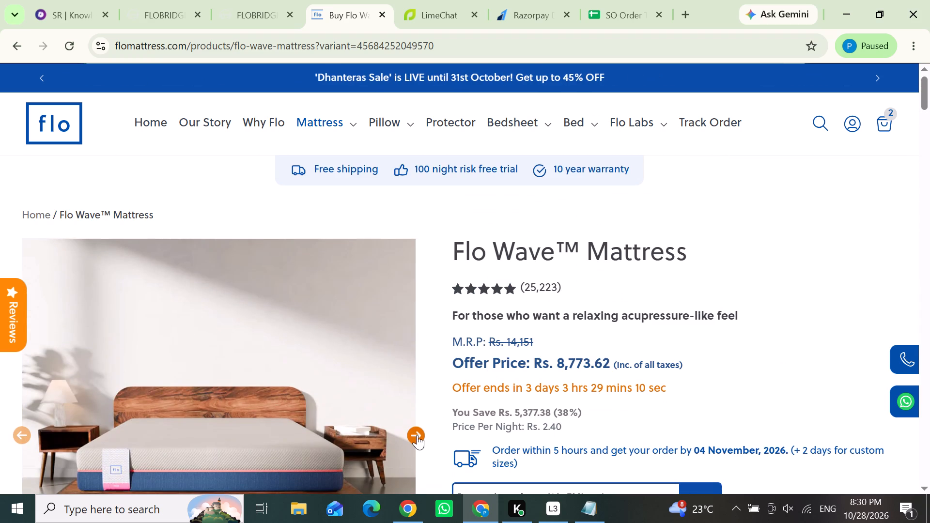
left_click(417, 435)
left_click(415, 356)
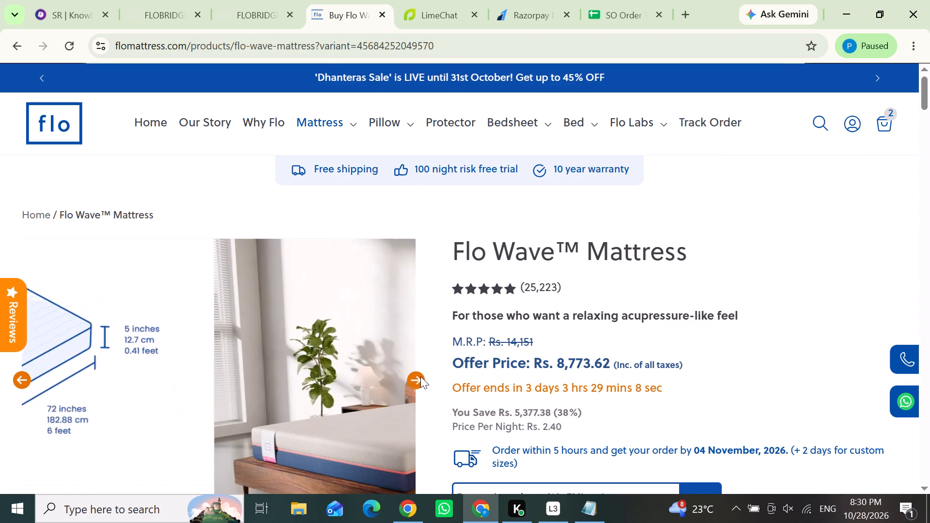
Refresh the Knowlarity dashboard's performance statistics and review them, minimizing the ongoing call card and restoring it.
left_click(58, 16)
scroll(579, 206, "up", 2)
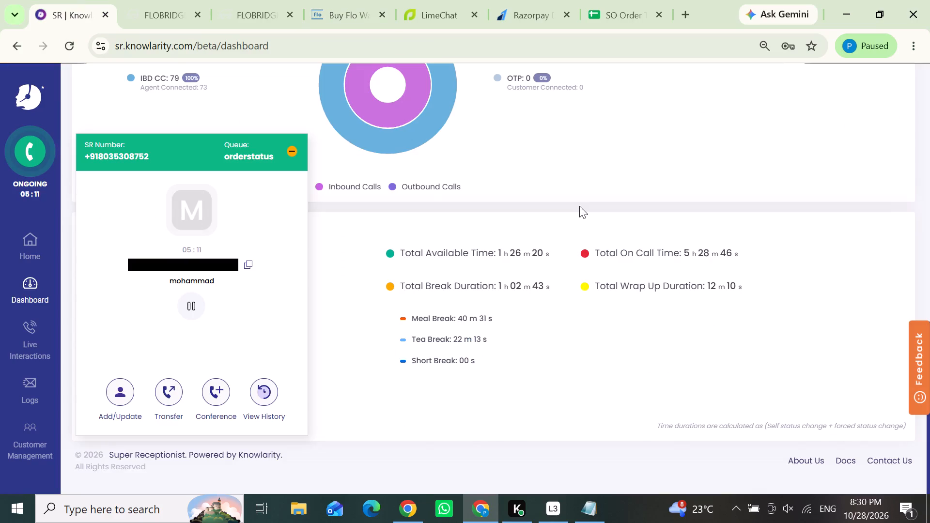
left_click(667, 141)
scroll(540, 233, "down", 4)
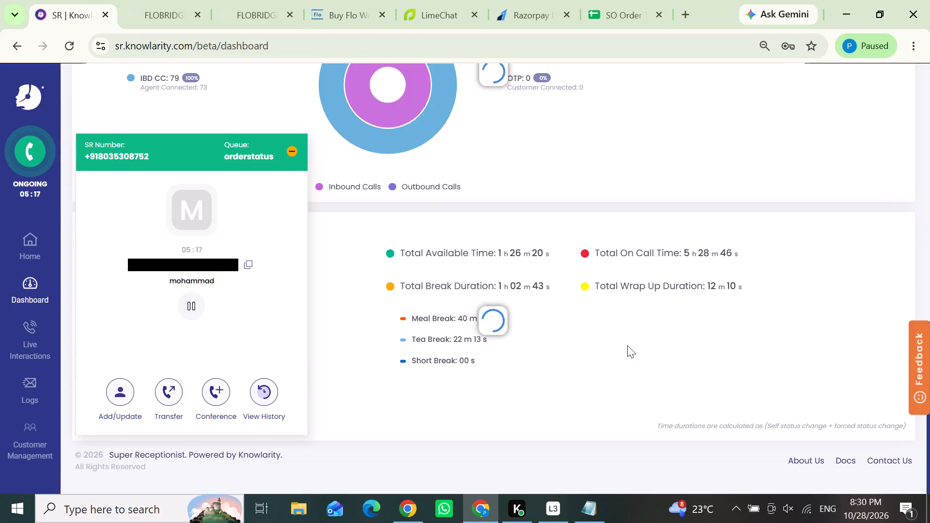
left_click(292, 148)
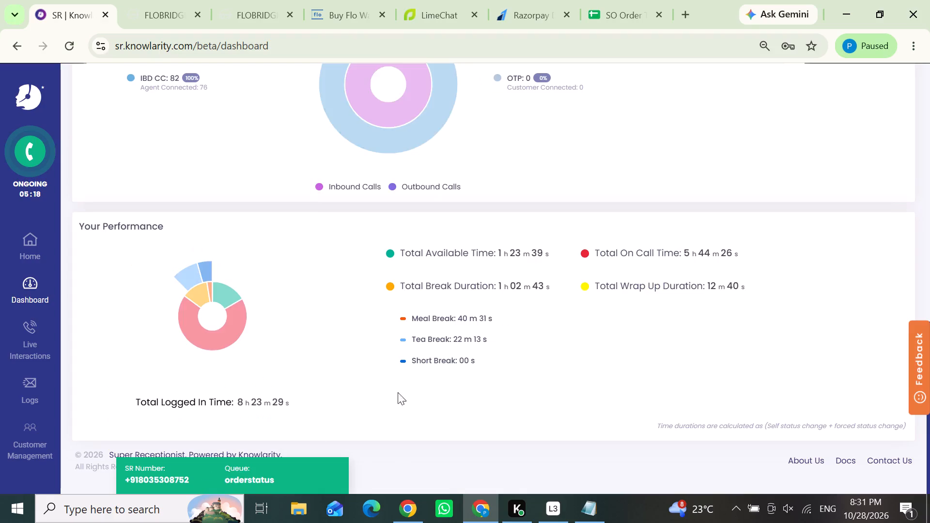
left_click(334, 476)
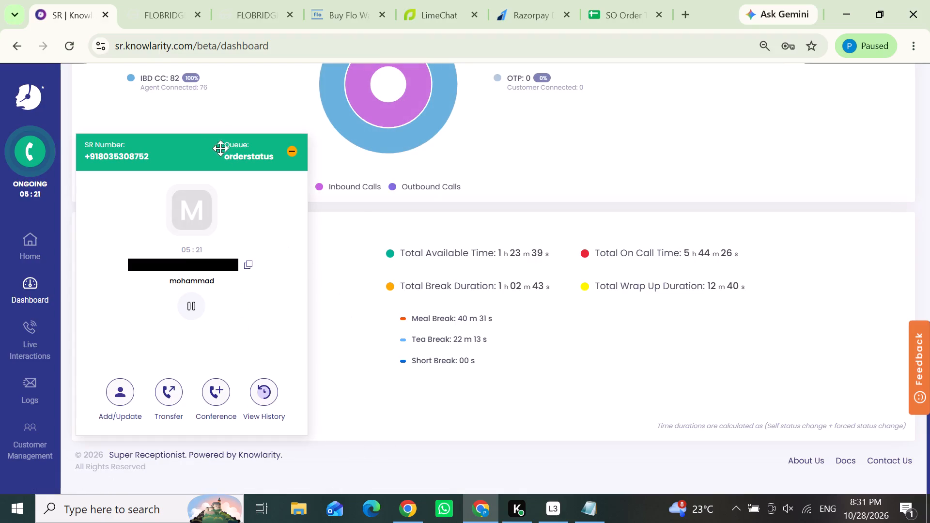
Return to the Flo store, open the Ortho Mattress page and try to select the King size.
left_click(309, 15)
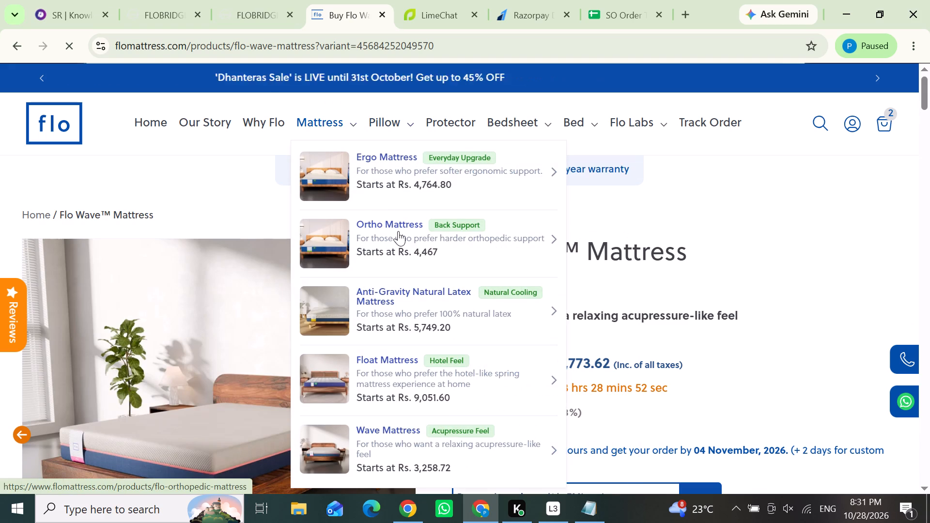
left_click(397, 224)
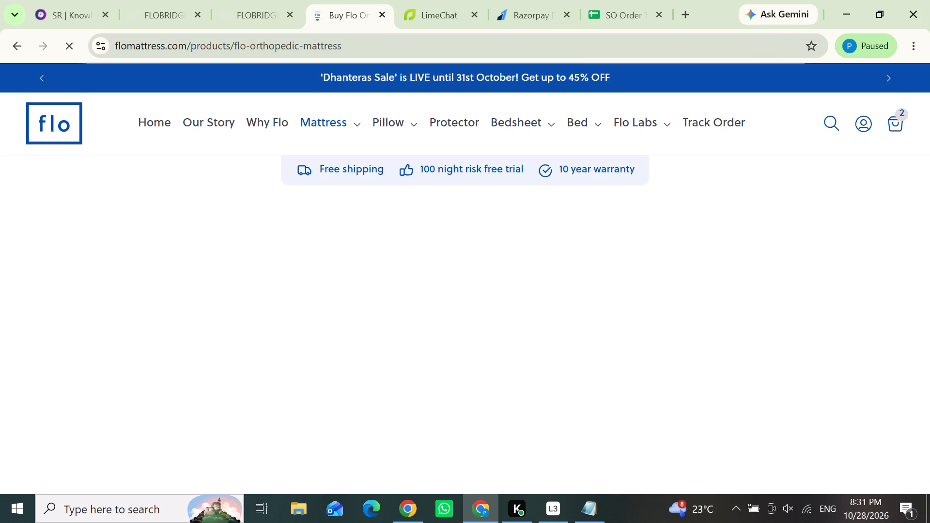
scroll(583, 297, "down", 1)
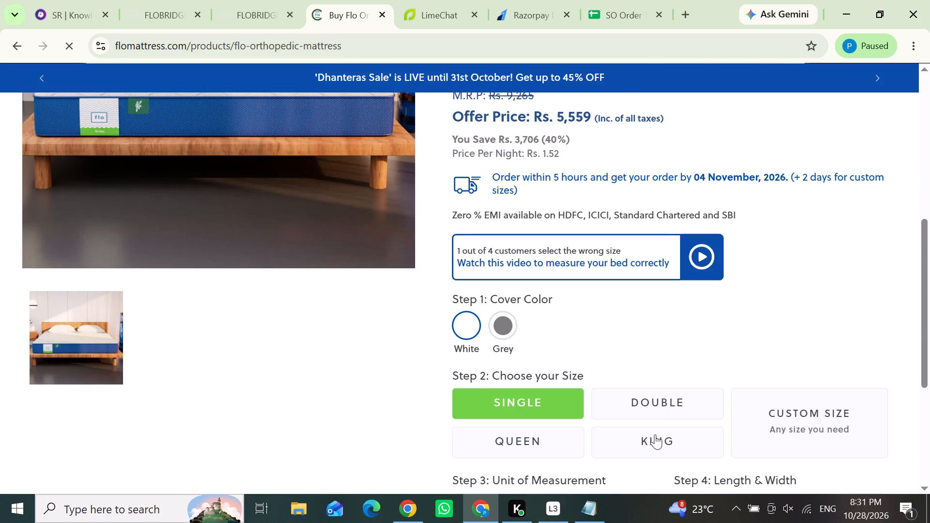
left_click(653, 439)
left_click(652, 465)
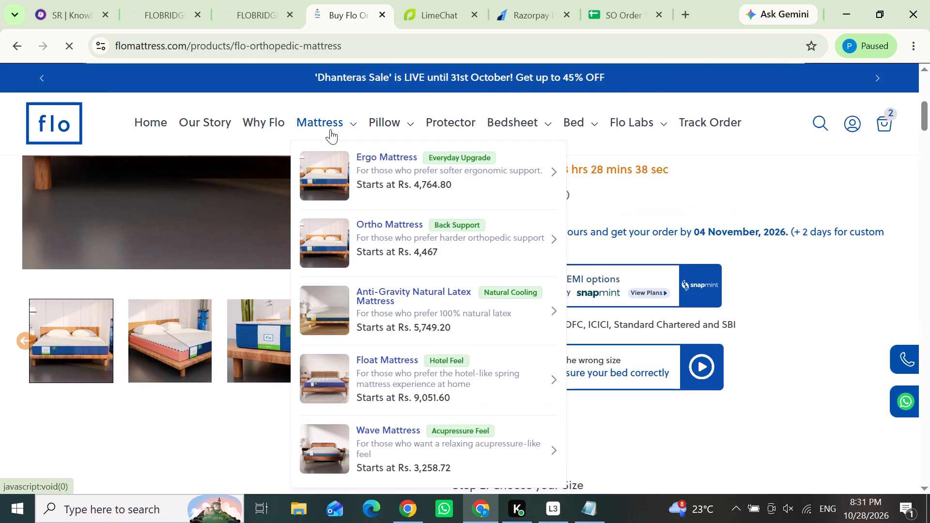
Open the Anti-Gravity Natural Latex Mattress product page on the Flo store.
left_click(372, 290)
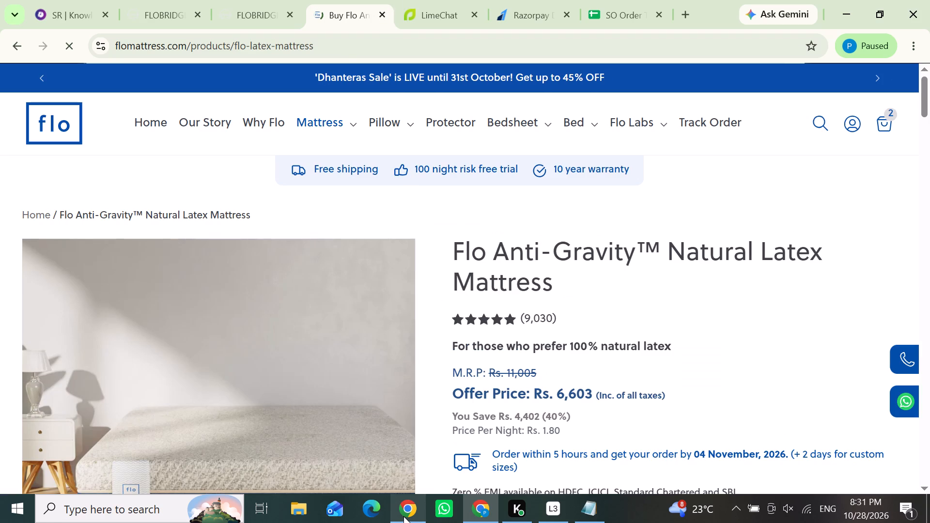
Switch to the browser window with Tunebump and search Google for karmyug ai in a new tab.
left_click(397, 454)
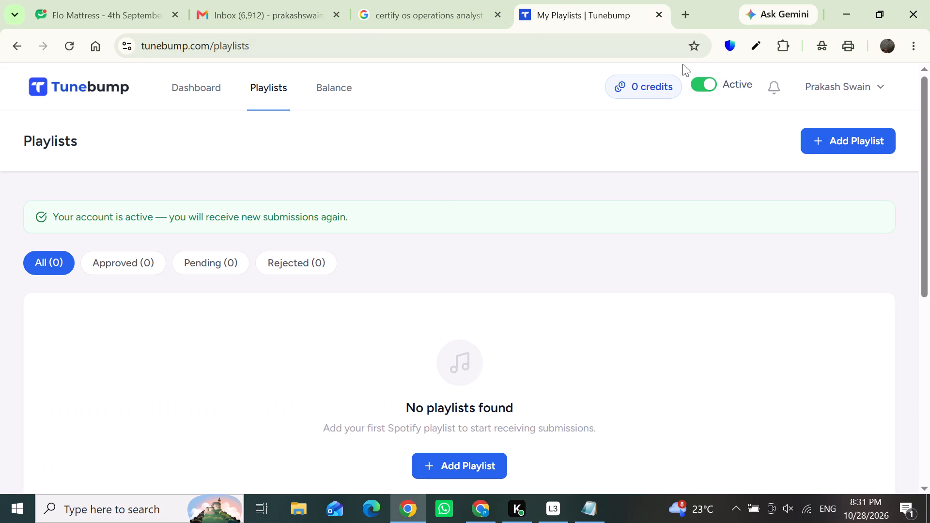
left_click(685, 8)
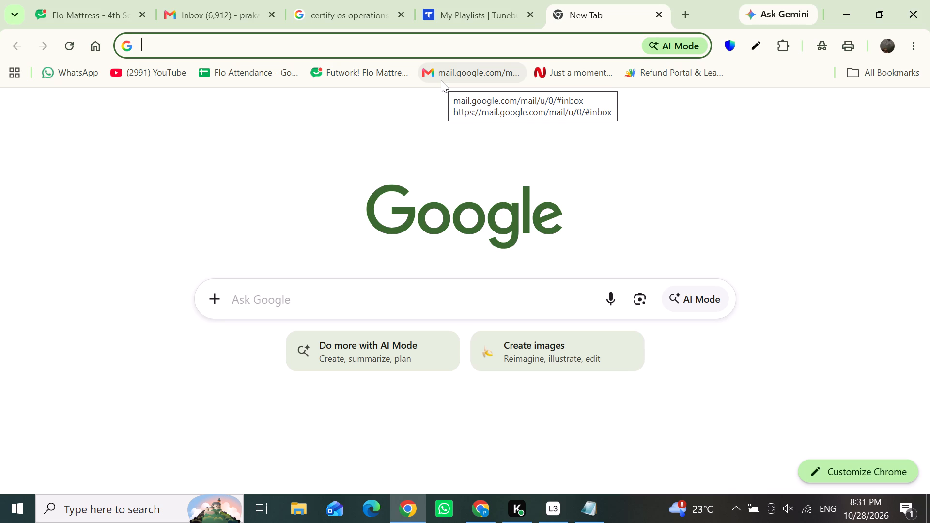
type("ka")
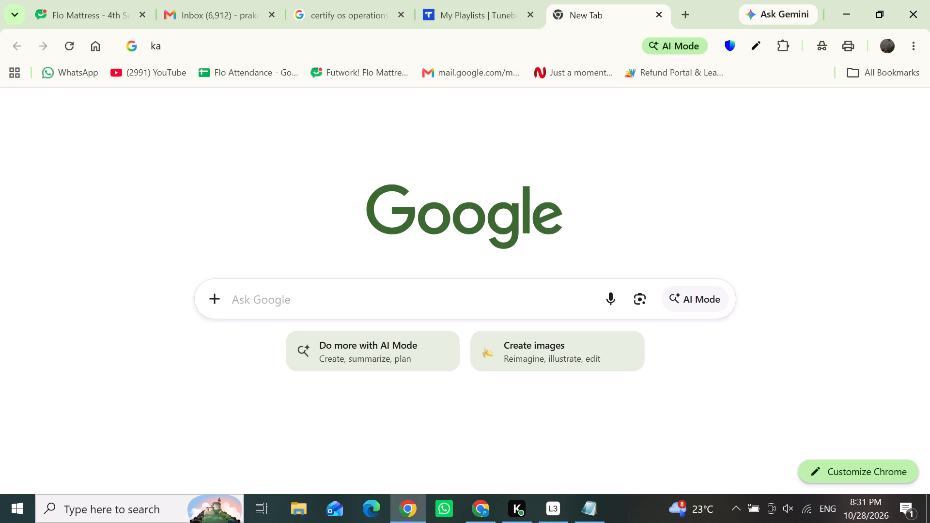
key("r")
key("Return")
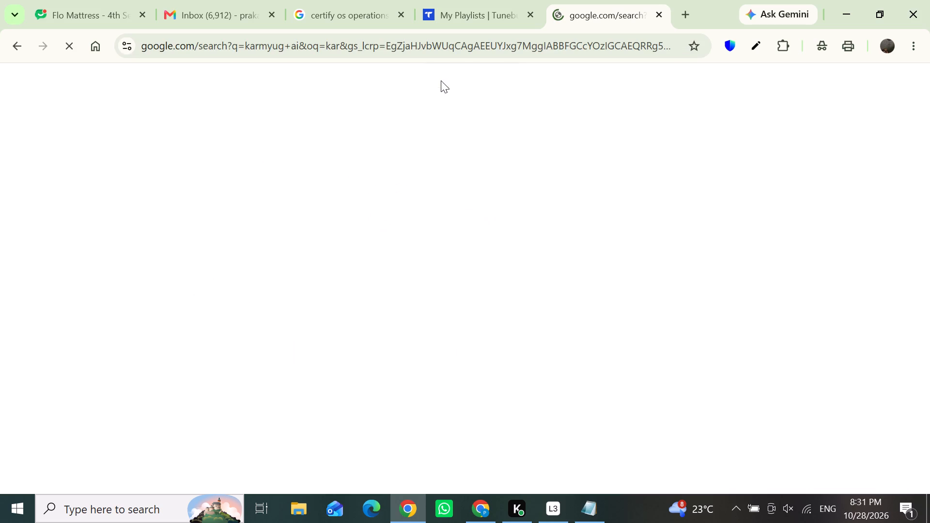
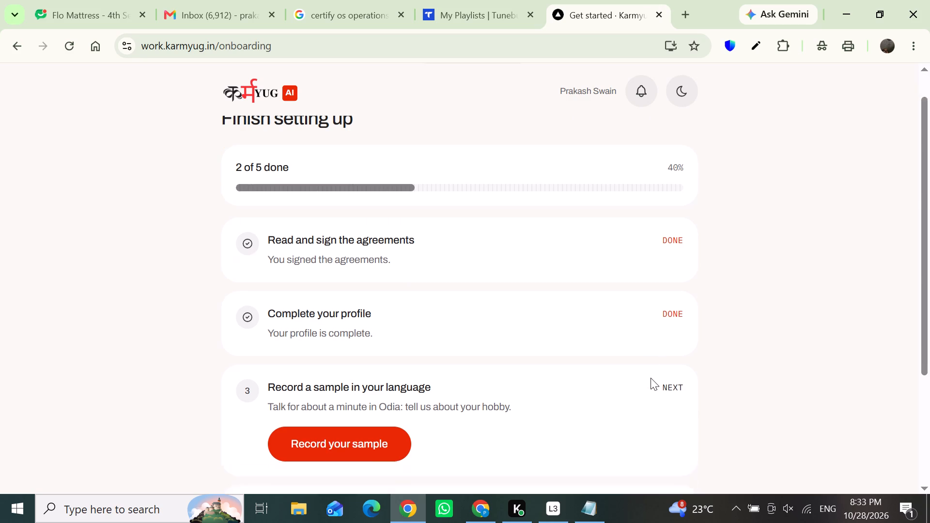
Examine the setup steps still open on the Karmyug onboarding page.
scroll(636, 382, "down", 1)
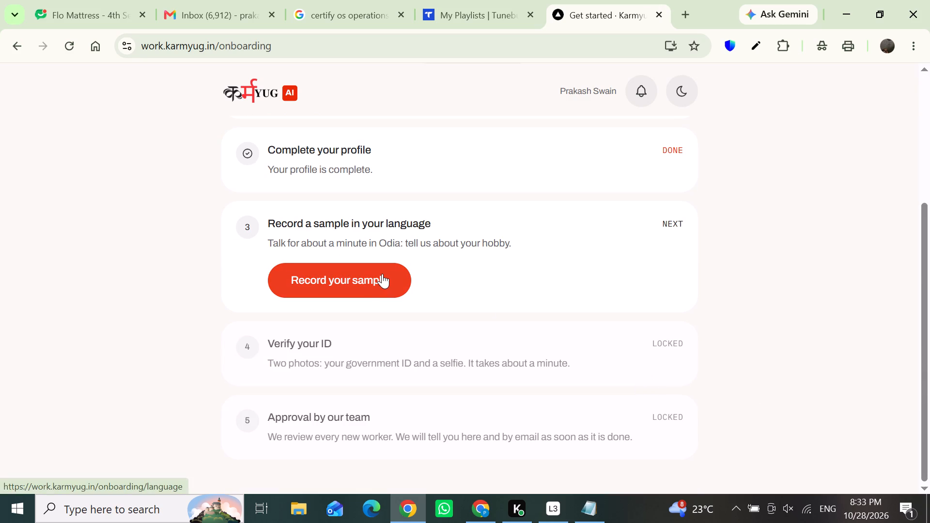
scroll(620, 303, "up", 2)
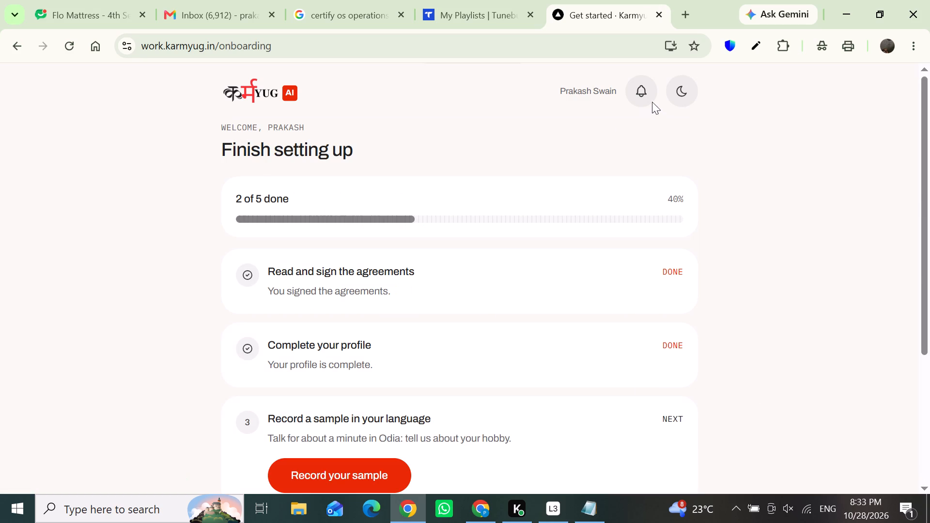
Review Tunebump's Playlists page, checking the reward tiers and filtering the playlists by Approved and back to All.
left_click(442, 0)
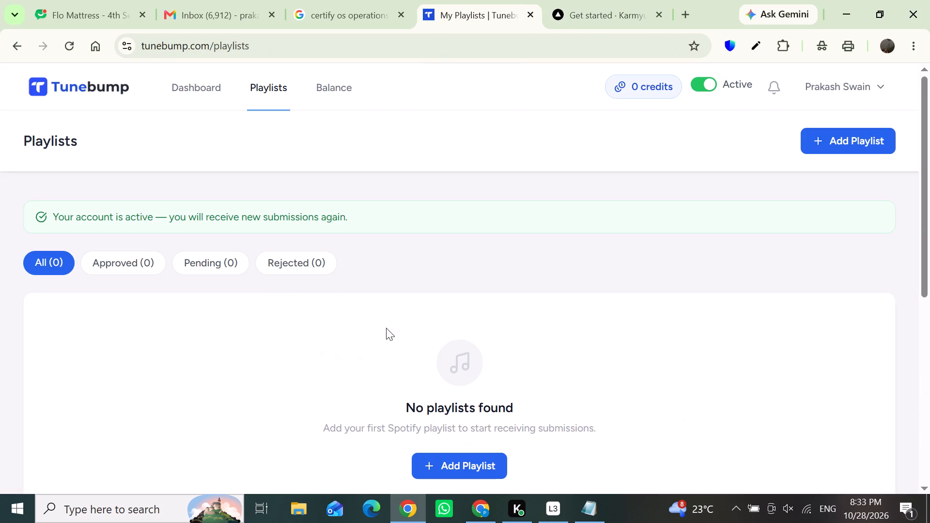
scroll(405, 392, "down", 2)
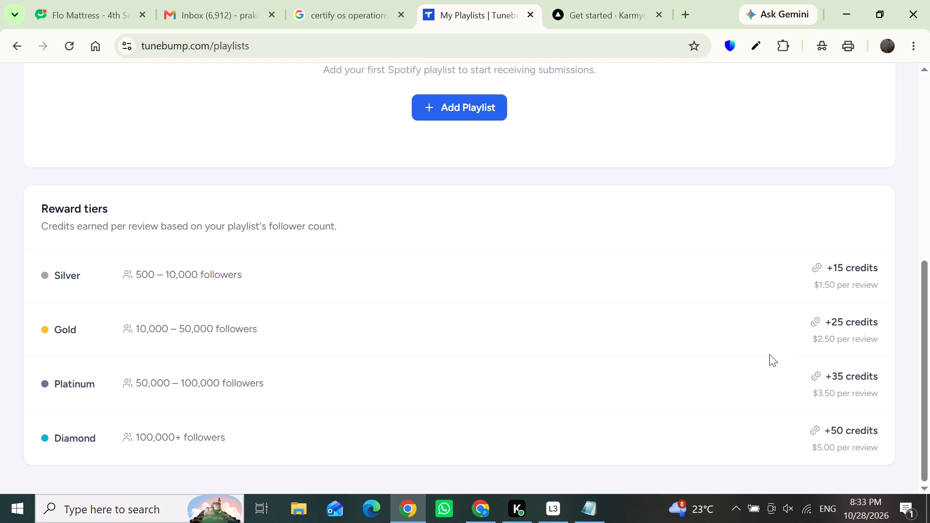
left_click_drag(929, 370, 929, 380)
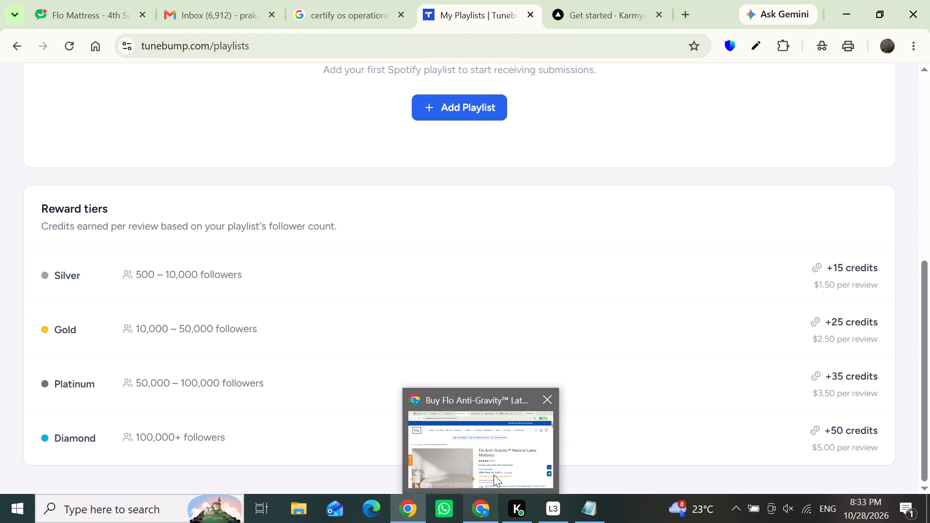
scroll(389, 119, "up", 1)
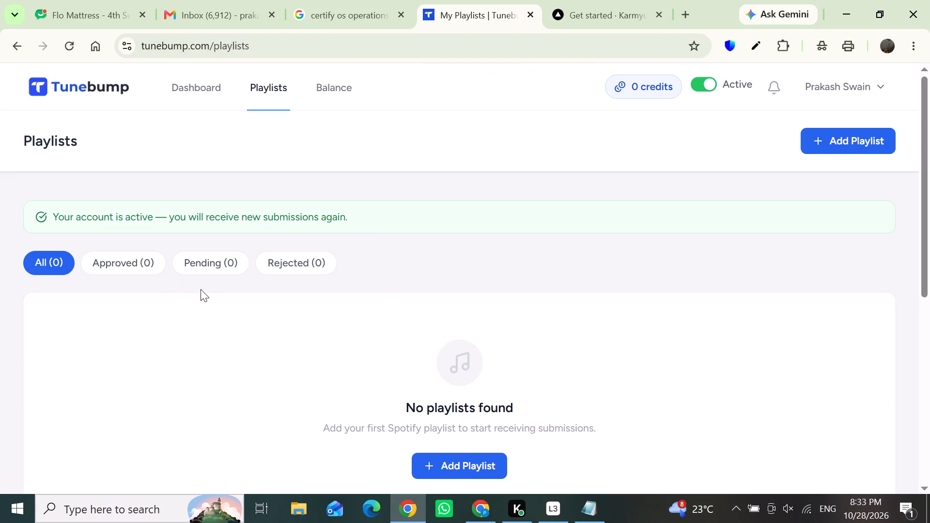
left_click(139, 262)
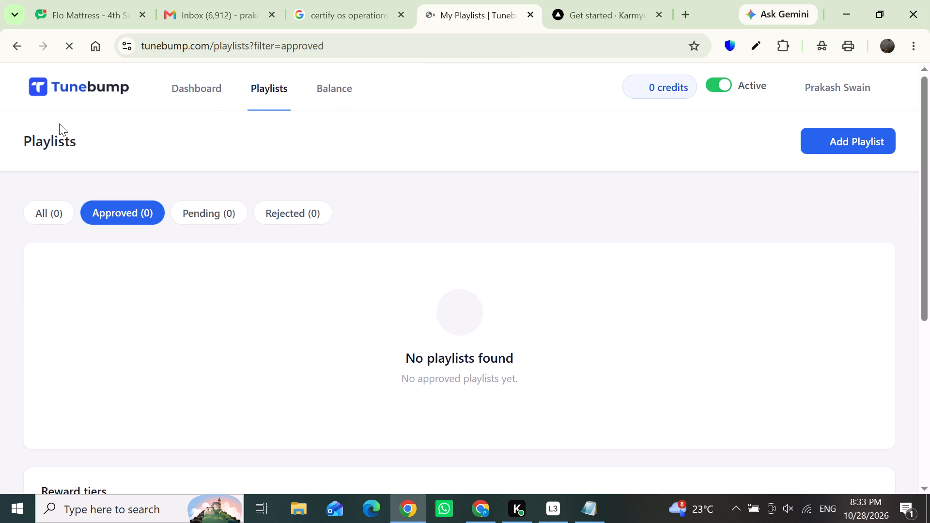
left_click(40, 213)
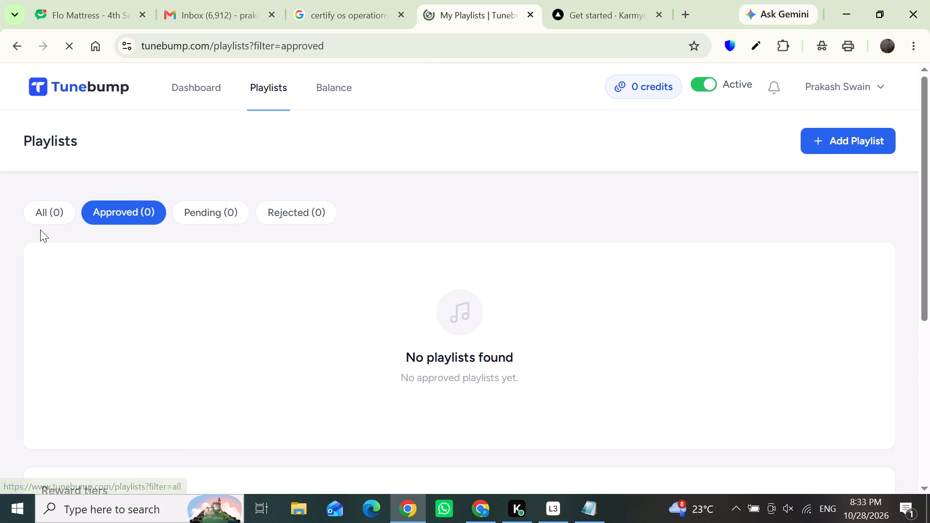
left_click_drag(929, 158, 929, 151)
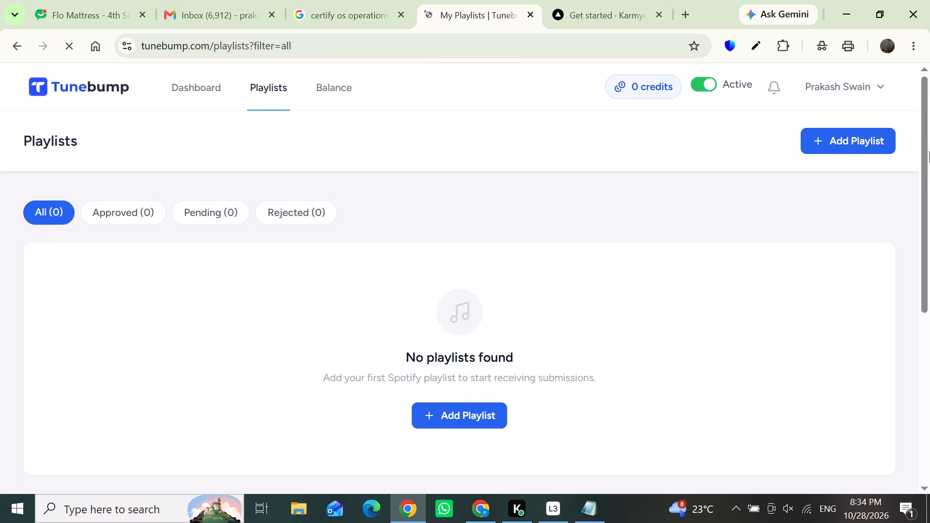
left_click_drag(929, 151, 921, 146)
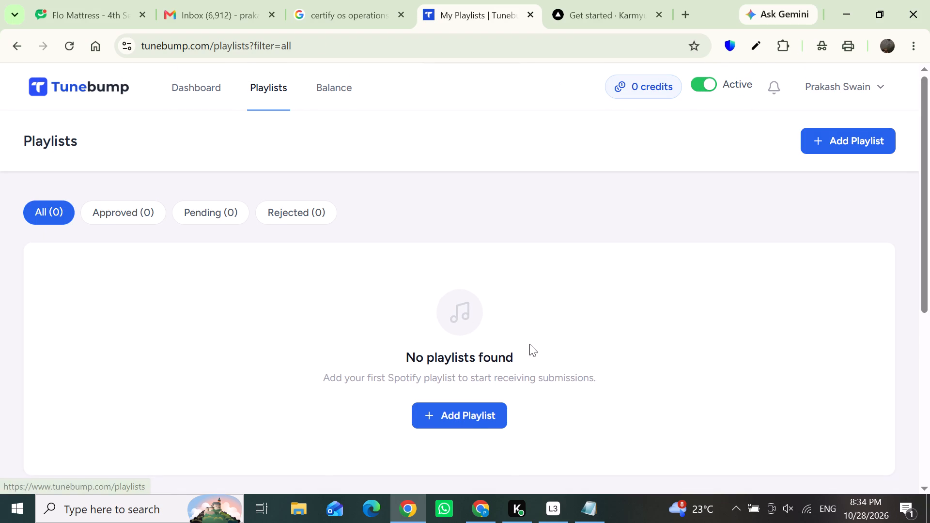
scroll(530, 345, "down", 4)
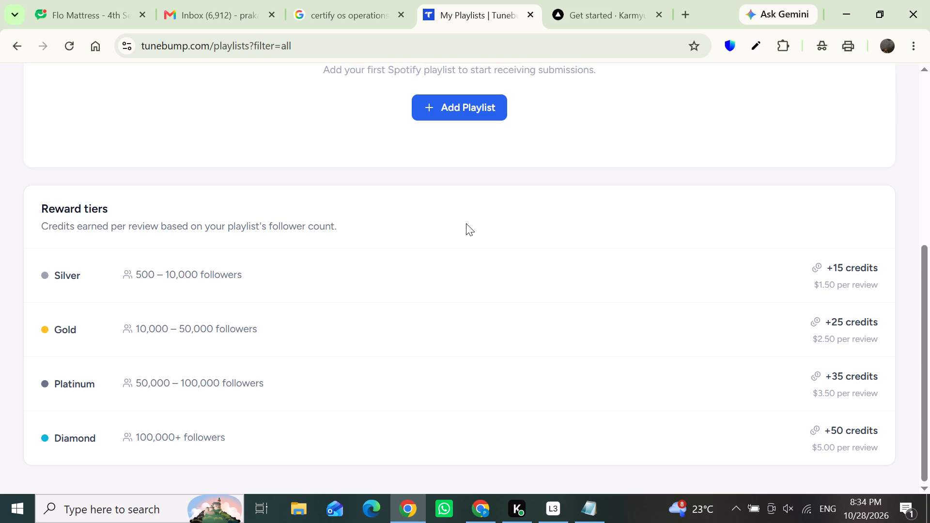
scroll(469, 228, "up", 1)
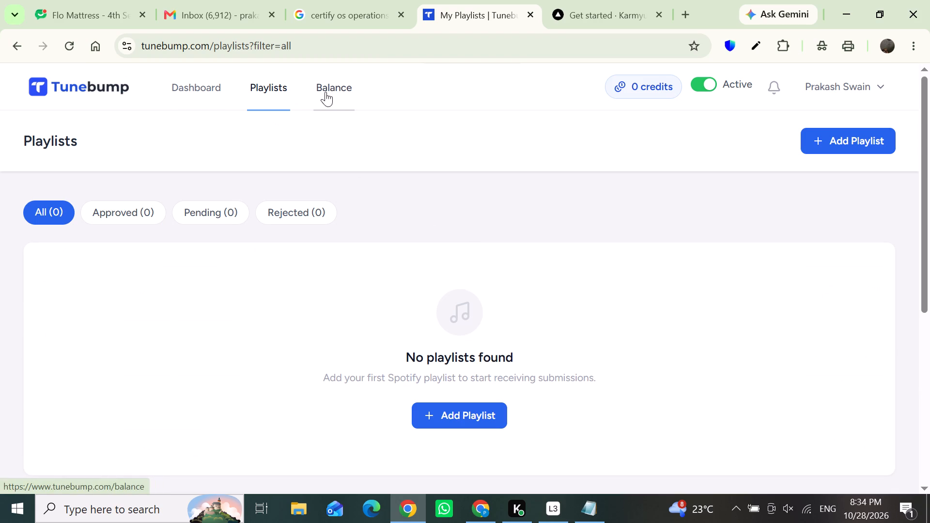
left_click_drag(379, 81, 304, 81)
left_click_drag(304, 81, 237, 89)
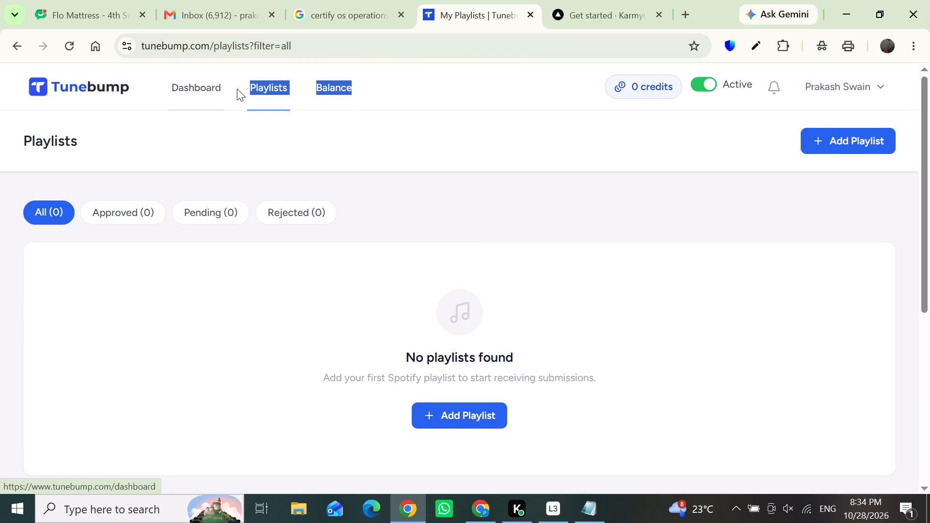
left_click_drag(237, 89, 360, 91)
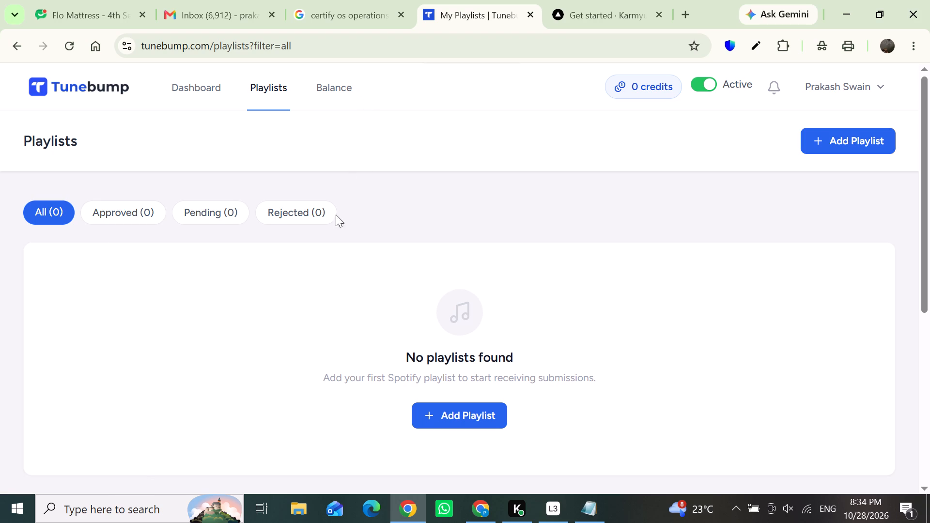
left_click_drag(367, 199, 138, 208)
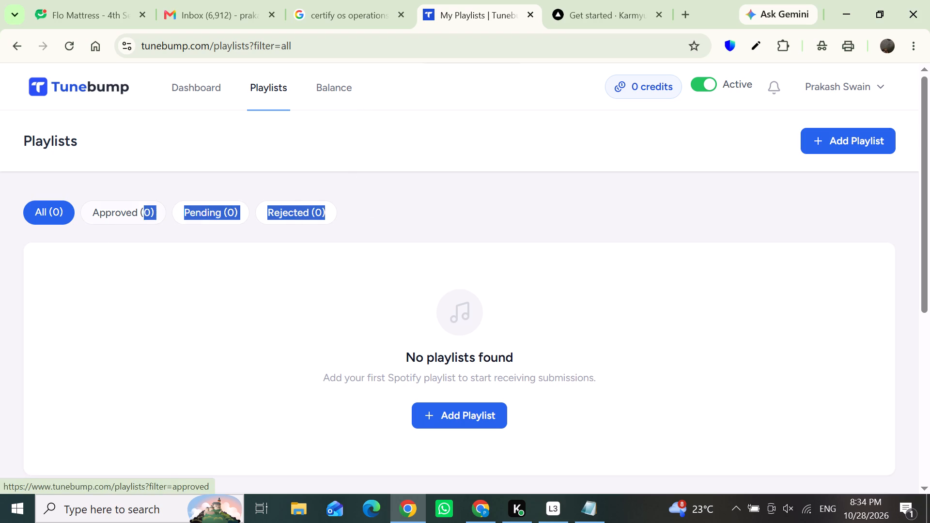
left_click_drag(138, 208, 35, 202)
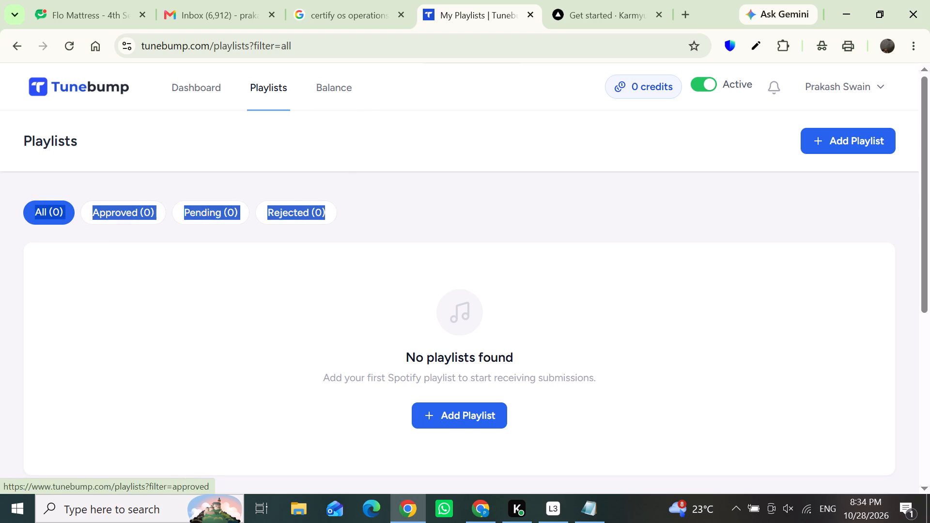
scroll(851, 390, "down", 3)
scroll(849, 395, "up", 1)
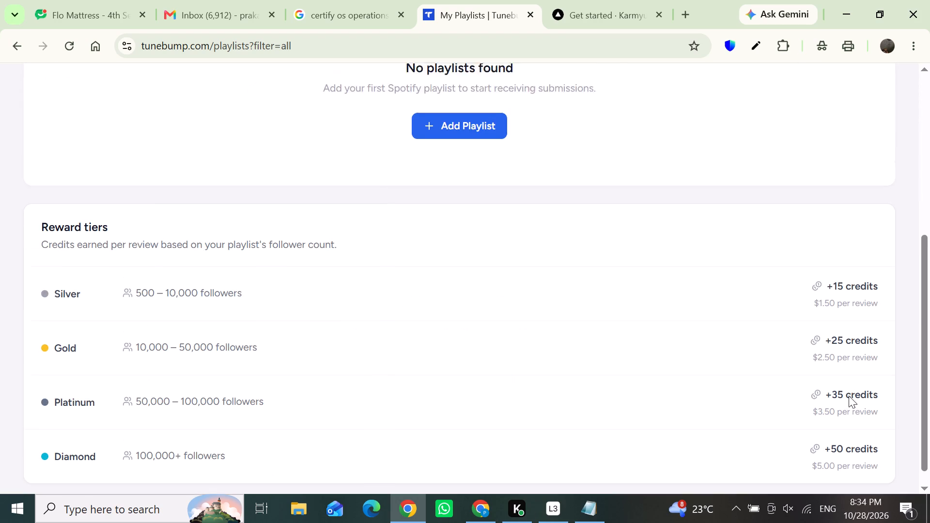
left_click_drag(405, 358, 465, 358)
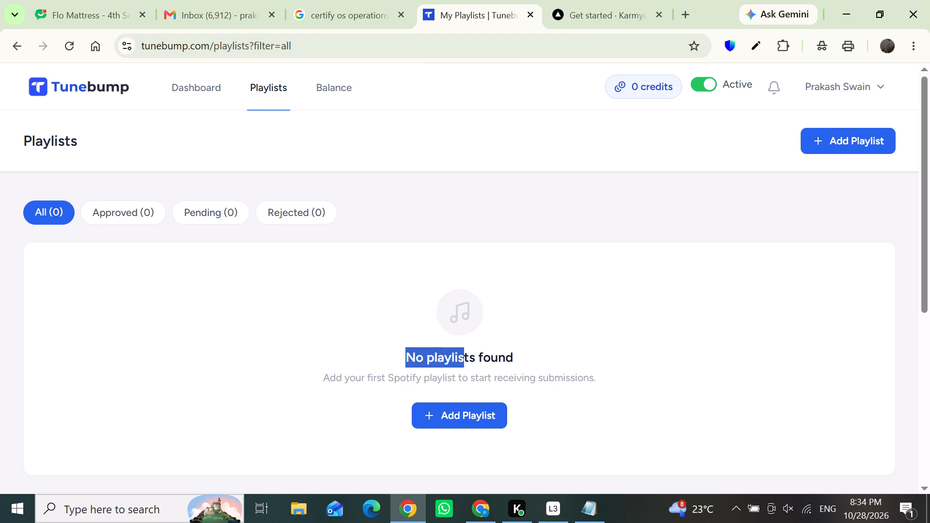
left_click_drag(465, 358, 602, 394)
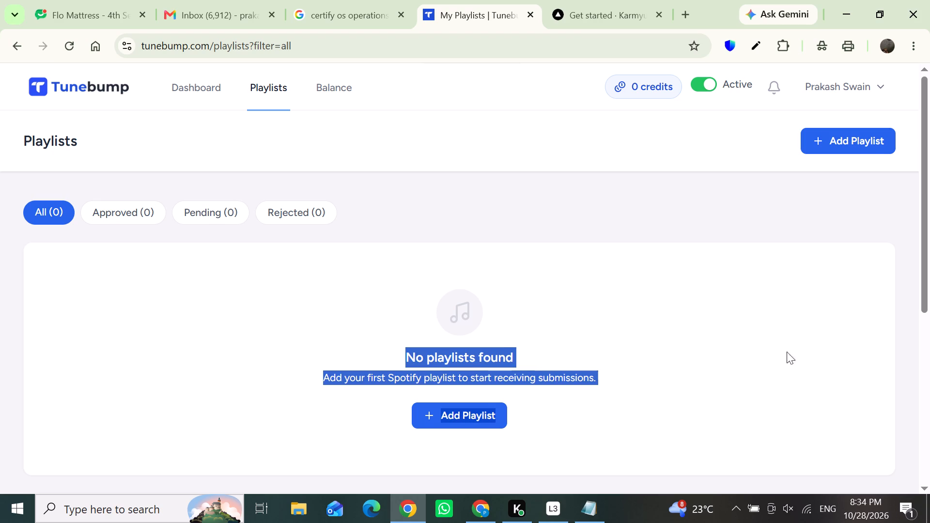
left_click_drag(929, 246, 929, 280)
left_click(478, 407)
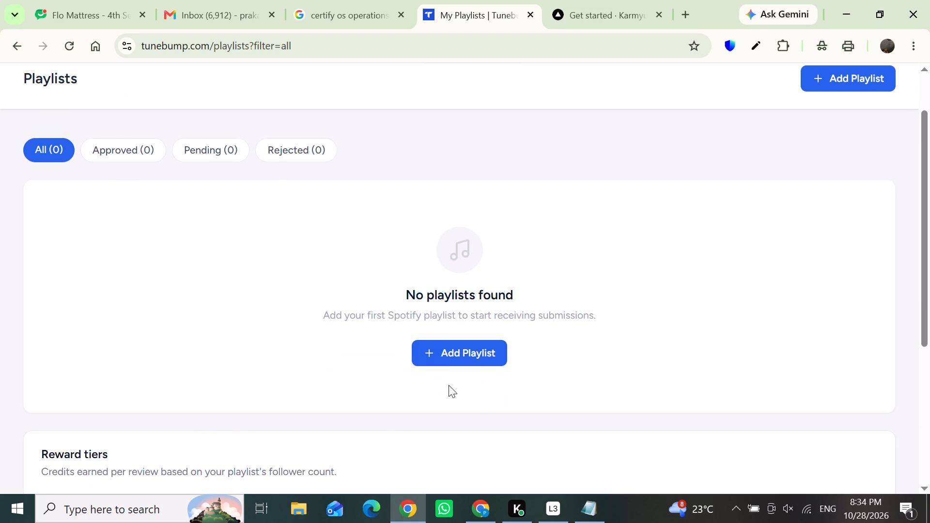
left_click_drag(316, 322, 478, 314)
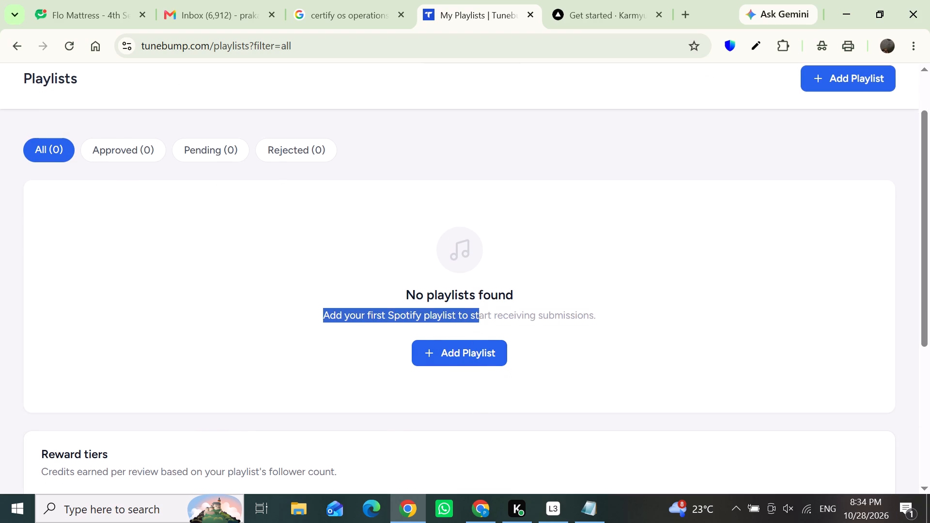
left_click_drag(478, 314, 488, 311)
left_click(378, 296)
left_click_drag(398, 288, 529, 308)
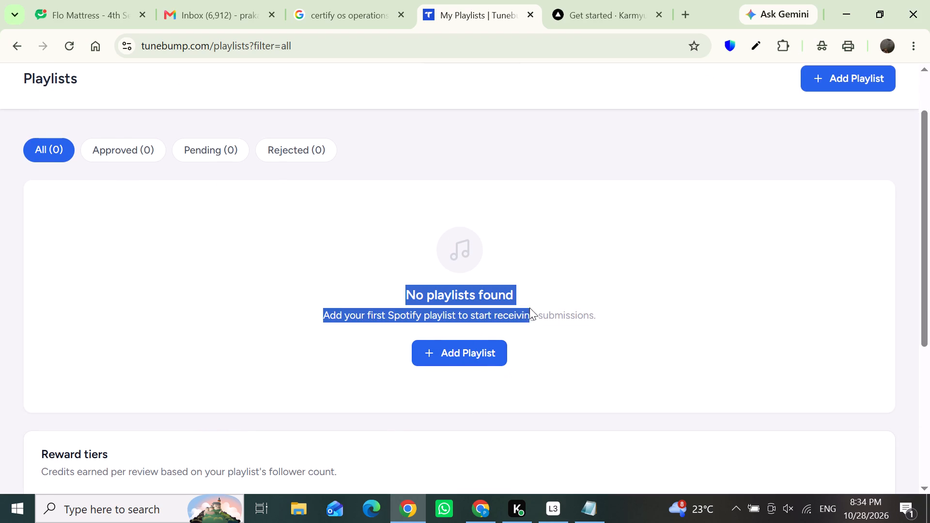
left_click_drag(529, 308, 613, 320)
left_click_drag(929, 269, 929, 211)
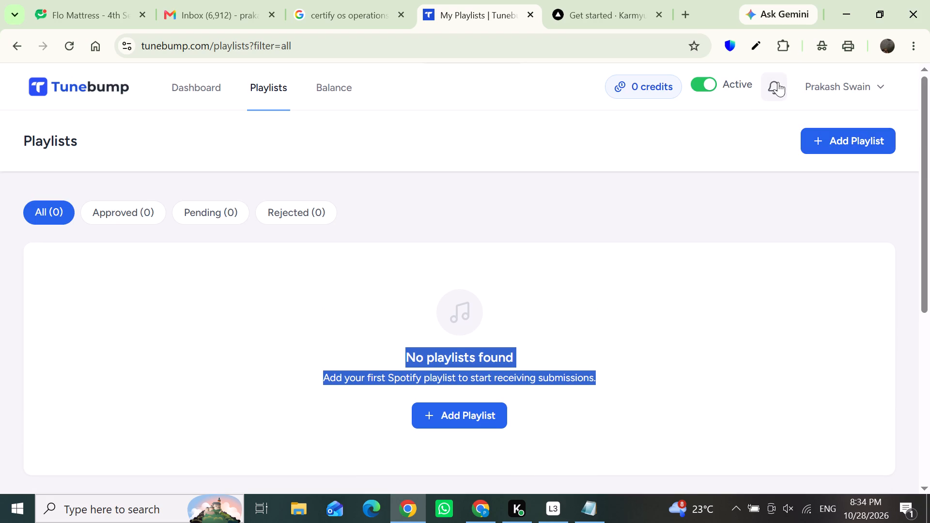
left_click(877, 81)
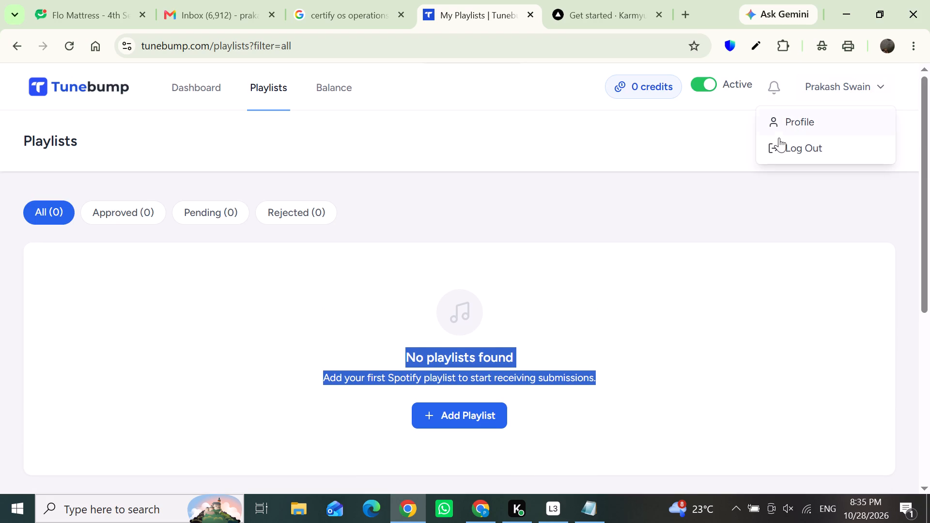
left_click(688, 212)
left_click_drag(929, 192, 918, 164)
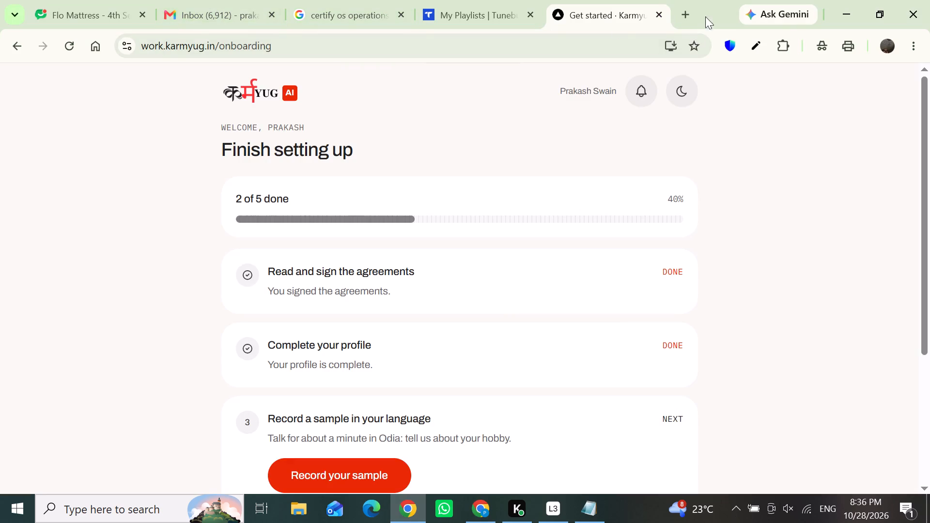
left_click(686, 11)
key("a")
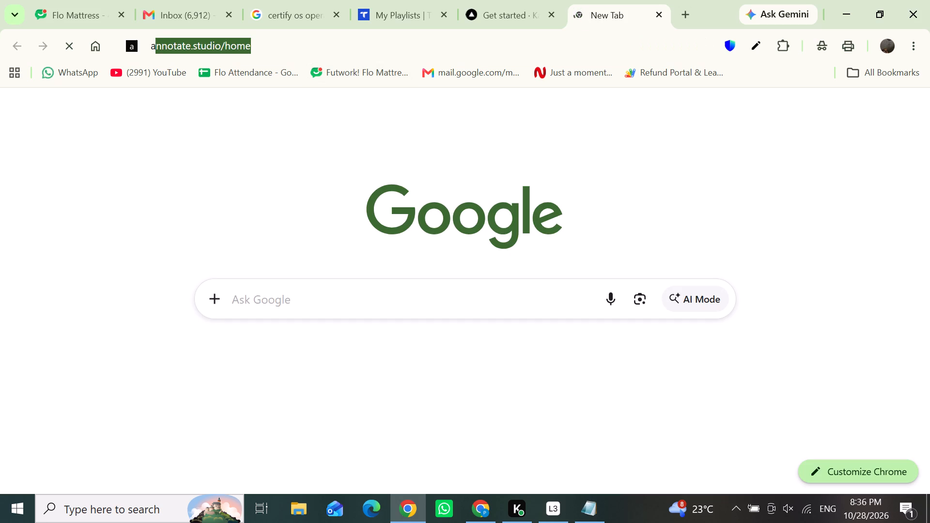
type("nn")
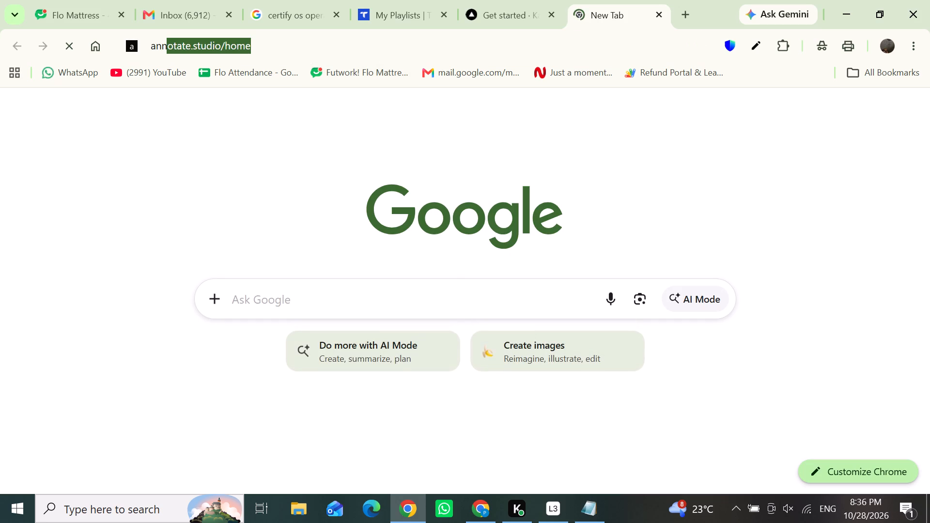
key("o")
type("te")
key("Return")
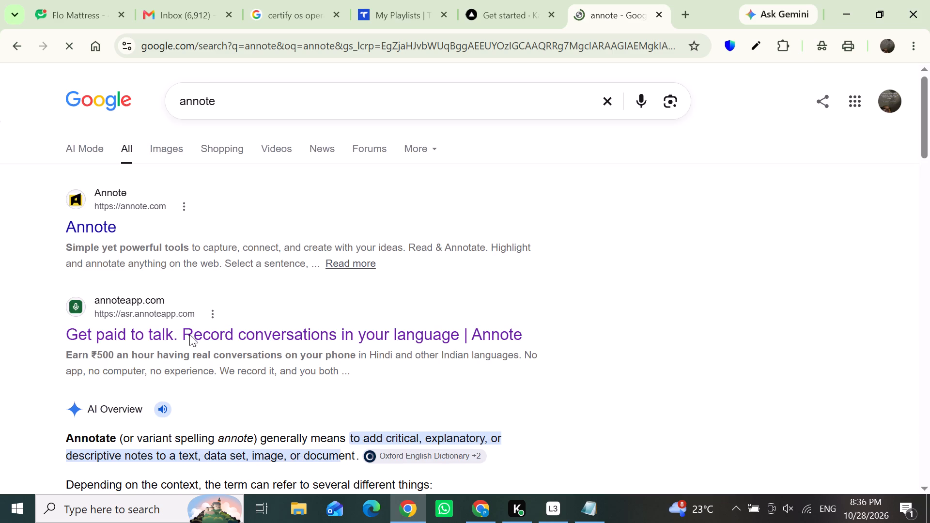
scroll(254, 382, "down", 1)
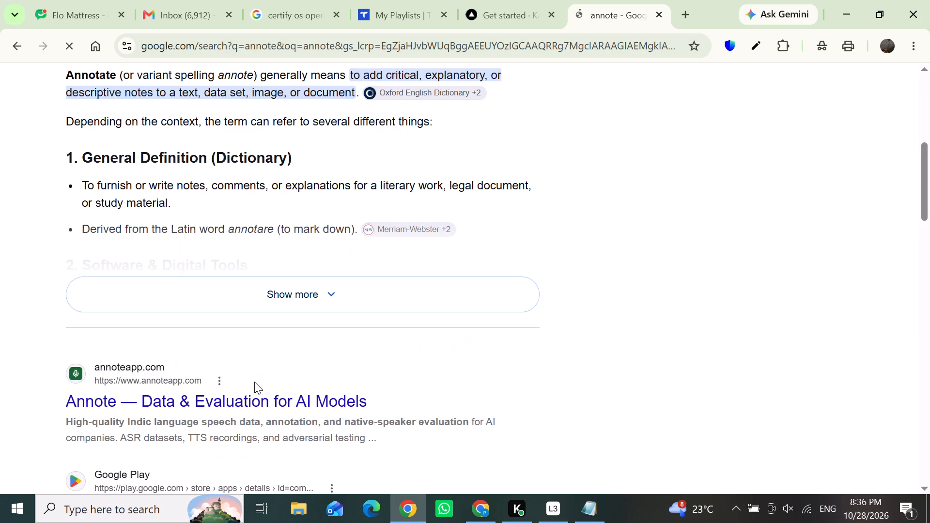
scroll(271, 350, "up", 1)
left_click(248, 330)
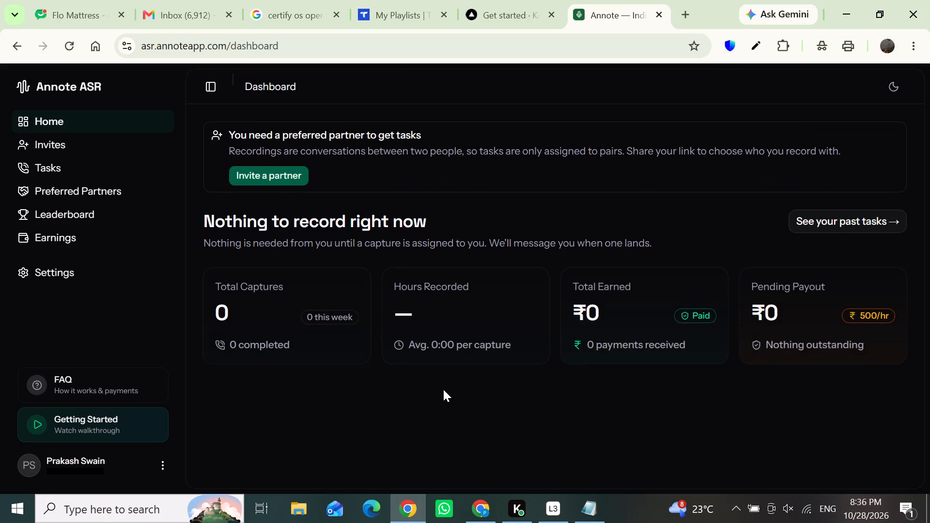
Look over the Annote ASR dashboard and check its Tasks page for available recordings.
scroll(525, 386, "down", 2)
left_click(44, 161)
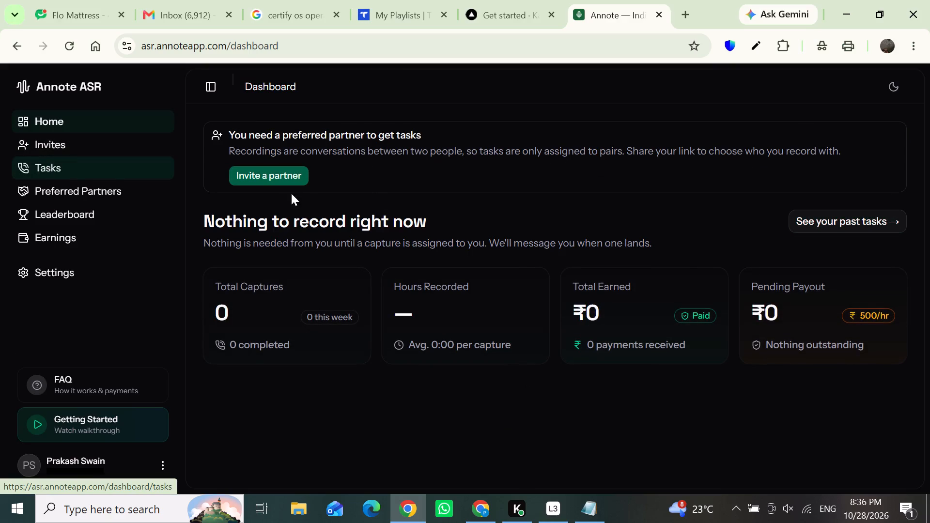
scroll(477, 303, "down", 3)
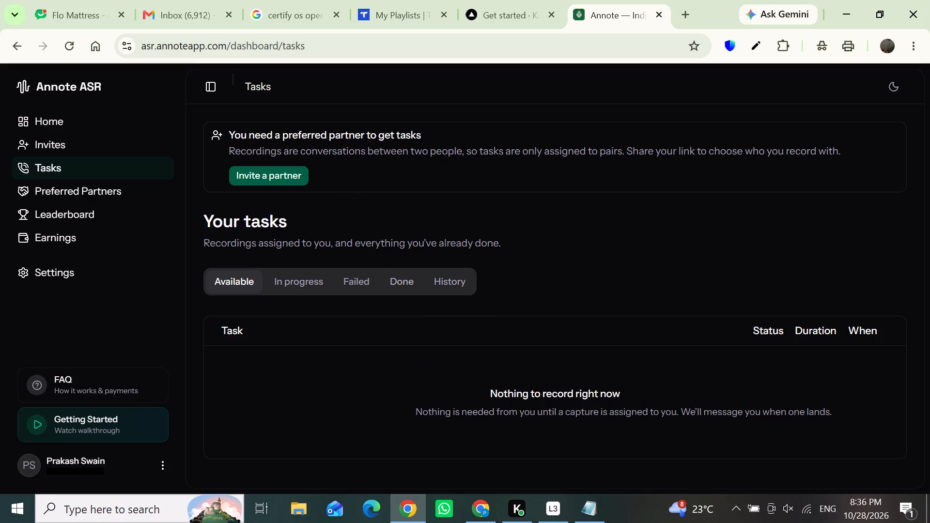
Copy the incoming returnrefund caller's number from Knowlarity and search Flobridge orders for it by Notification Mobile.
left_click(485, 516)
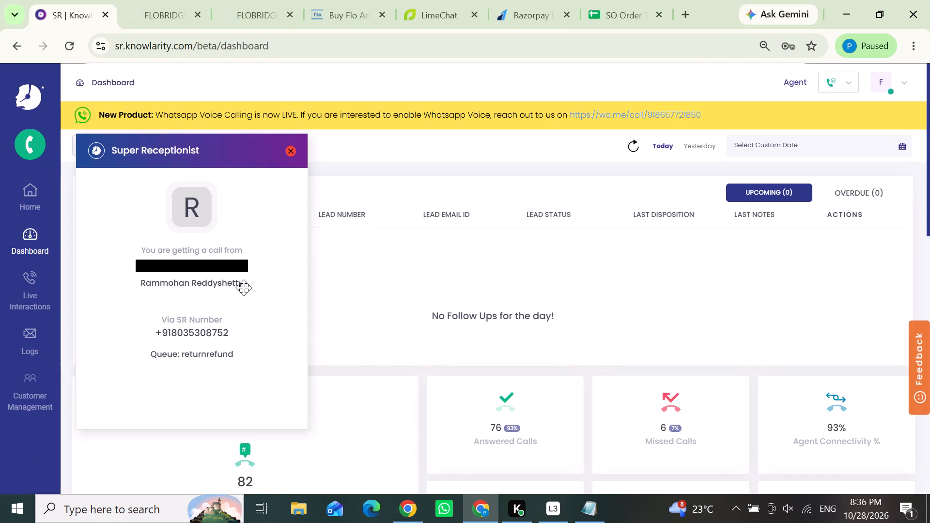
left_click_drag(261, 268, 168, 264)
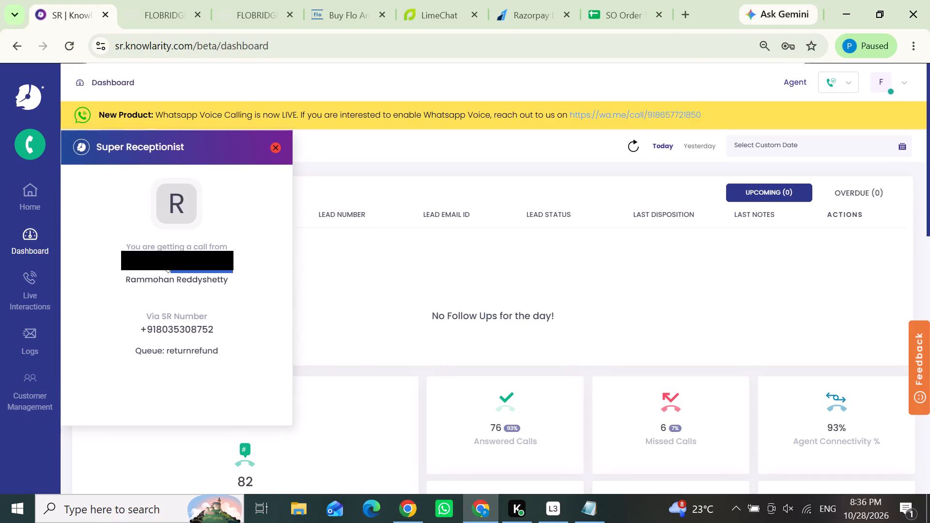
left_click_drag(168, 264, 147, 264)
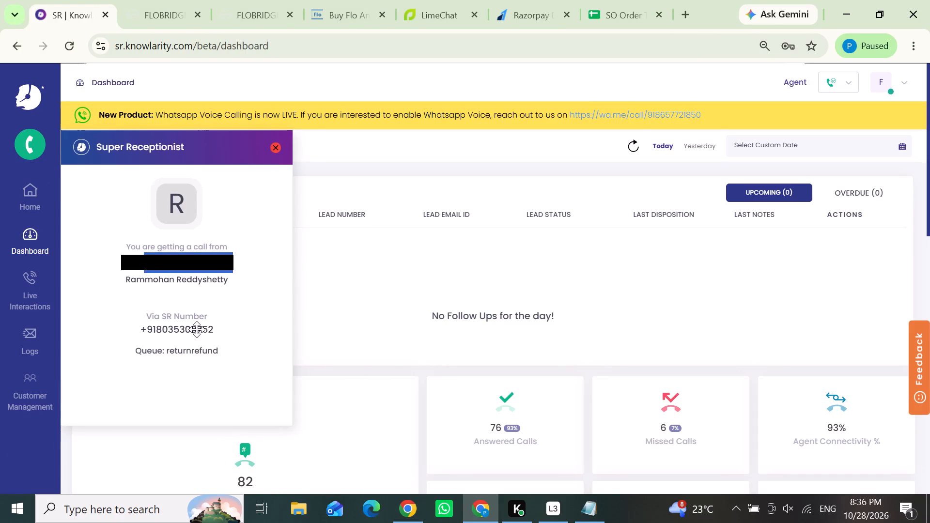
key("ctrl+c")
left_click(126, 0)
left_click_drag(389, 124, 183, 120)
key("ctrl+v")
left_click(847, 134)
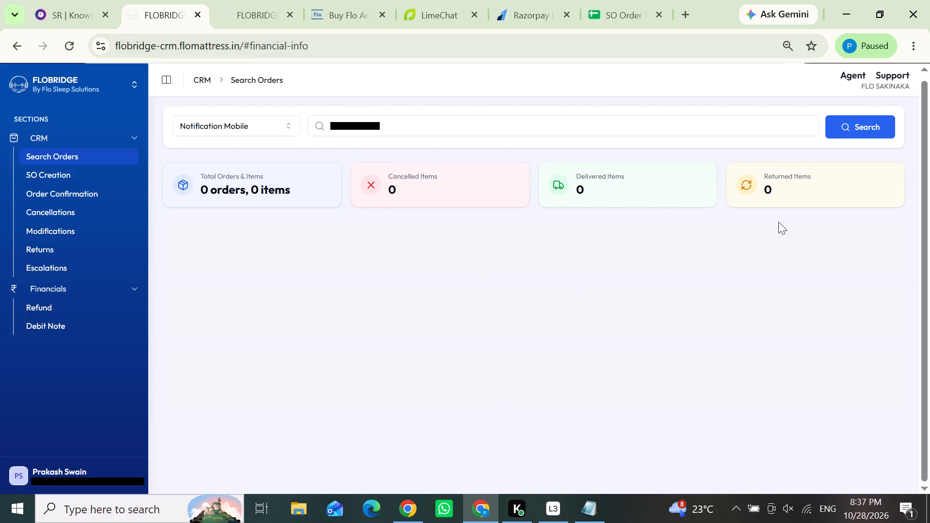
left_click(840, 130)
left_click(71, 18)
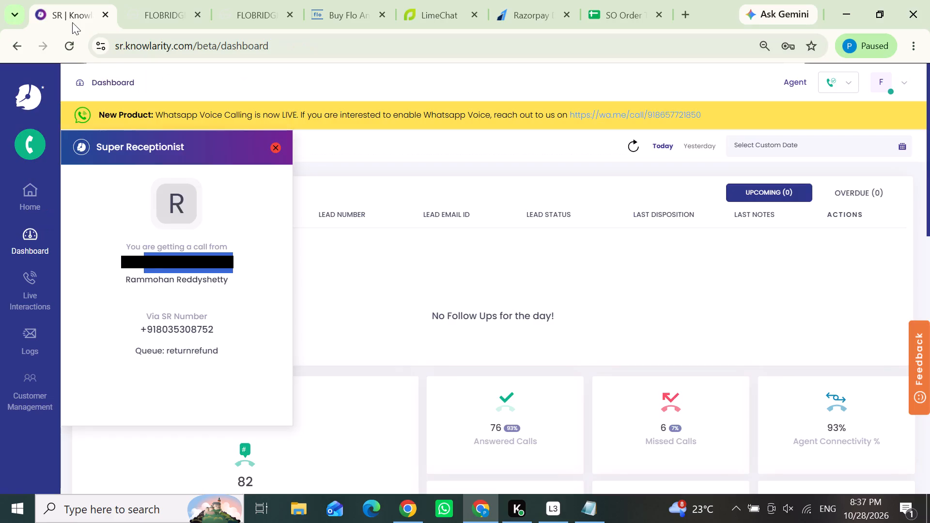
left_click(161, 11)
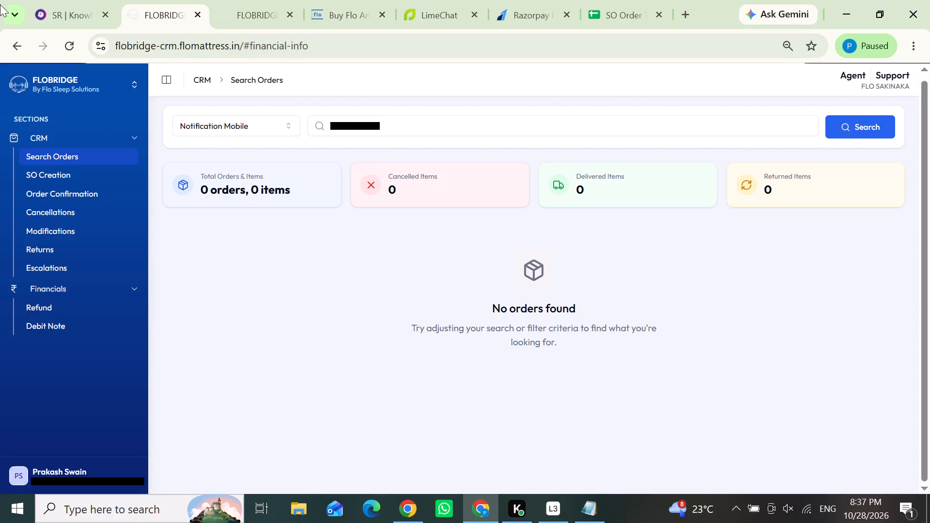
Copy the returnrefund caller's number again from the Knowlarity call window and rerun the Flobridge order search.
left_click(62, 4)
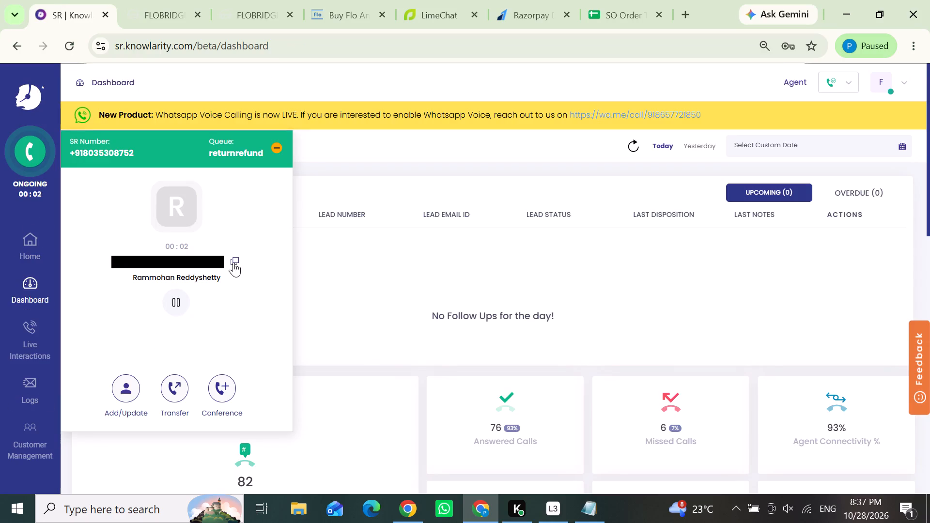
left_click(233, 262)
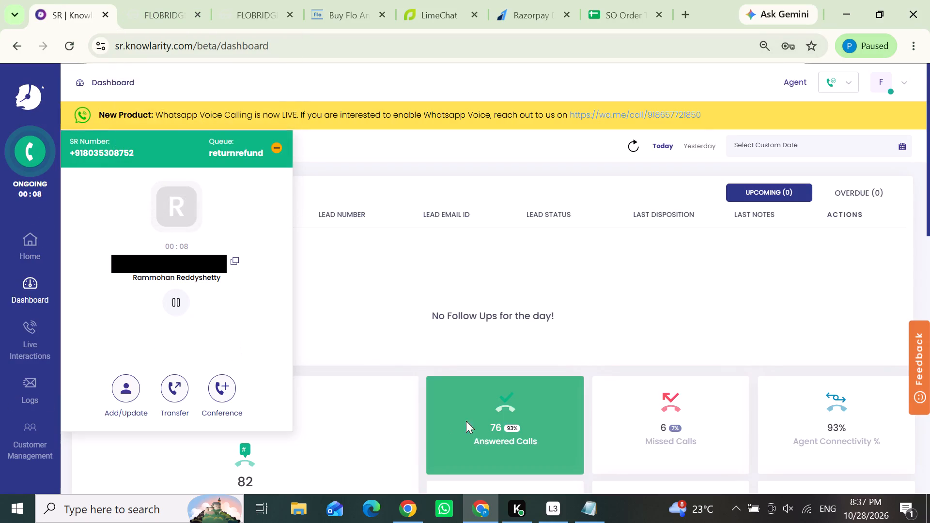
left_click_drag(929, 182, 929, 225)
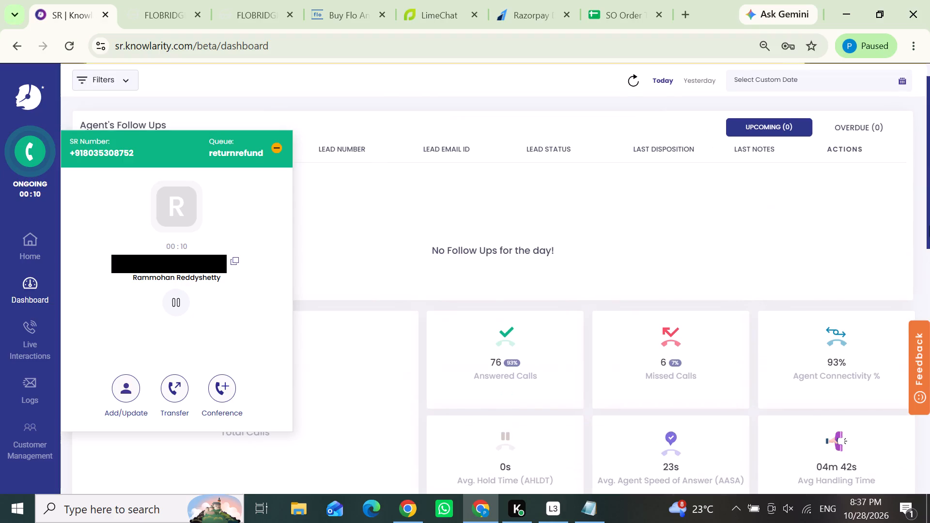
left_click_drag(929, 225, 895, 147)
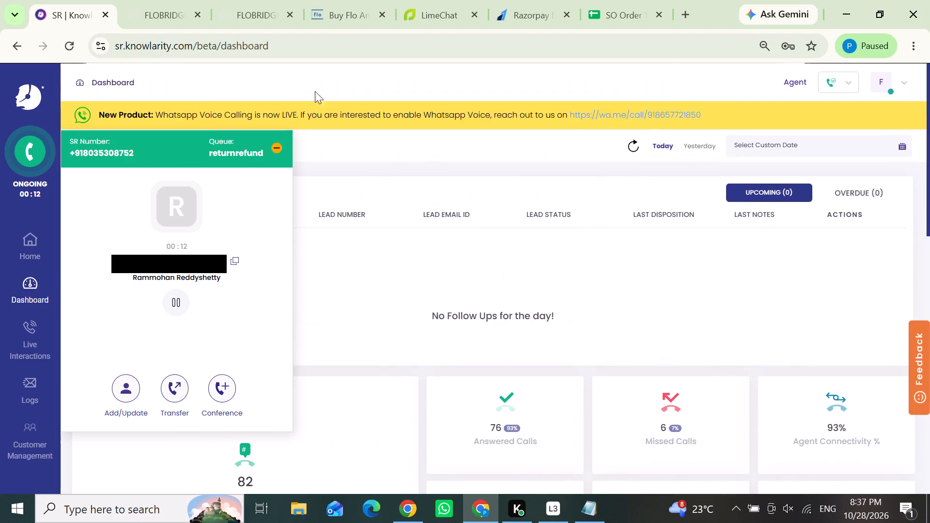
left_click(147, 13)
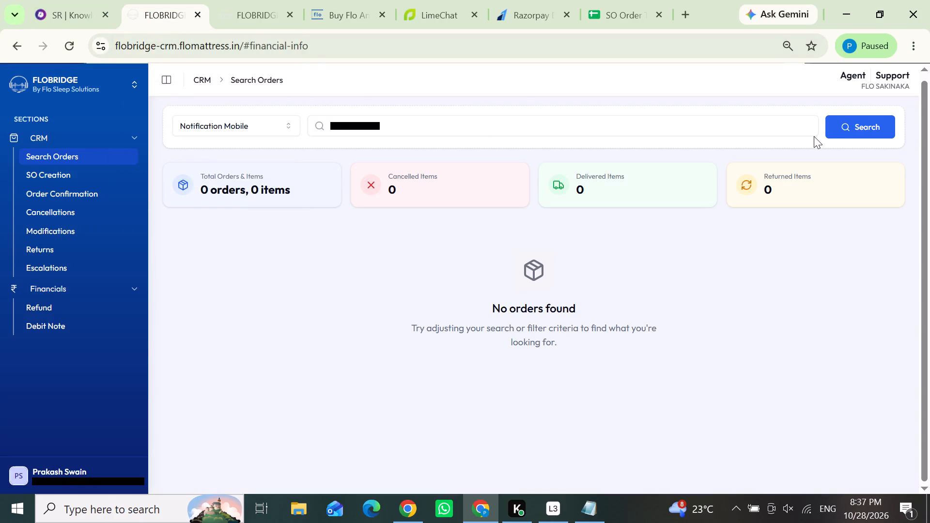
left_click(841, 137)
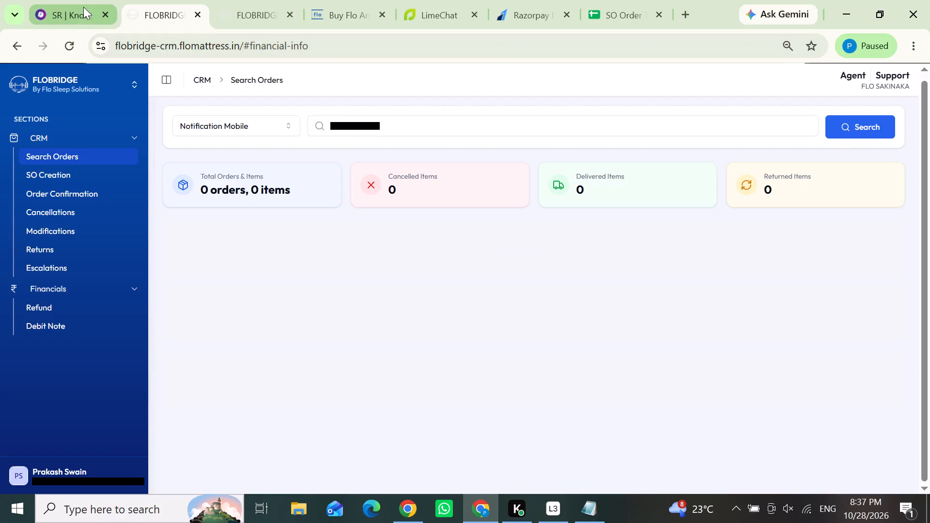
Set the caller's disposition to Return Request in Knowlarity's Add/Update Customer form and save it.
left_click(80, 7)
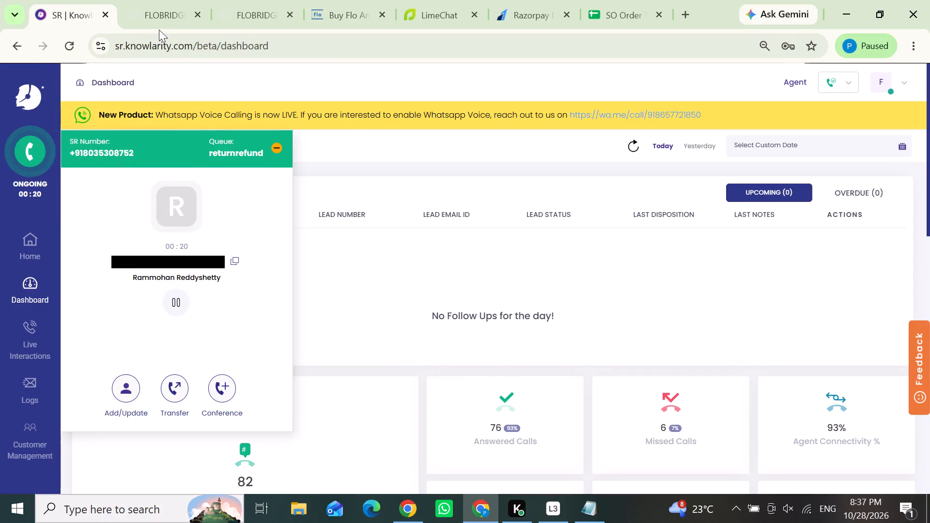
left_click(156, 16)
left_click(72, 23)
left_click(124, 389)
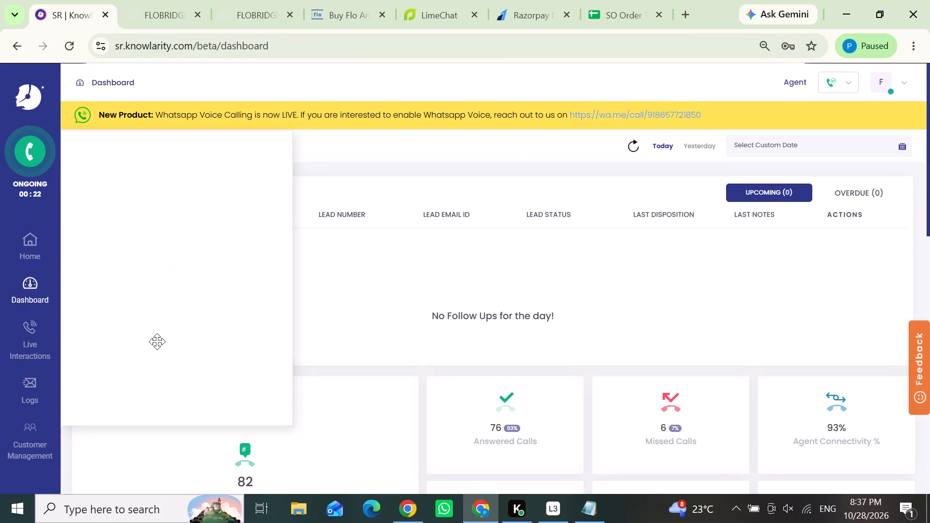
scroll(155, 341, "down", 1)
left_click(147, 347)
left_click(134, 366)
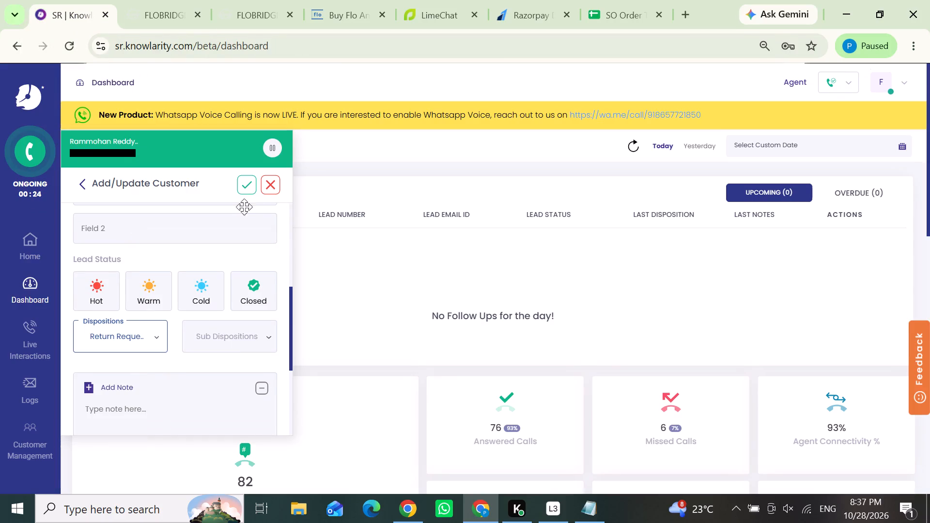
left_click(247, 184)
Replace the number in the Flobridge order search with the caller's mobile number and search by Notification Mobile.
left_click(155, 17)
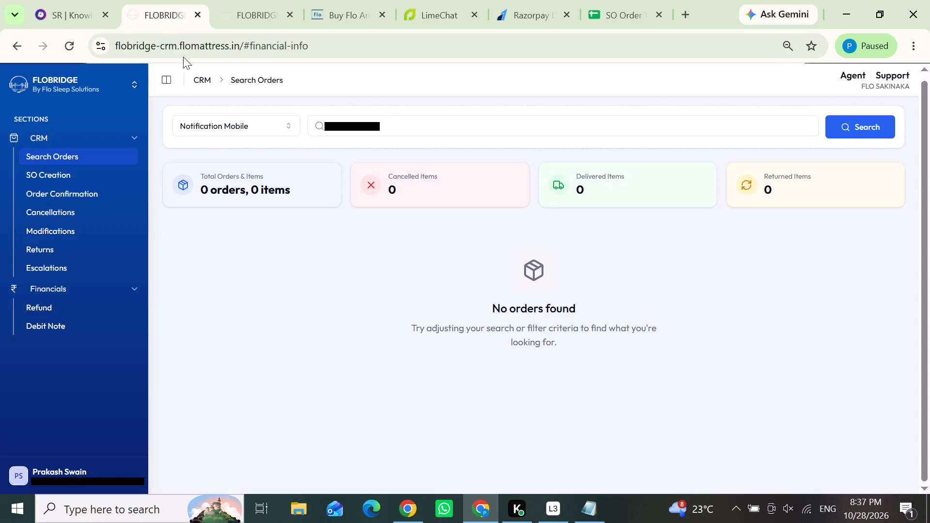
left_click_drag(379, 127, 274, 127)
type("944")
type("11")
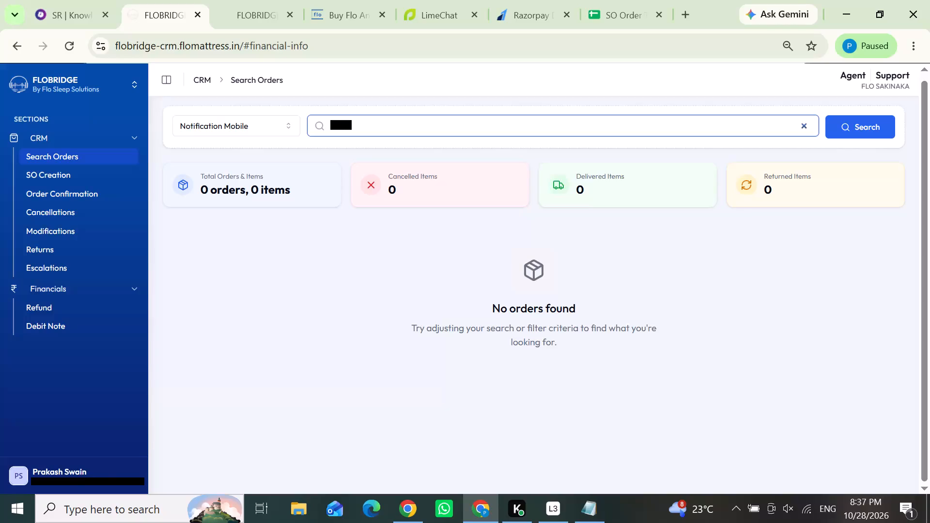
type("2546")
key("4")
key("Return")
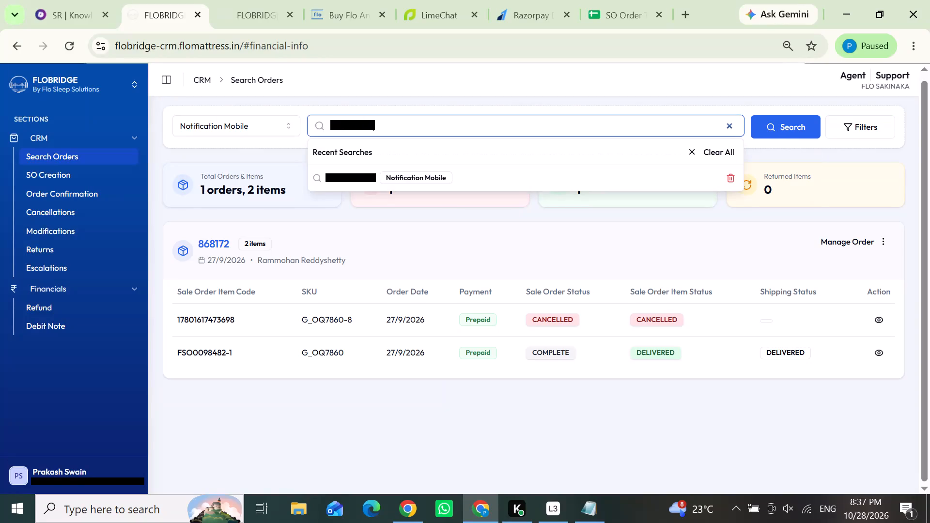
left_click(877, 350)
left_click(355, 260)
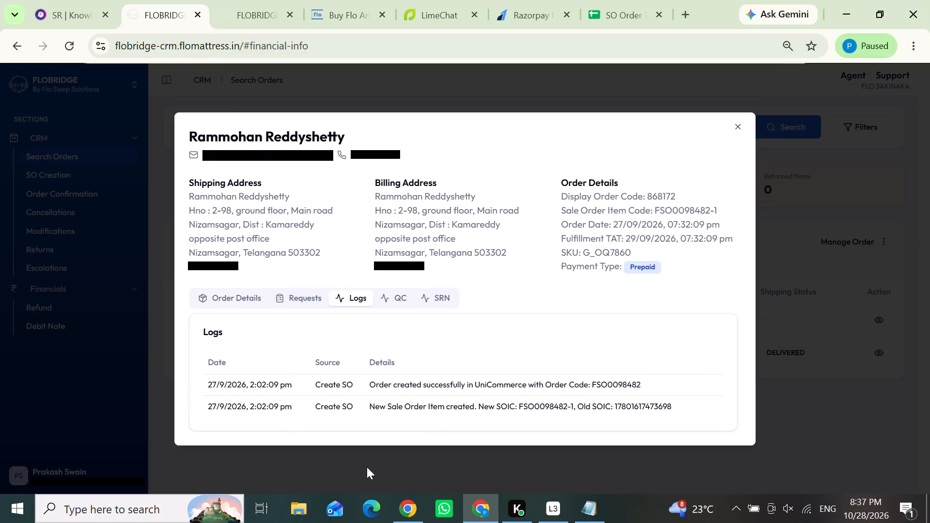
left_click(363, 468)
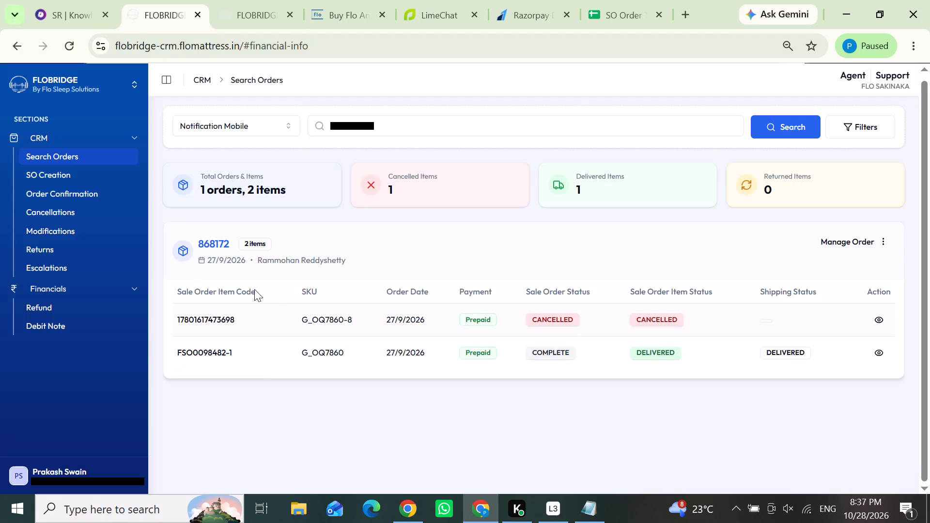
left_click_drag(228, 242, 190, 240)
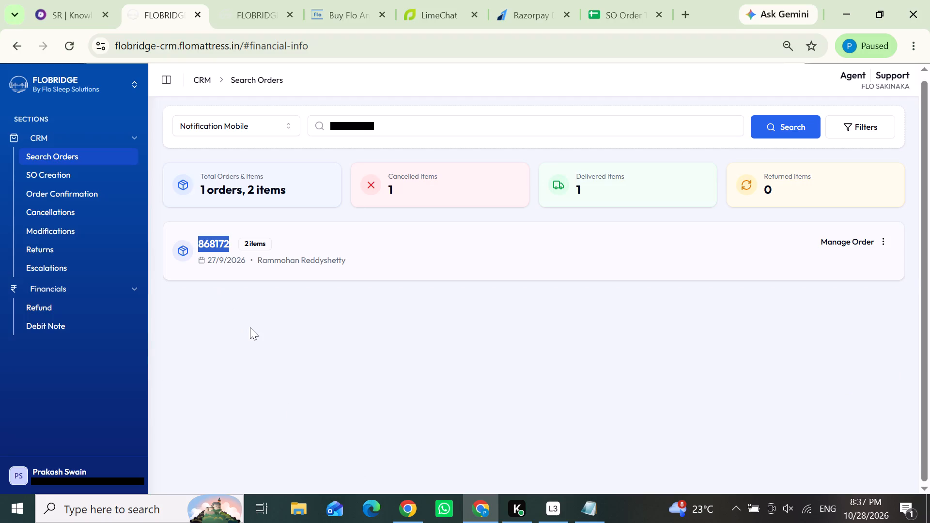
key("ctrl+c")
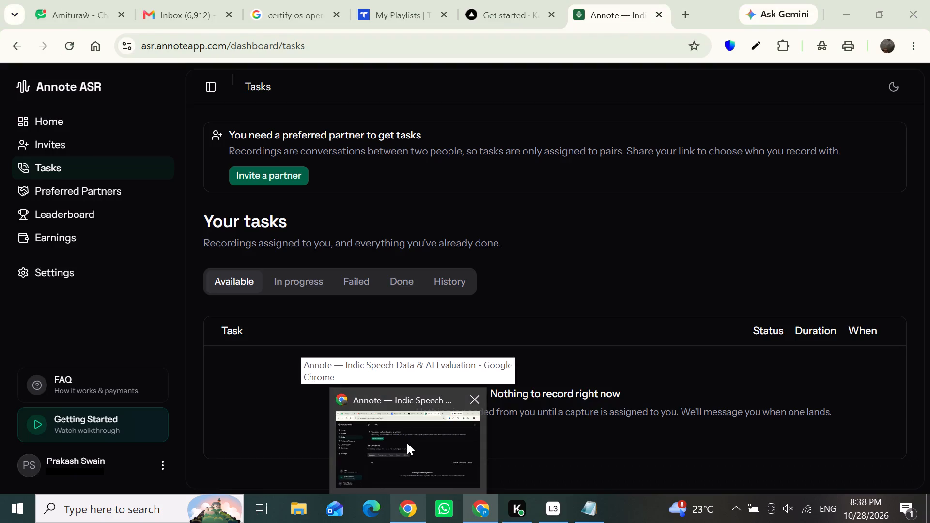
Switch to the other browser window and check Annote's Tasks page for available recordings.
left_click(410, 444)
scroll(590, 398, "down", 2)
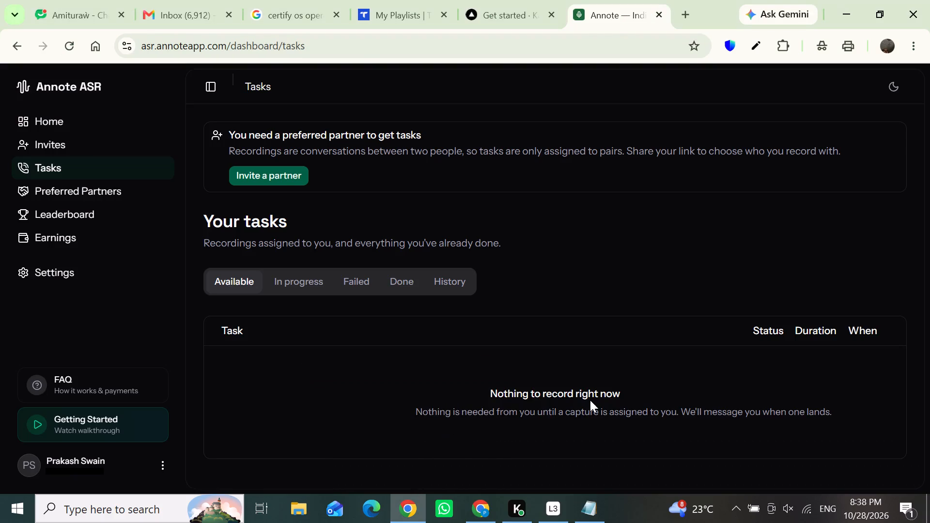
left_click_drag(627, 394, 444, 396)
left_click(494, 470)
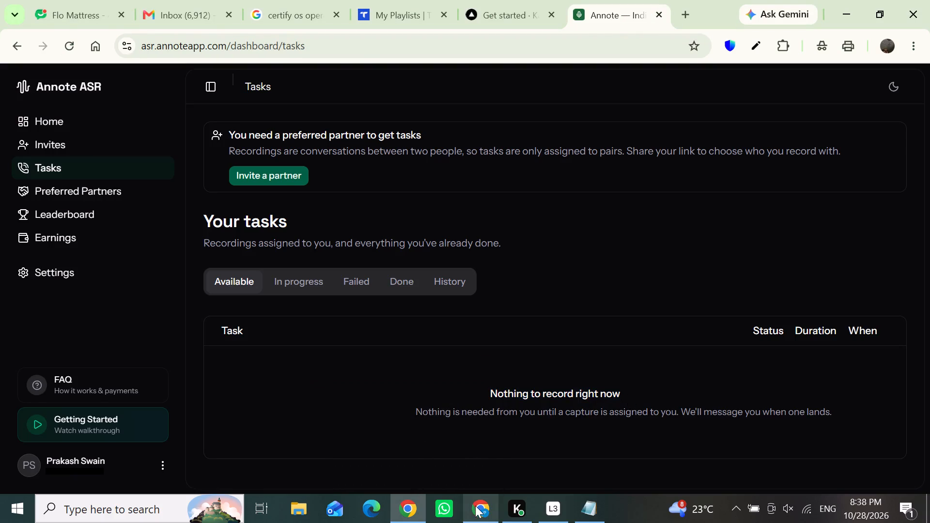
left_click(475, 506)
left_click(395, 272)
left_click_drag(367, 354, 292, 359)
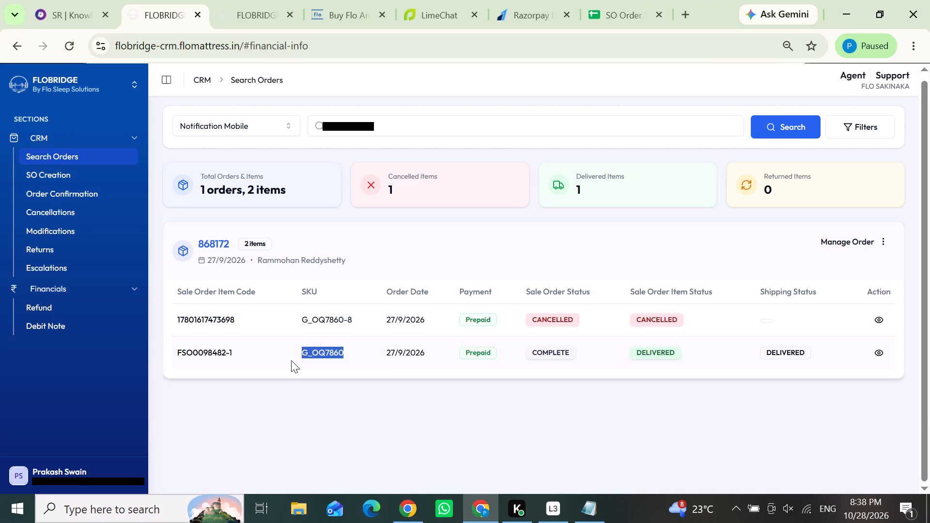
left_click(299, 397)
left_click_drag(349, 351, 310, 356)
left_click_drag(310, 356, 312, 356)
left_click(382, 375)
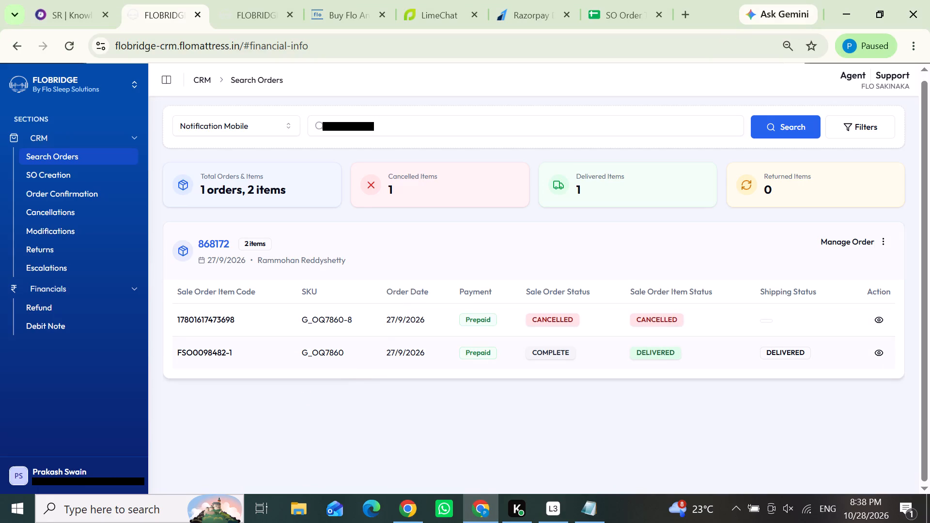
left_click(871, 352)
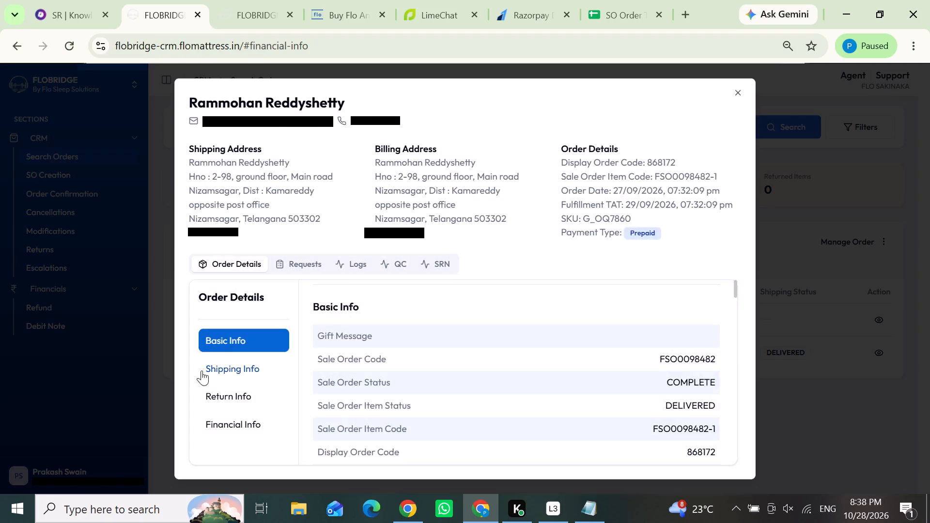
left_click(232, 361)
scroll(449, 370, "down", 2)
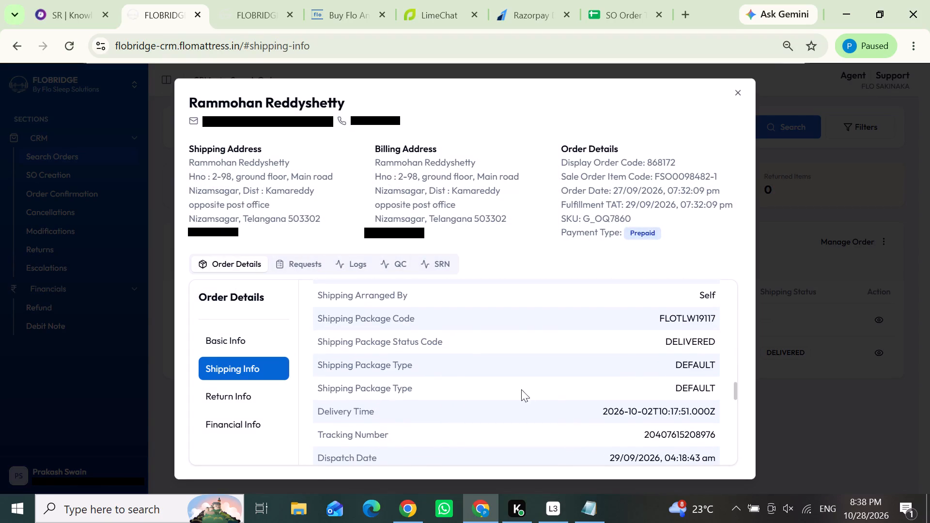
left_click_drag(651, 411, 588, 407)
left_click(797, 420)
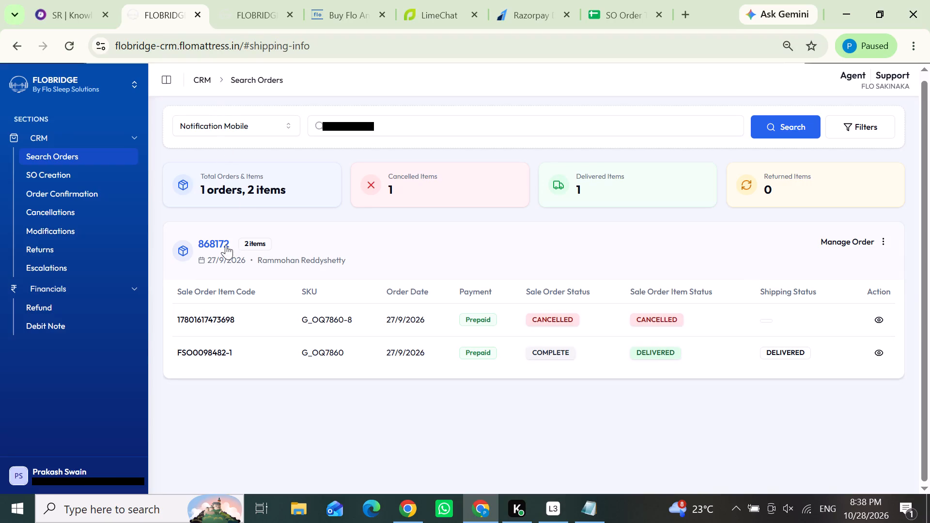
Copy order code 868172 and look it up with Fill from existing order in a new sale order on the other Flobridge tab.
left_click_drag(232, 247, 193, 249)
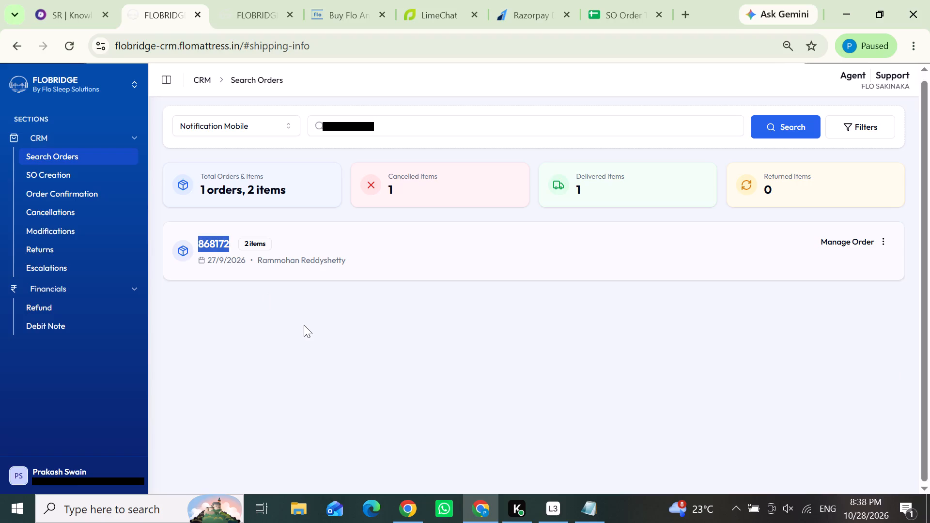
key("ctrl+c")
left_click(240, 0)
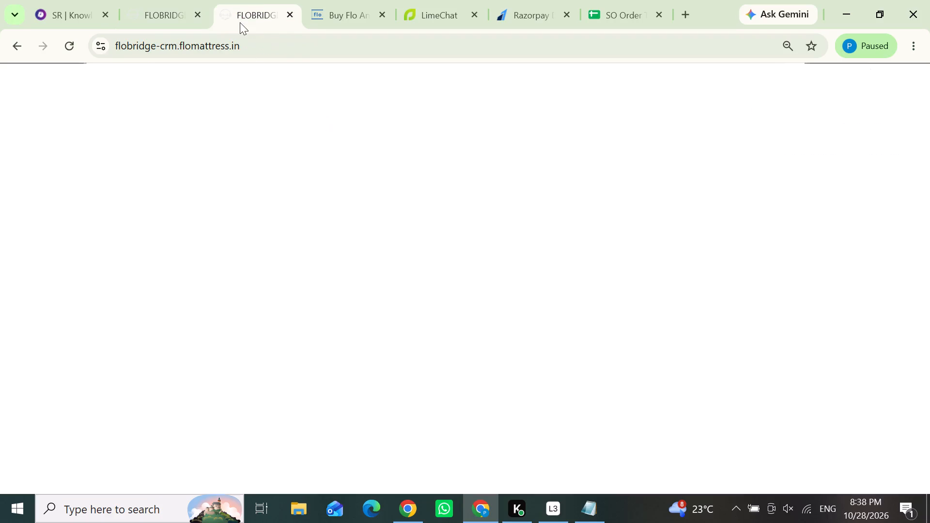
left_click(49, 179)
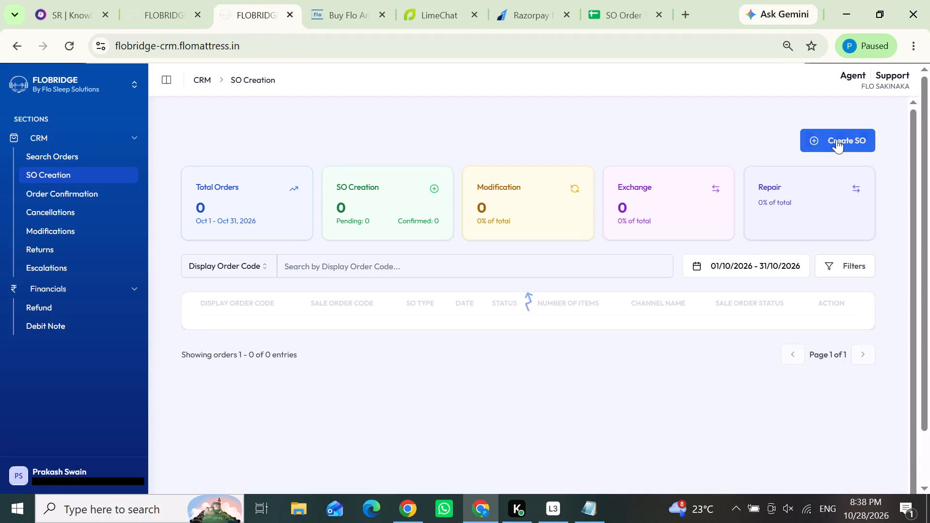
left_click(837, 139)
left_click(630, 103)
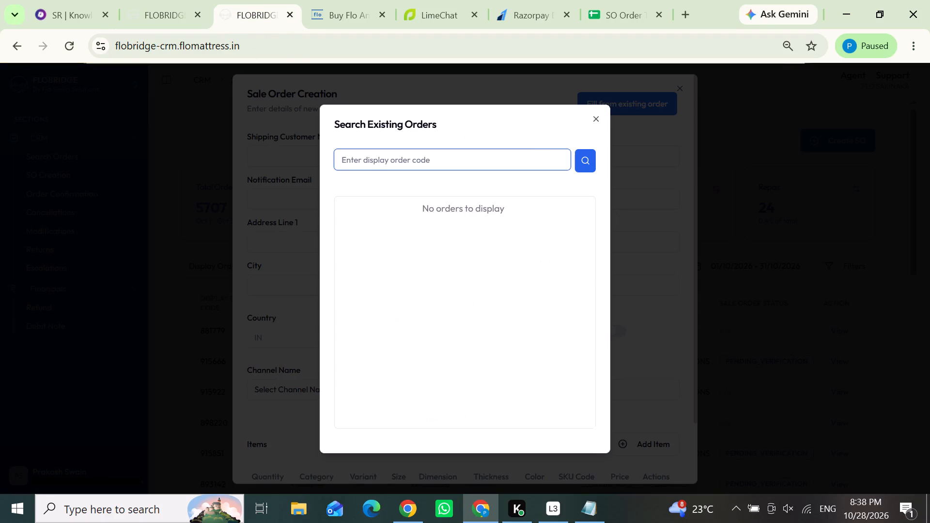
key("ctrl+v")
key("Return")
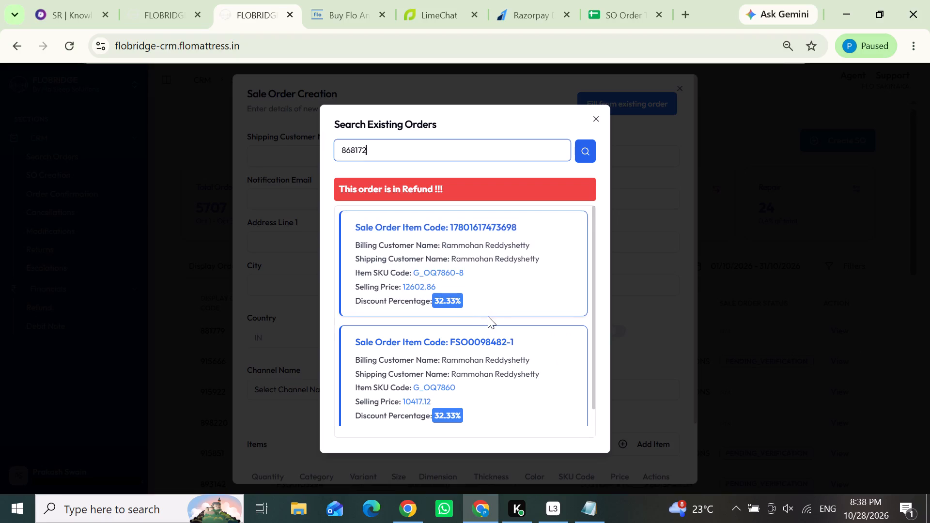
scroll(488, 316, "down", 3)
scroll(486, 330, "up", 2)
left_click(149, 19)
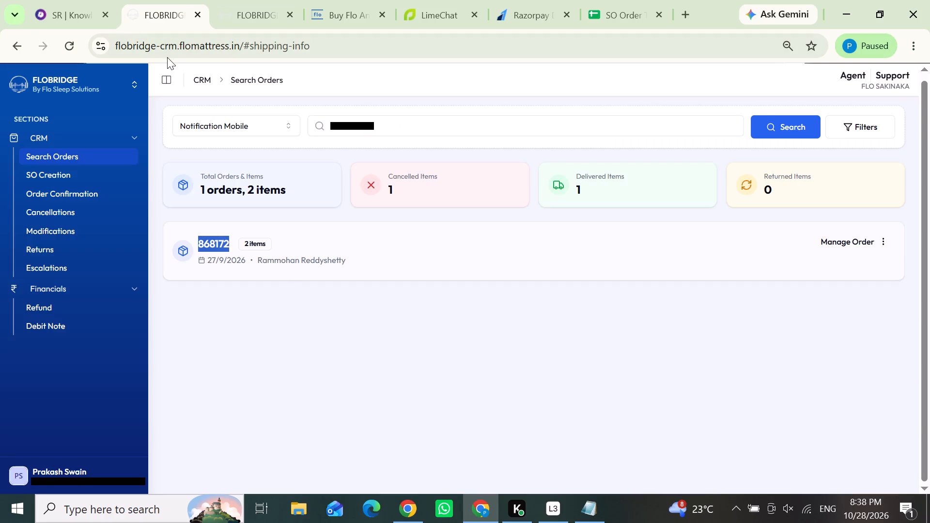
left_click(288, 267)
left_click_drag(349, 261, 313, 260)
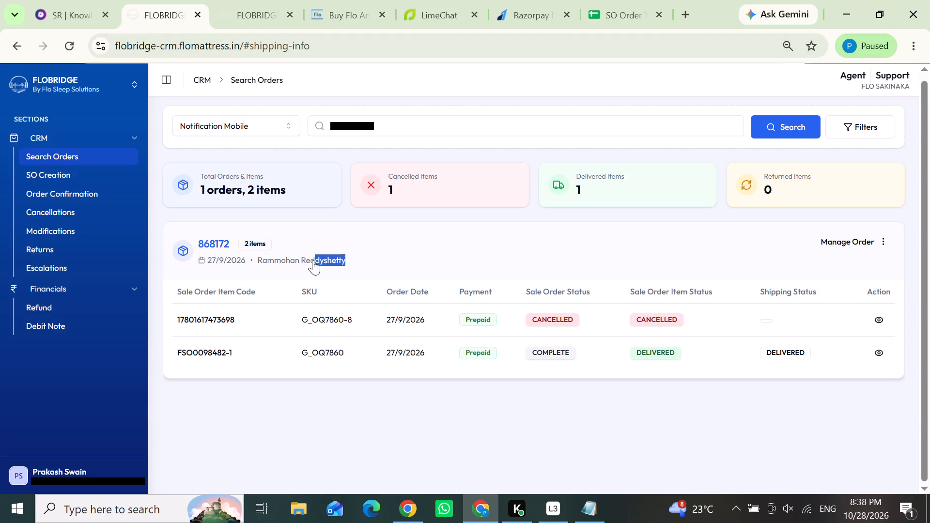
left_click_drag(313, 260, 289, 260)
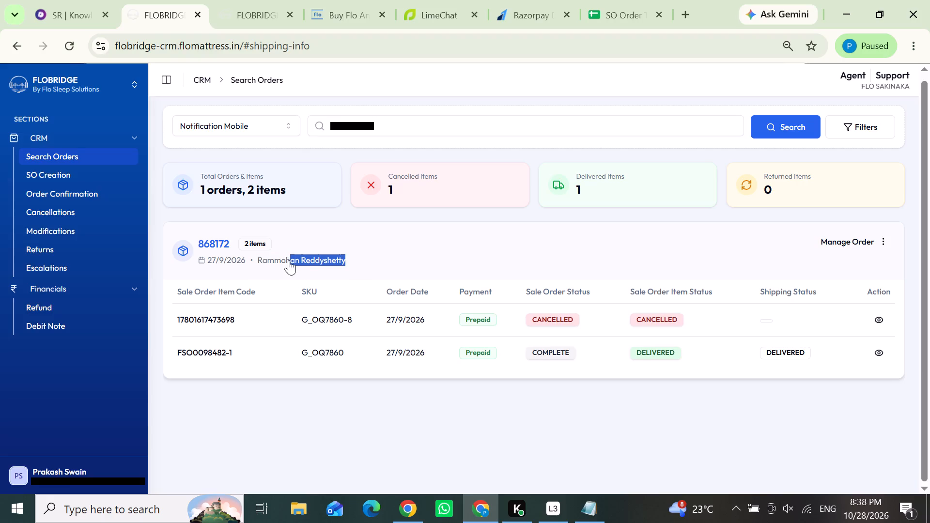
left_click_drag(289, 260, 299, 264)
left_click_drag(299, 264, 223, 243)
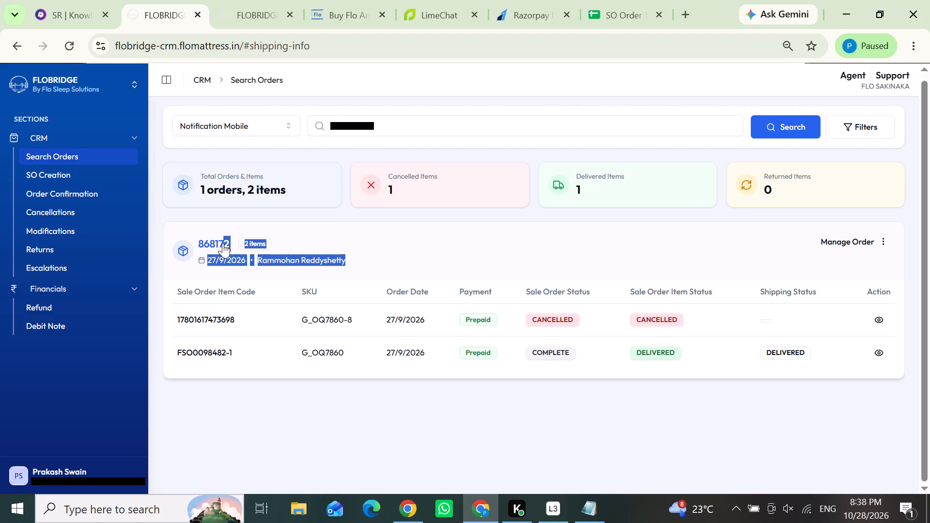
left_click_drag(223, 243, 252, 259)
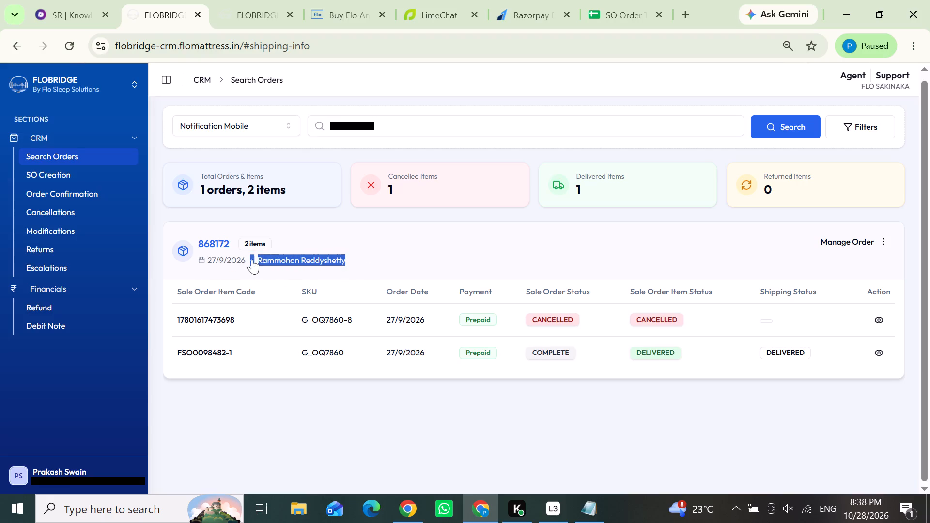
left_click_drag(252, 259, 356, 267)
left_click(494, 266)
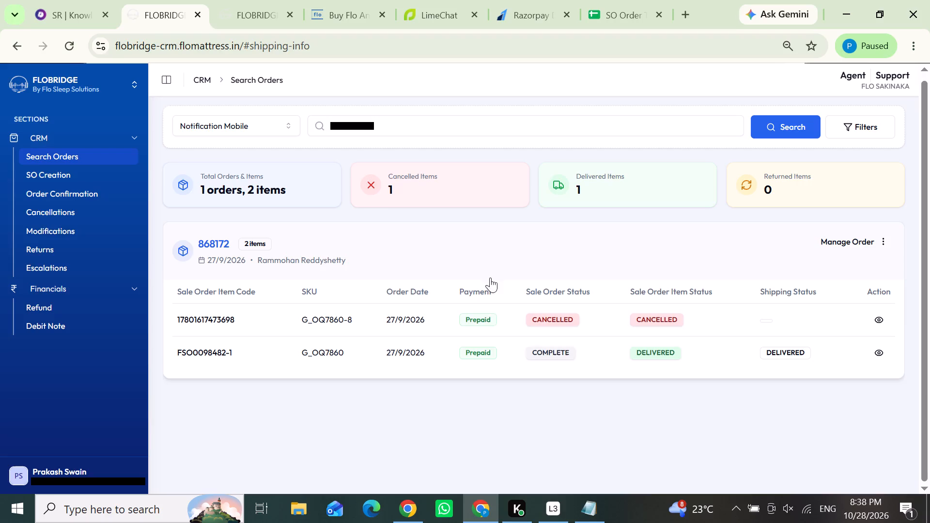
scroll(573, 439, "down", 3)
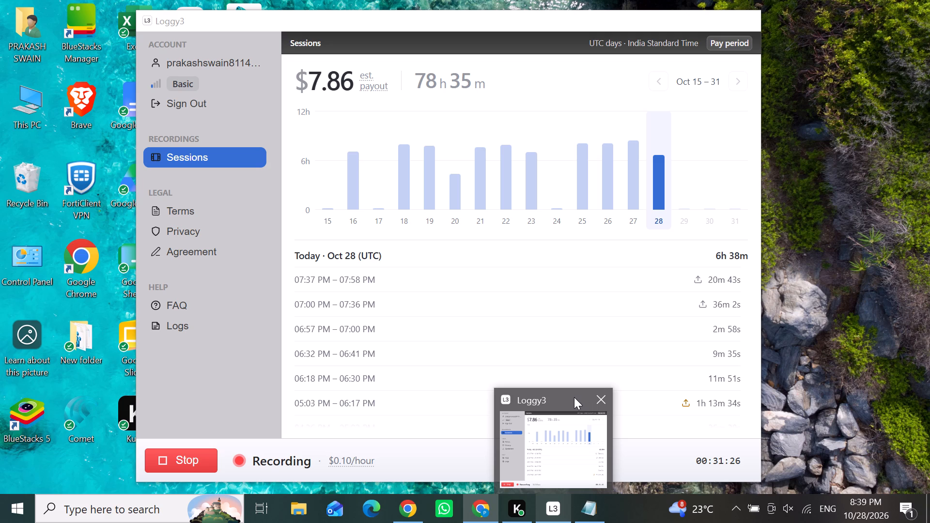
left_click_drag(694, 356, 630, 356)
left_click(618, 385)
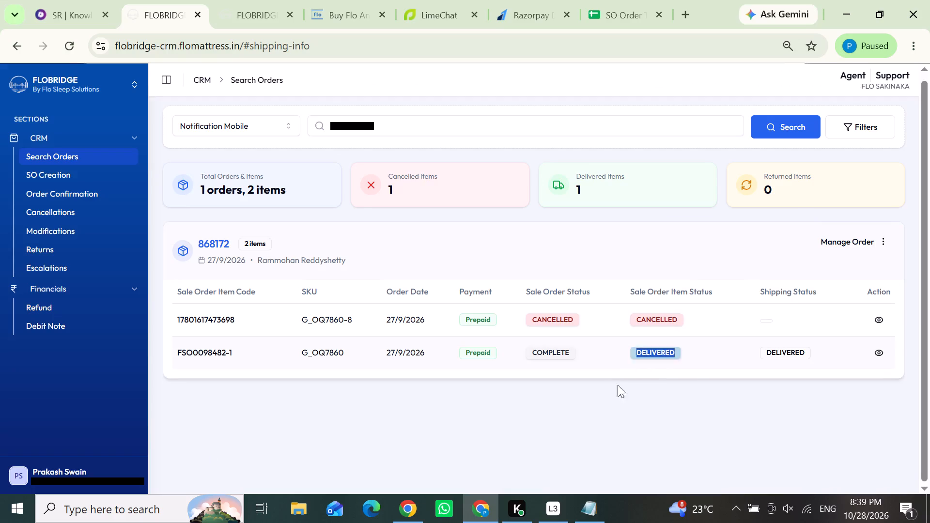
left_click_drag(571, 353, 519, 353)
left_click(519, 377)
left_click_drag(514, 354, 428, 354)
left_click(427, 378)
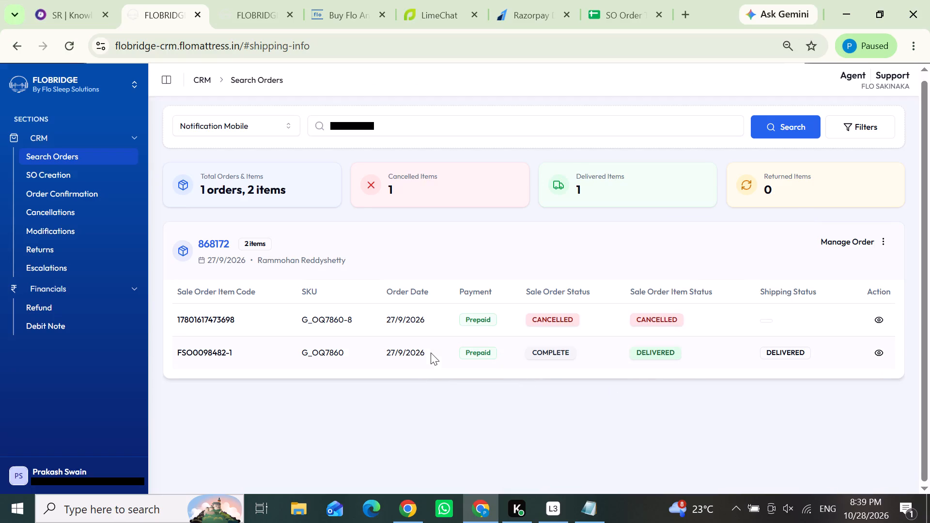
left_click_drag(431, 353, 388, 350)
left_click(387, 373)
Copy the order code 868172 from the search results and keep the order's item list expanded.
left_click_drag(234, 243, 183, 243)
key("ctrl+c")
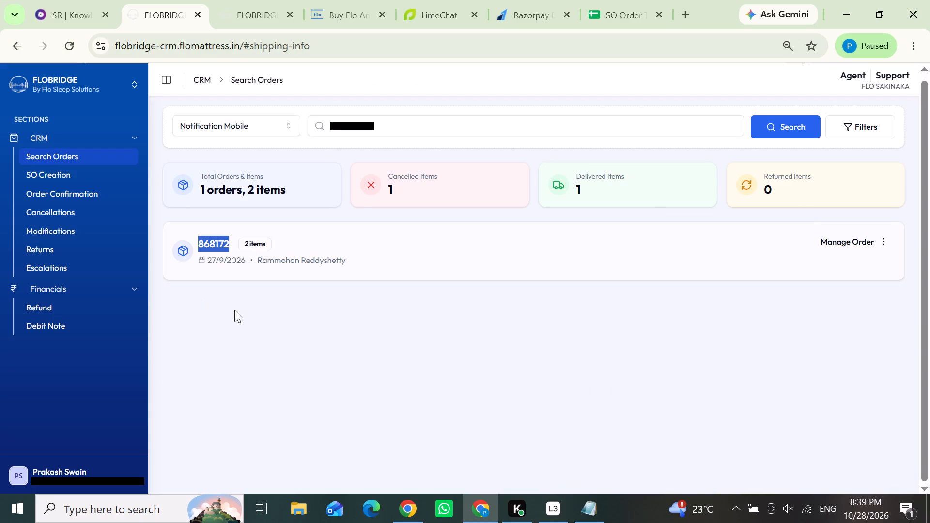
left_click(389, 243)
scroll(468, 254, "down", 2)
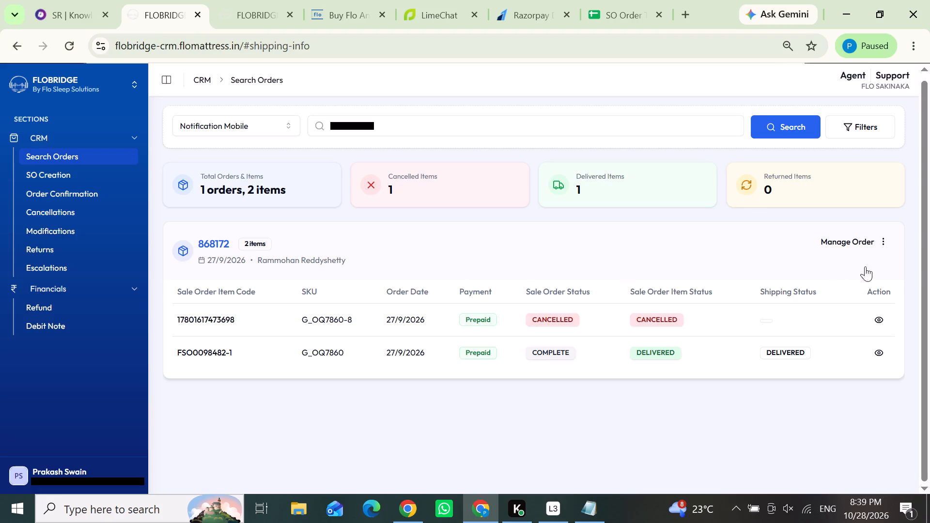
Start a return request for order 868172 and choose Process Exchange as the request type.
left_click(858, 238)
left_click(830, 304)
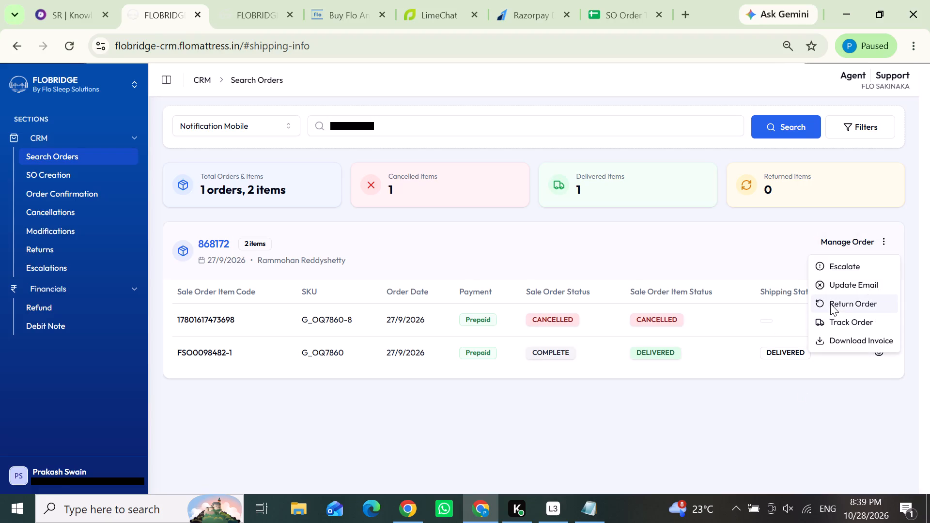
left_click(860, 320)
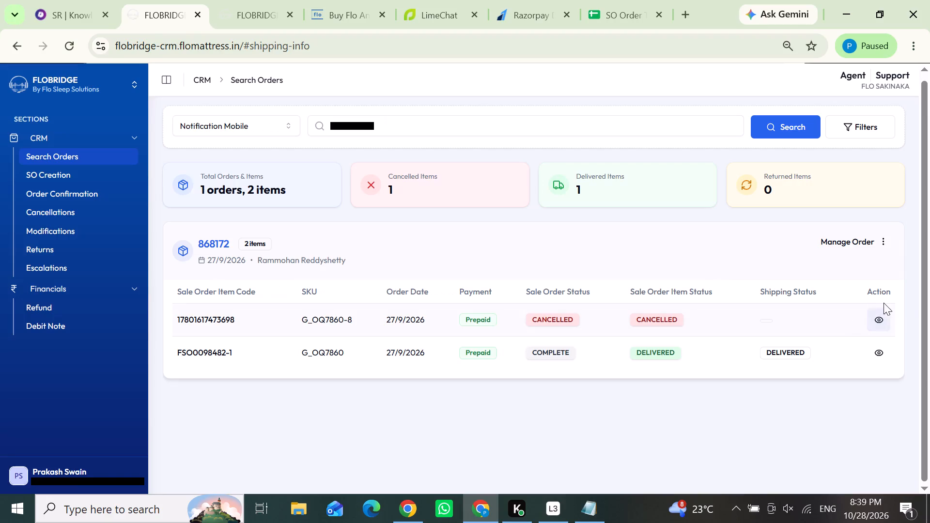
left_click(886, 249)
left_click(831, 305)
left_click(442, 229)
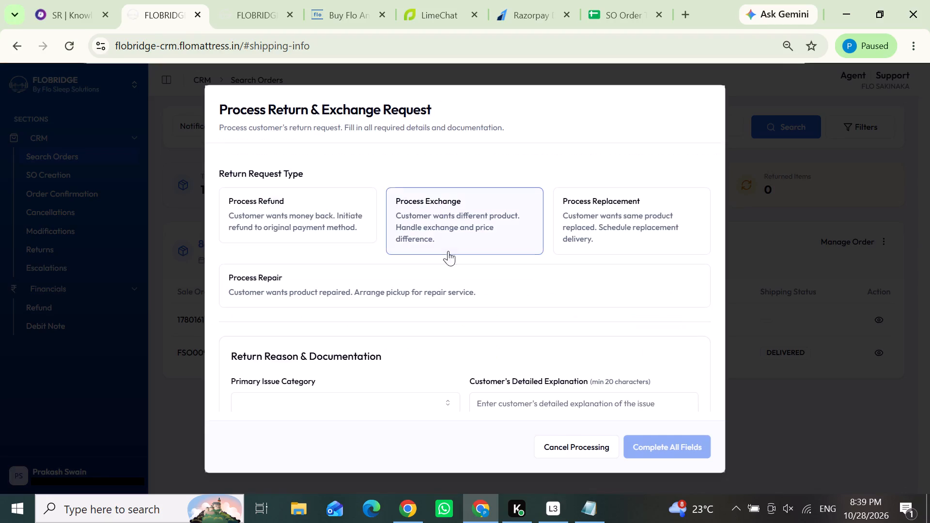
Save a custom discount of 36% and select the Flo Ortho Mattress Queen 78x60x6 as the item for return.
scroll(457, 270, "down", 1)
left_click(680, 303)
left_click_drag(614, 307, 476, 308)
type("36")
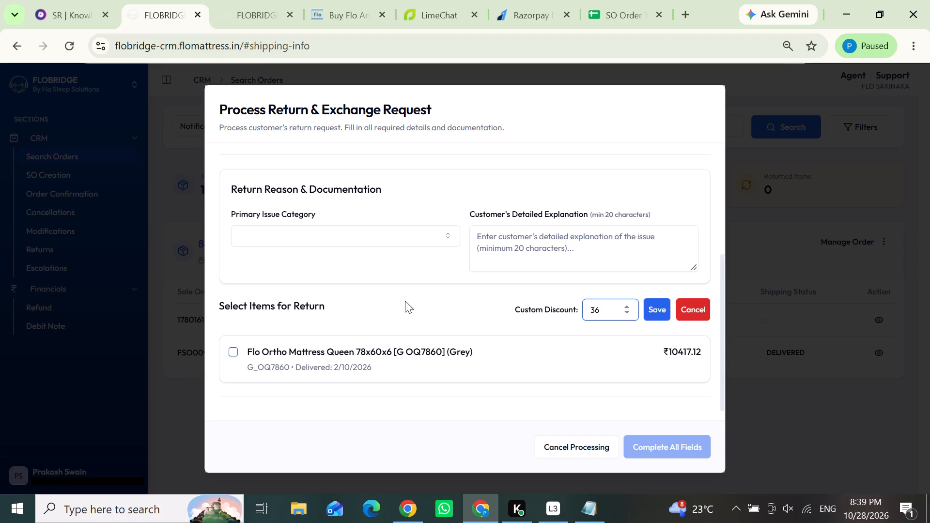
left_click(651, 314)
left_click(234, 349)
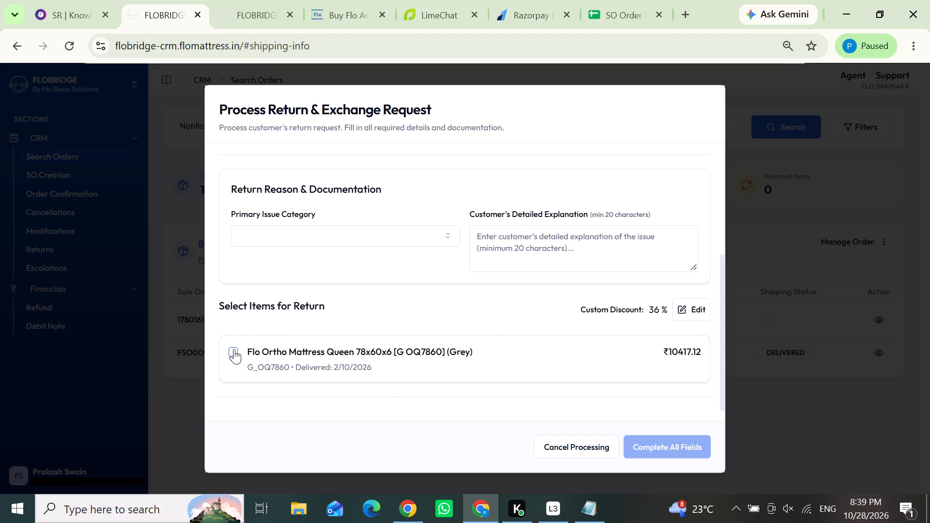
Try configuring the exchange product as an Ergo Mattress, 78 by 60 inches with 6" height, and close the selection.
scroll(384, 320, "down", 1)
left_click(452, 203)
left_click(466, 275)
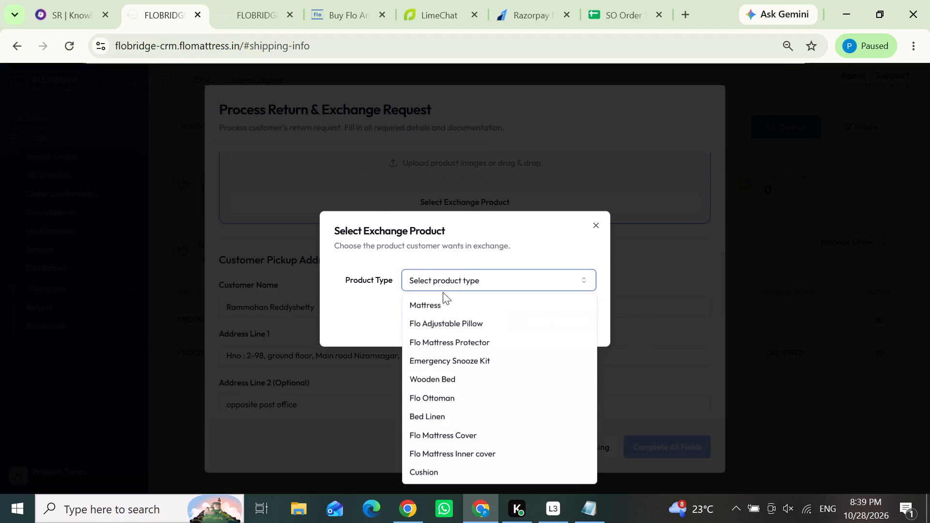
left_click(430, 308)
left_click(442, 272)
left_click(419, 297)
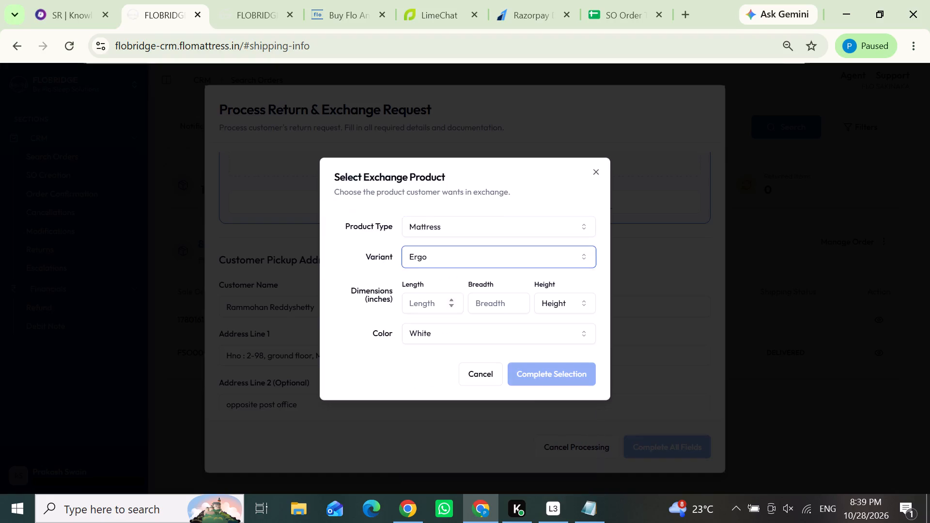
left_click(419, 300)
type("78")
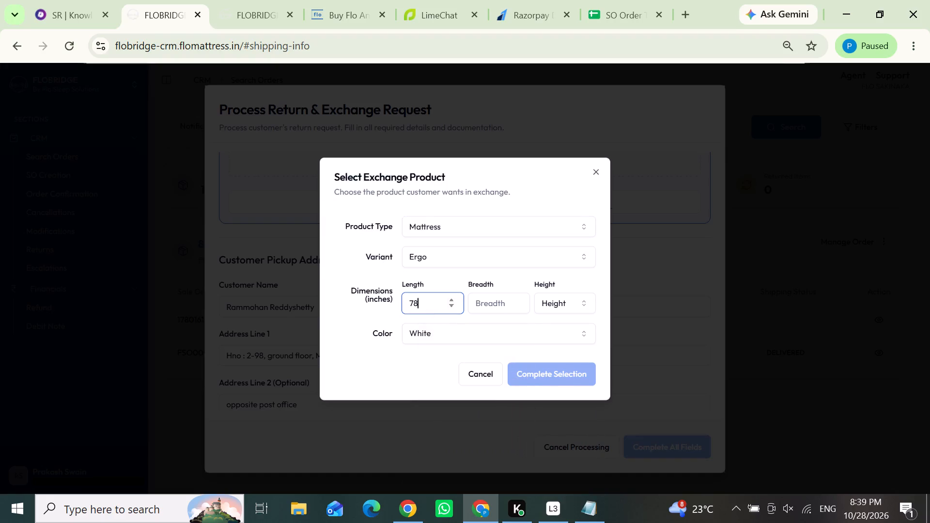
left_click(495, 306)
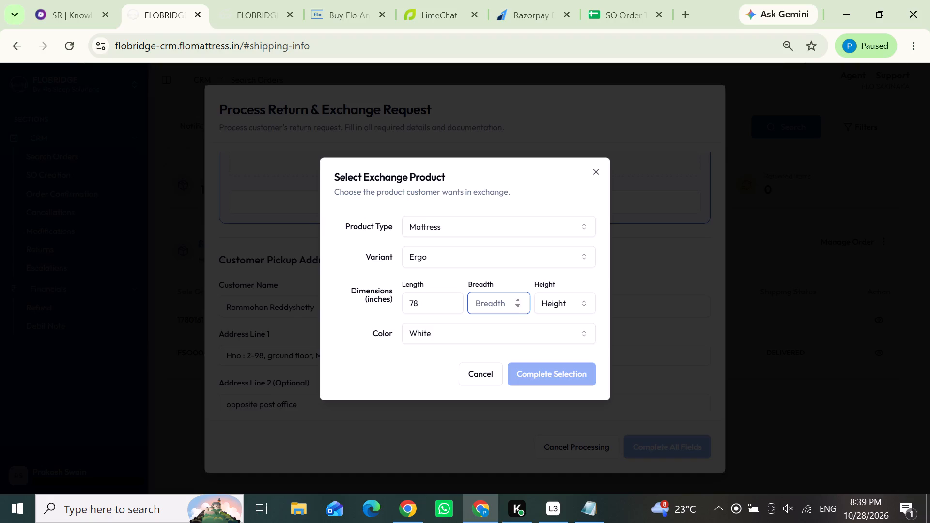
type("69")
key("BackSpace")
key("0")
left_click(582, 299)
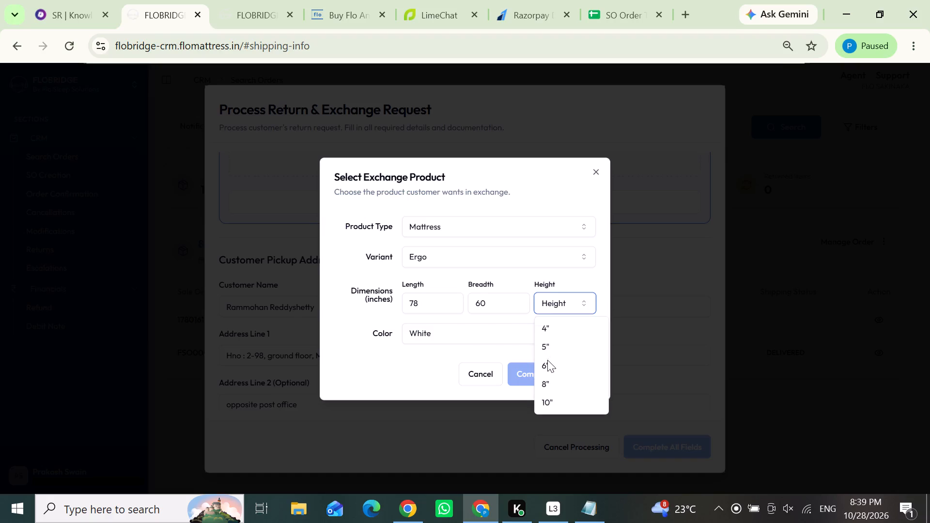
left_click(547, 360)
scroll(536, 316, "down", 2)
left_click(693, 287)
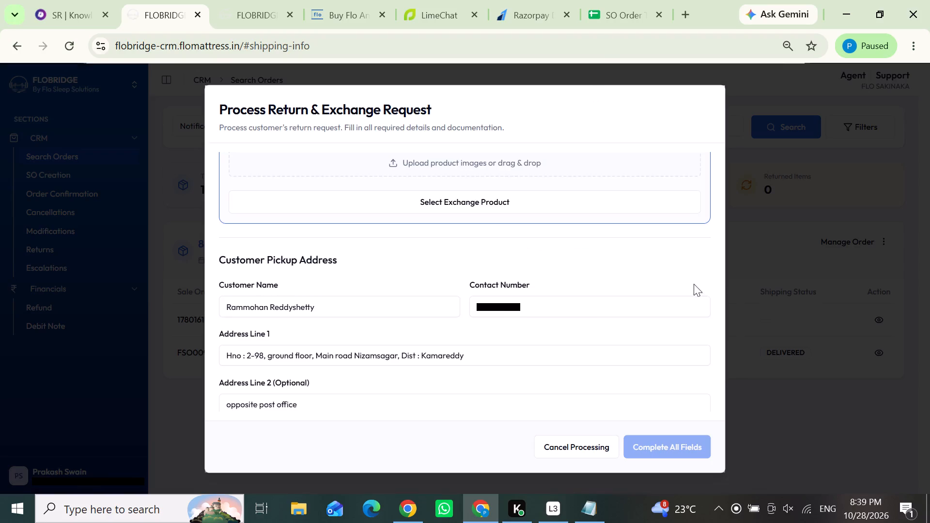
Edit the custom discount for the returned item and enter 33.
scroll(689, 271, "up", 1)
left_click(694, 306)
left_click(602, 306)
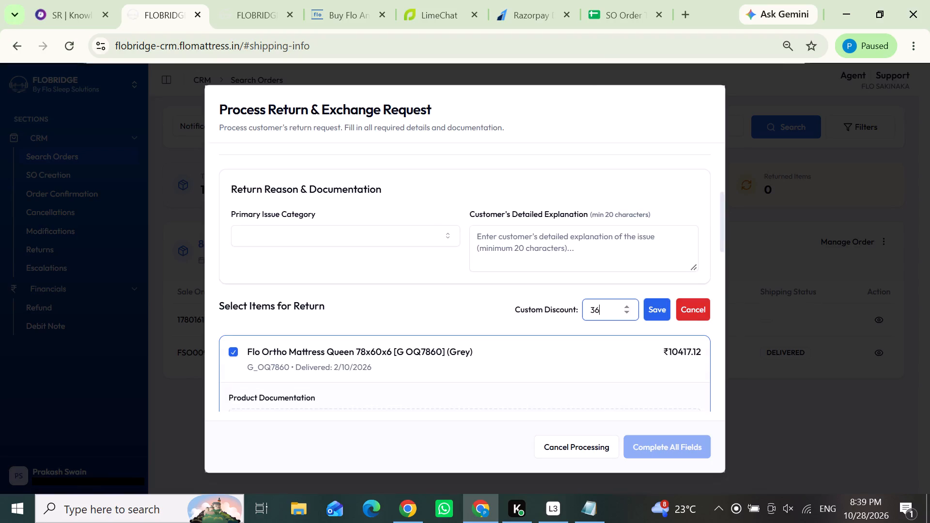
key("BackSpace")
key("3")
On the Flo website, open the Ergo mattress page, choose Queen size 78 inch x 60 inch, and check its offer price and savings.
left_click(359, 18)
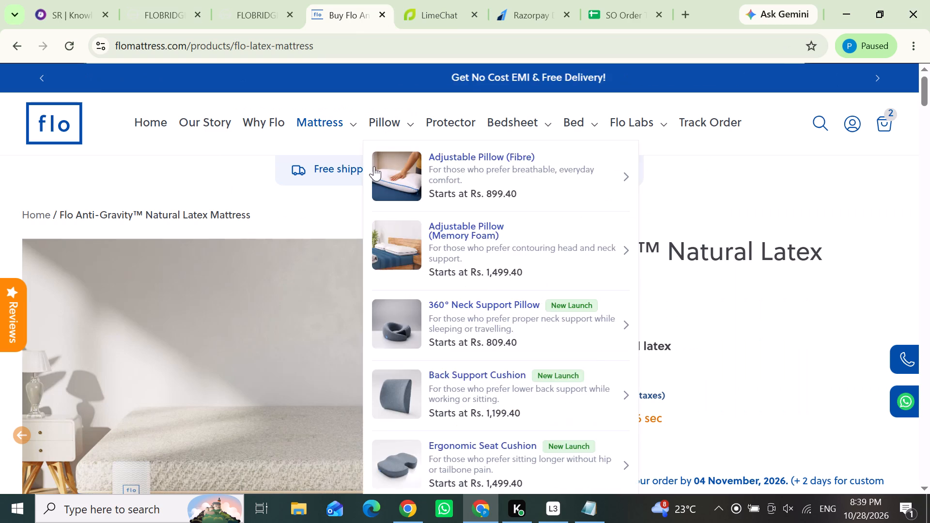
left_click(373, 155)
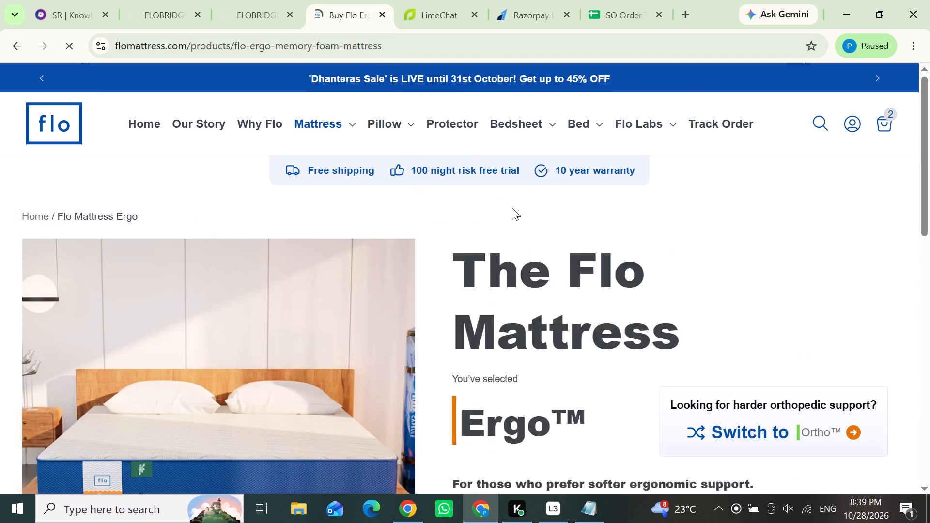
scroll(559, 249, "down", 1)
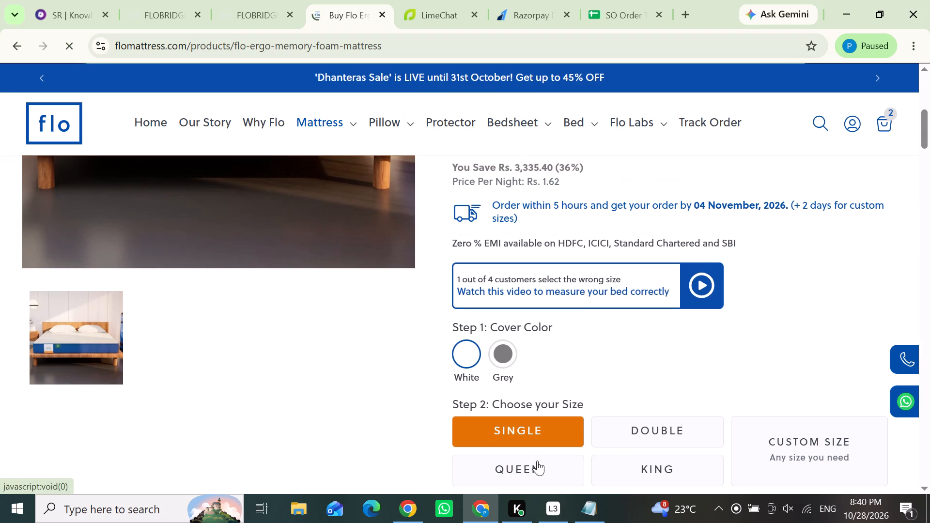
left_click(535, 463)
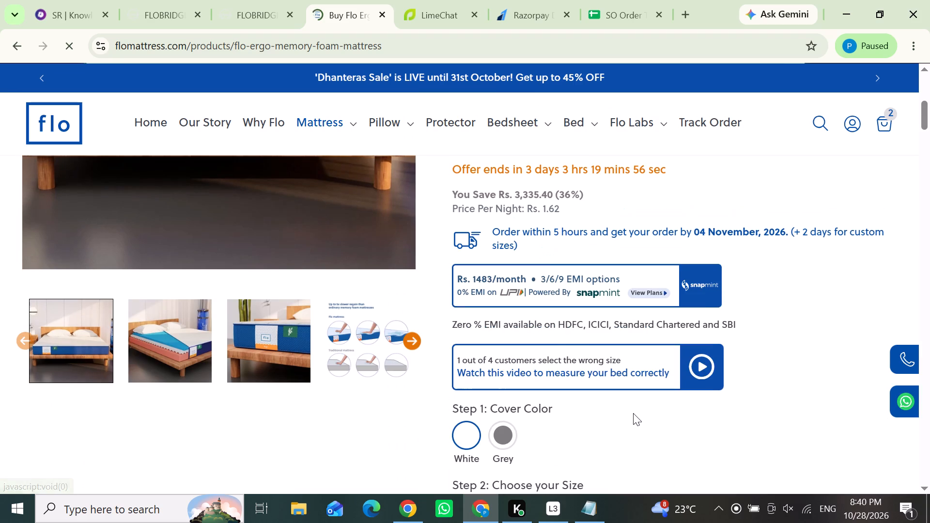
left_click_drag(927, 112, 925, 125)
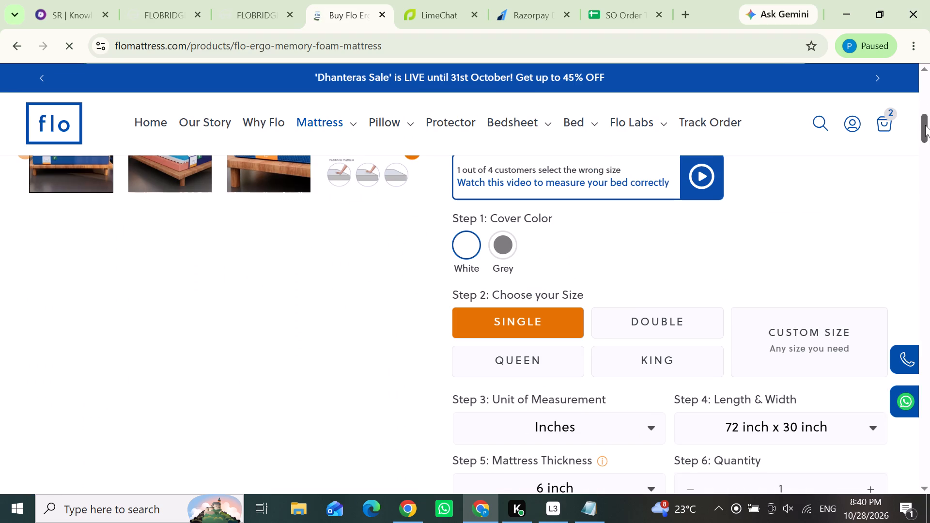
left_click(527, 349)
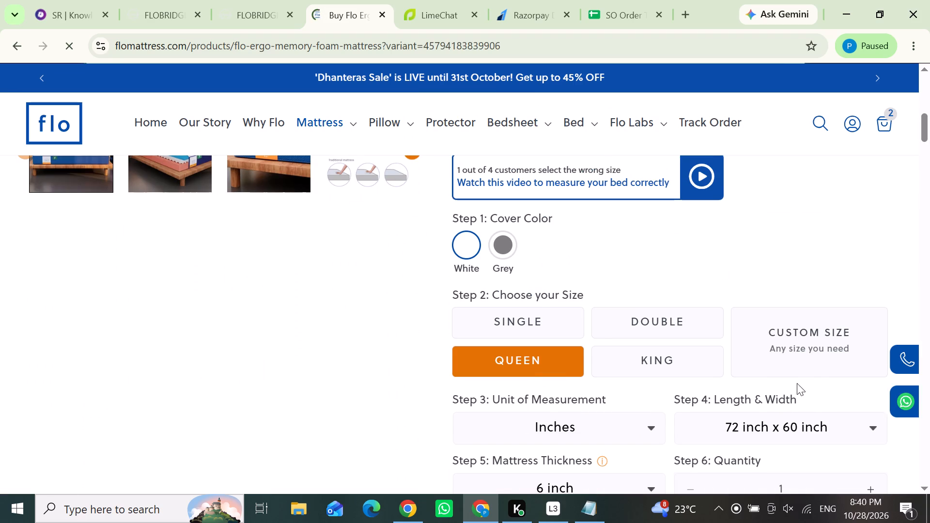
left_click_drag(929, 135, 928, 144)
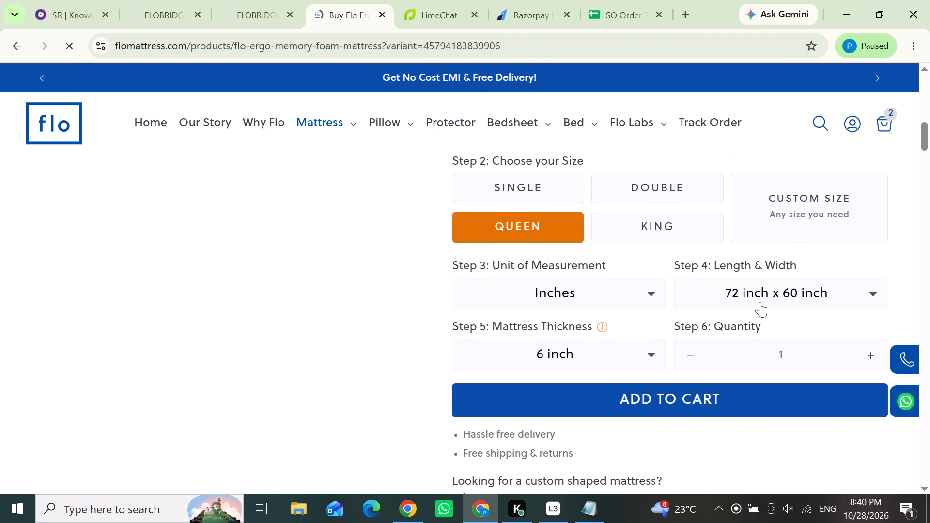
left_click(758, 296)
left_click(737, 354)
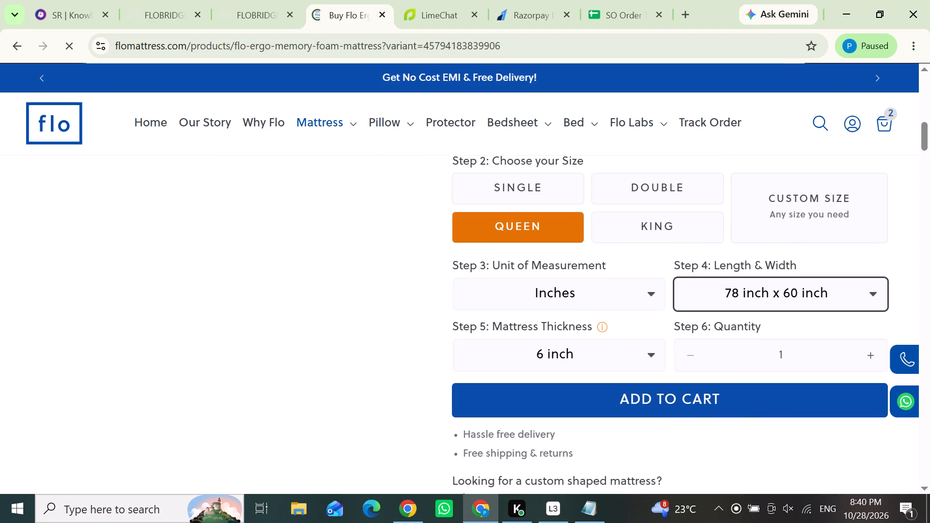
scroll(728, 342, "up", 1)
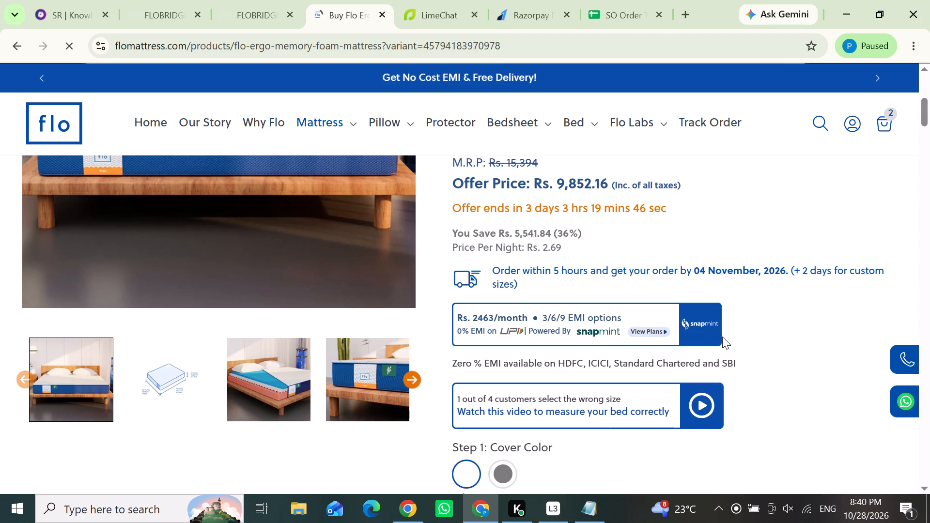
left_click_drag(929, 126, 929, 118)
left_click_drag(929, 118, 927, 88)
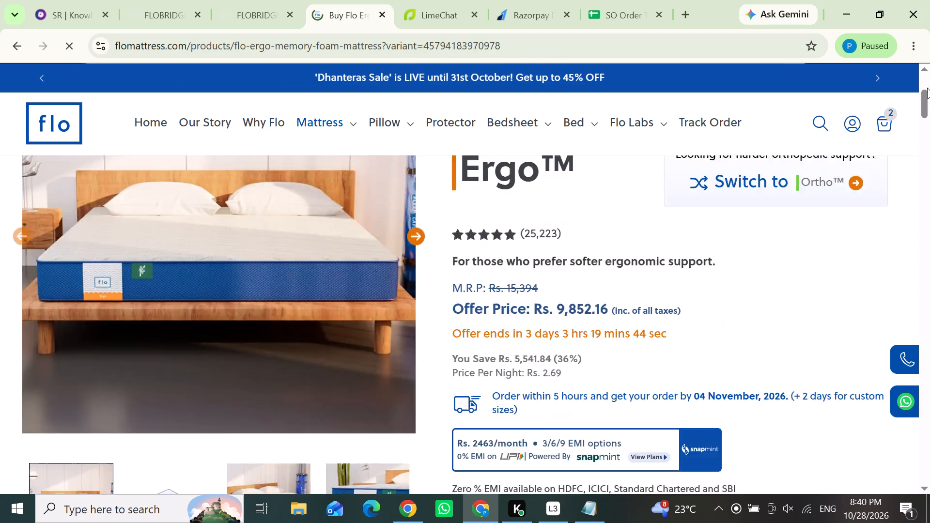
left_click_drag(927, 88, 927, 87)
left_click_drag(925, 87, 923, 97)
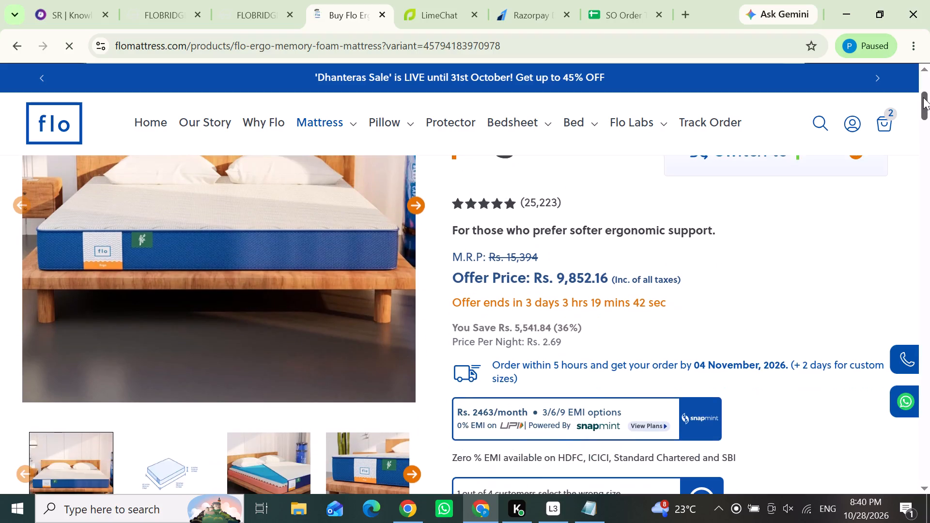
left_click_drag(923, 97, 923, 103)
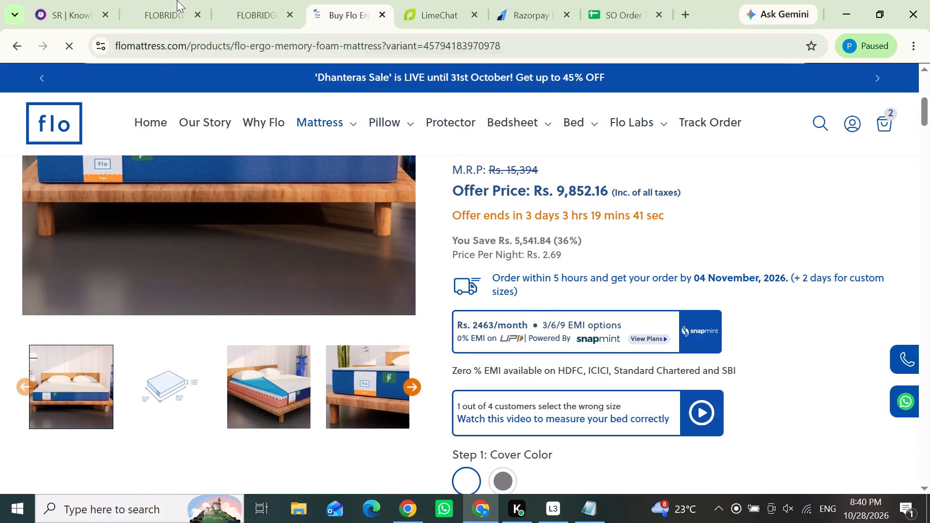
Recheck the Ergo mattress offer on the Flo website, then set and save the returned item's custom discount as 36%.
left_click(170, 0)
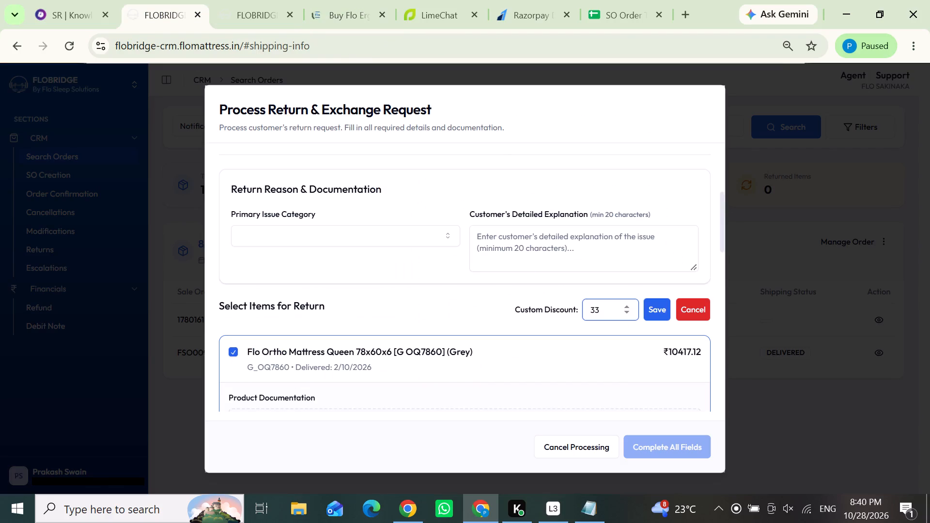
key("BackSpace")
left_click(258, 0)
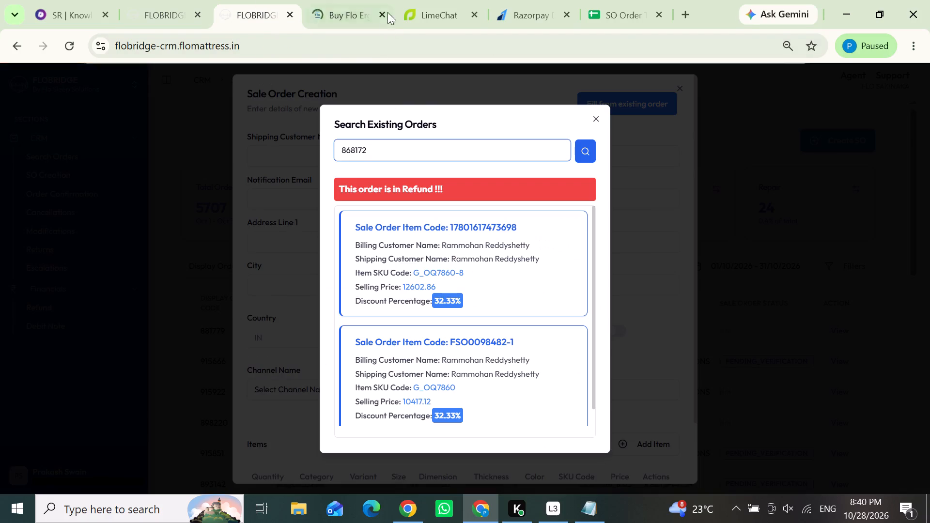
left_click(349, 0)
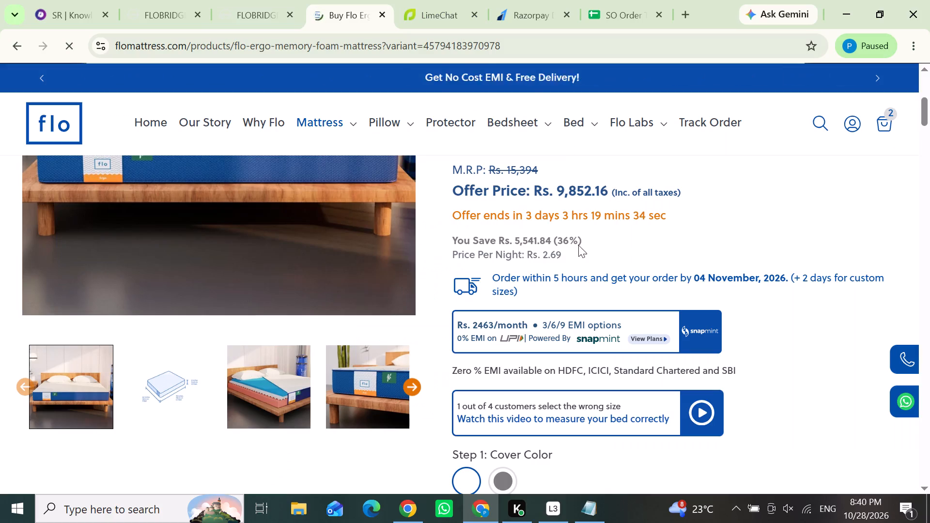
left_click(136, 0)
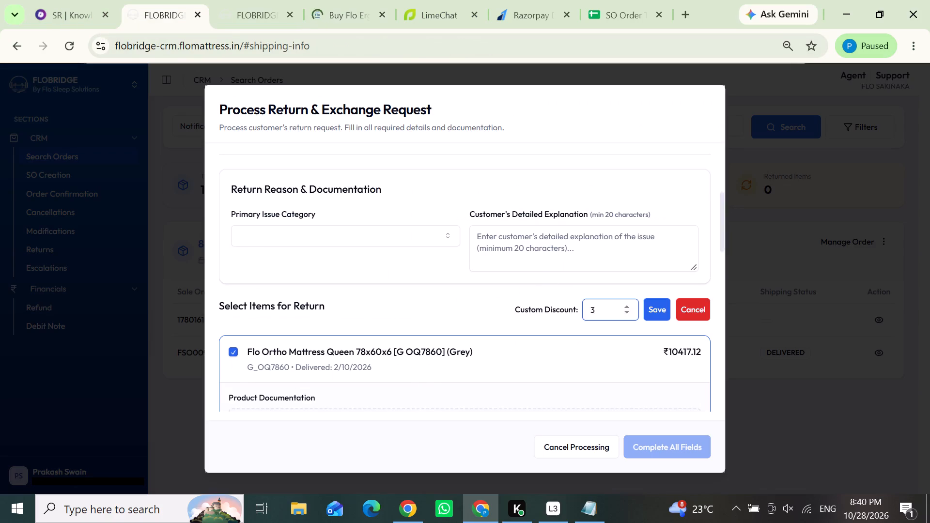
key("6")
left_click(651, 306)
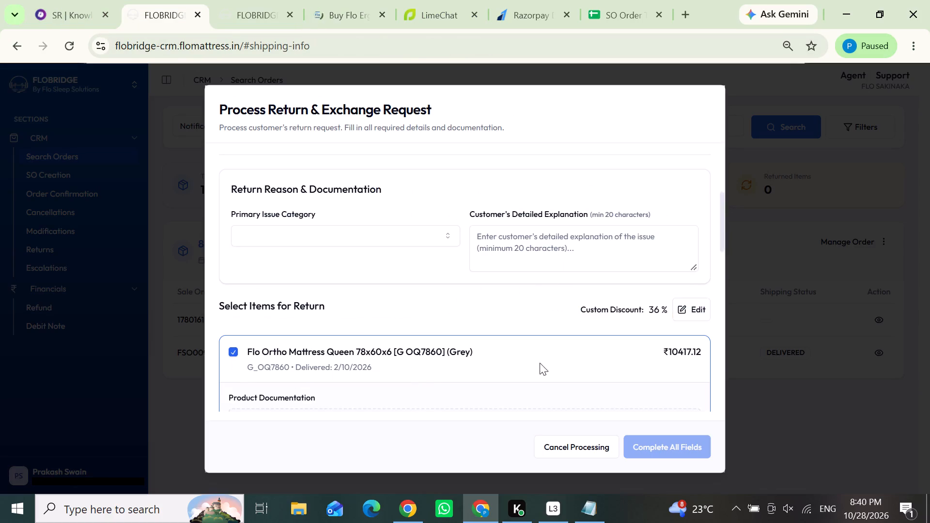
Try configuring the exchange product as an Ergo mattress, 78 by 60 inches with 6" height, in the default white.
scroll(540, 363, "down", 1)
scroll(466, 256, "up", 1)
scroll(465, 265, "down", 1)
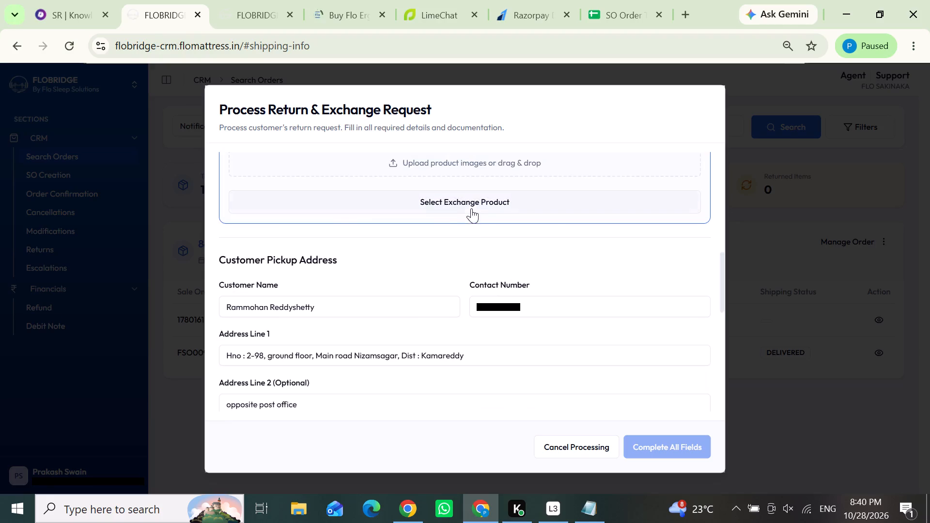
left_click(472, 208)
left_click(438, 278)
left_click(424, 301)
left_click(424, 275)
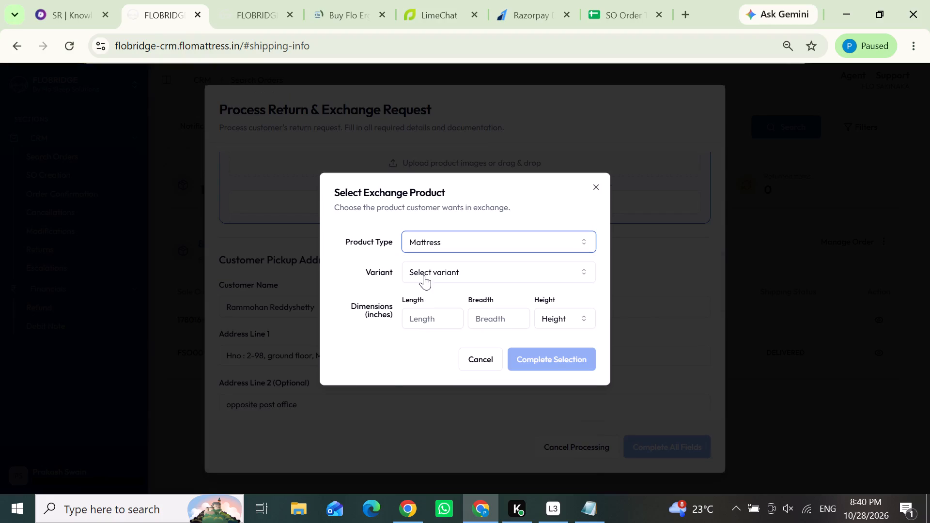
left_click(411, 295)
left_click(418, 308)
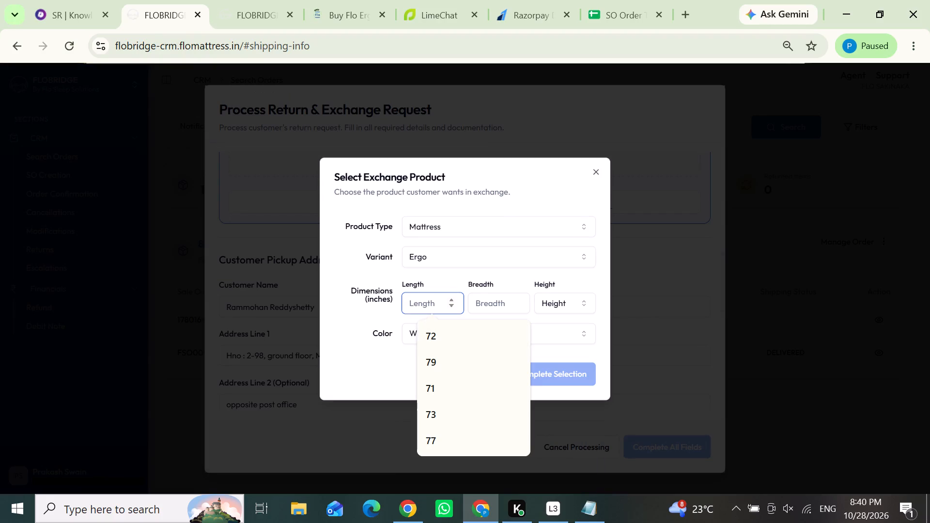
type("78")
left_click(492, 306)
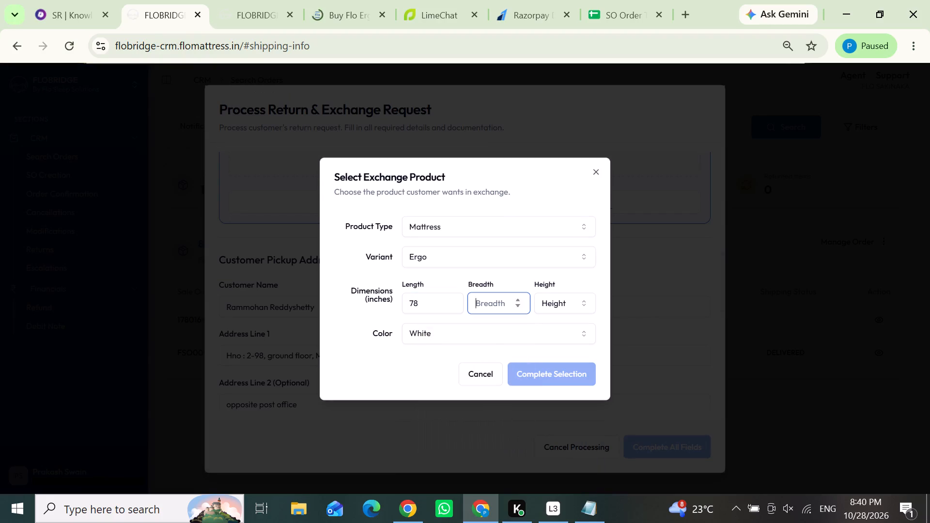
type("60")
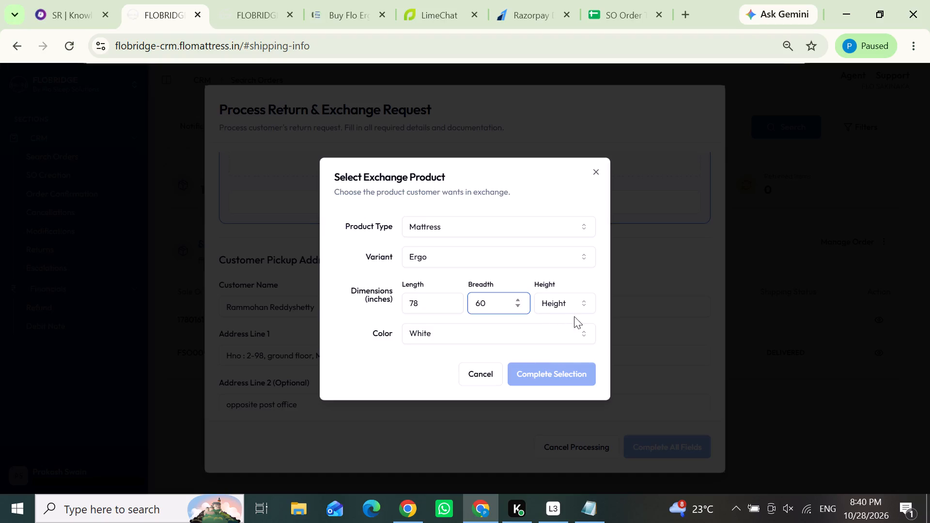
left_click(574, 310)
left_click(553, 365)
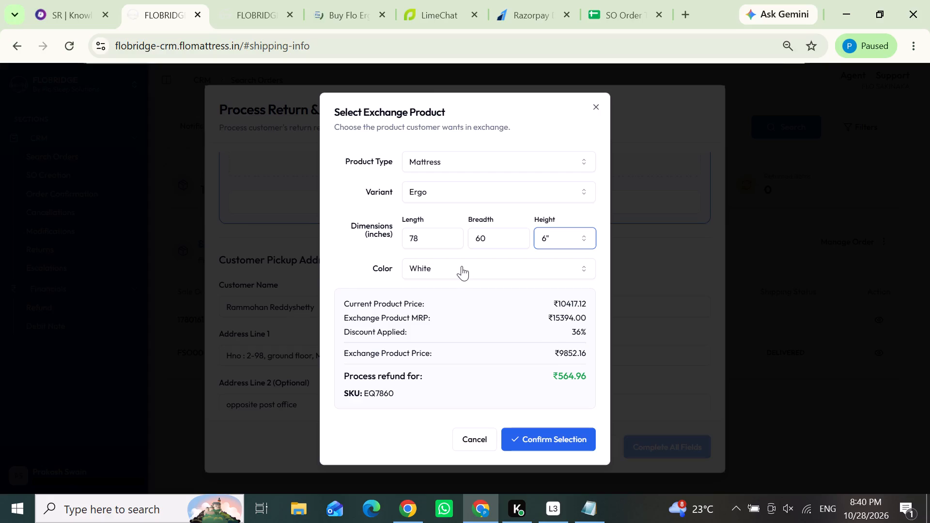
Examine the Ergo exchange's colour options and price breakdown, and close the selection without confirming it.
left_click(426, 273)
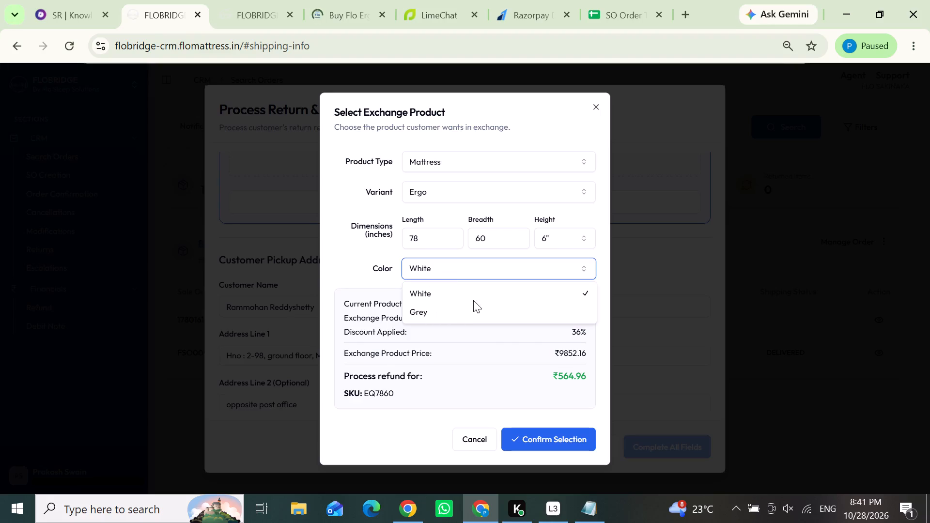
left_click(530, 367)
left_click_drag(585, 303, 558, 303)
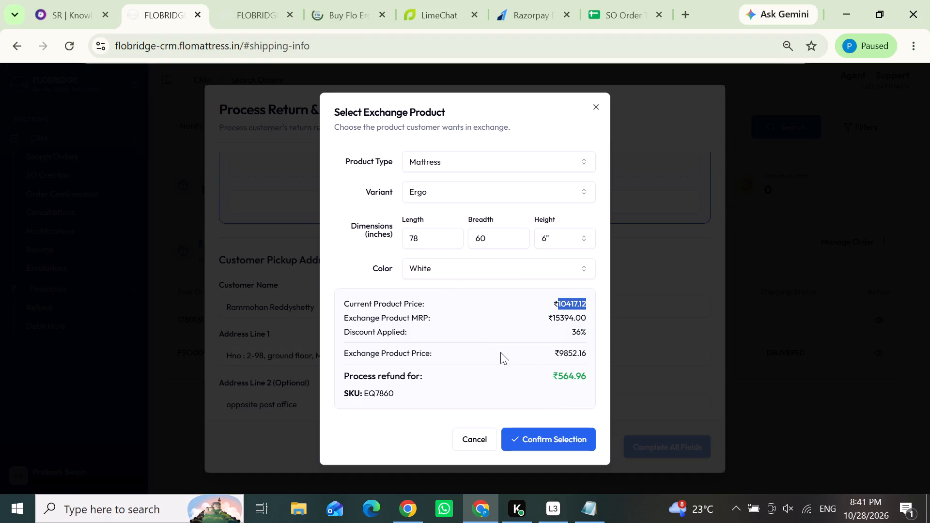
left_click(480, 270)
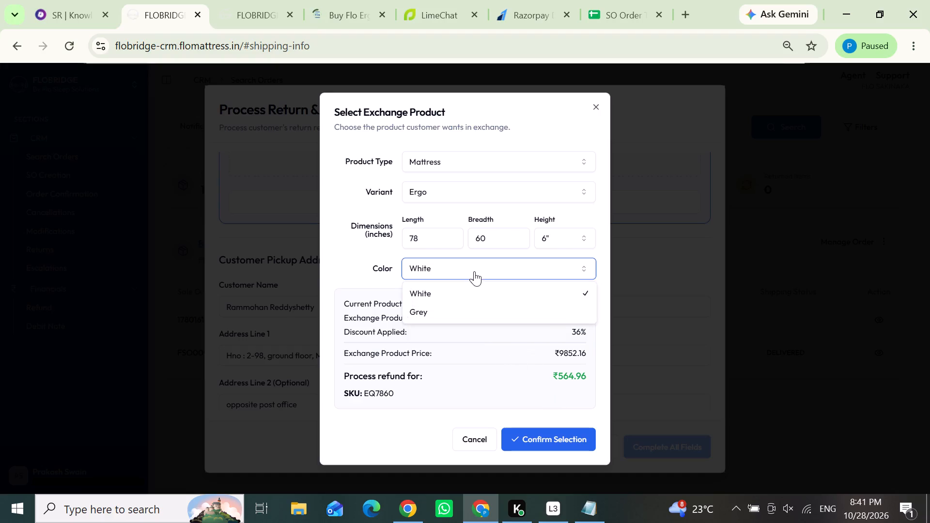
left_click(474, 271)
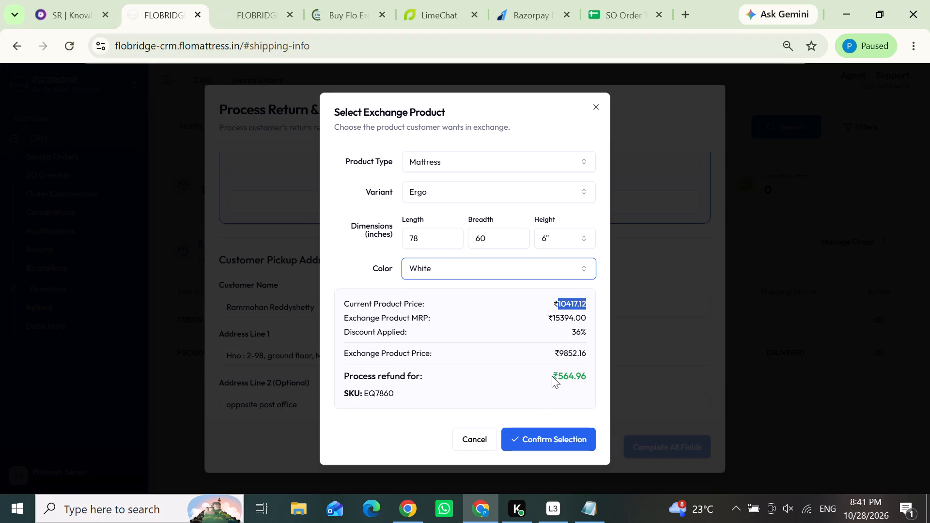
scroll(549, 371, "up", 1)
scroll(545, 369, "down", 1)
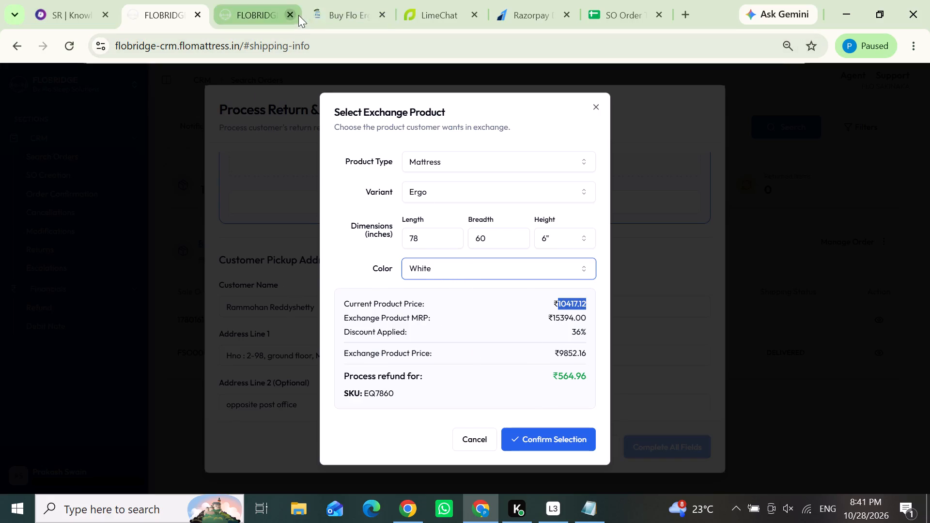
left_click(271, 304)
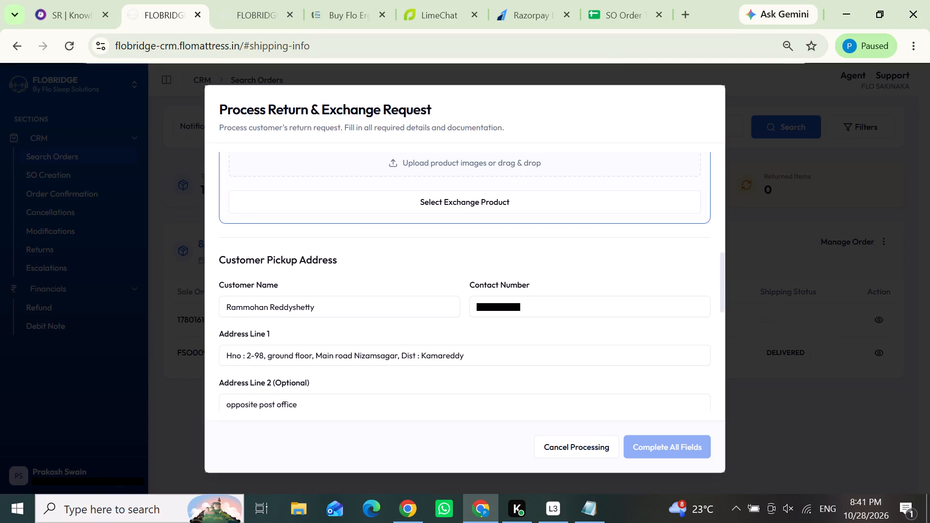
Select a grey Ergo mattress, 78 by 60 inches with 6" height, as the exchange product and confirm the selection.
scroll(460, 124, "up", 1)
scroll(542, 286, "up", 1)
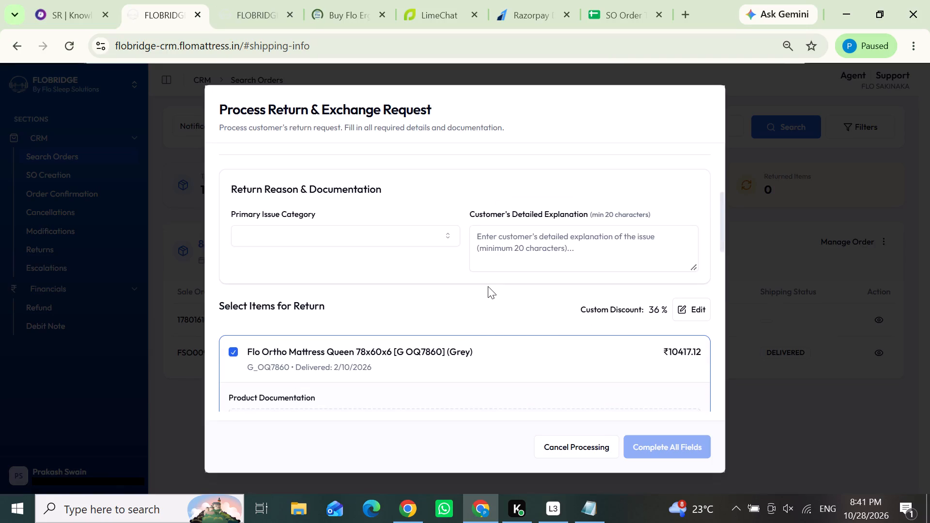
scroll(485, 291, "down", 1)
left_click(474, 207)
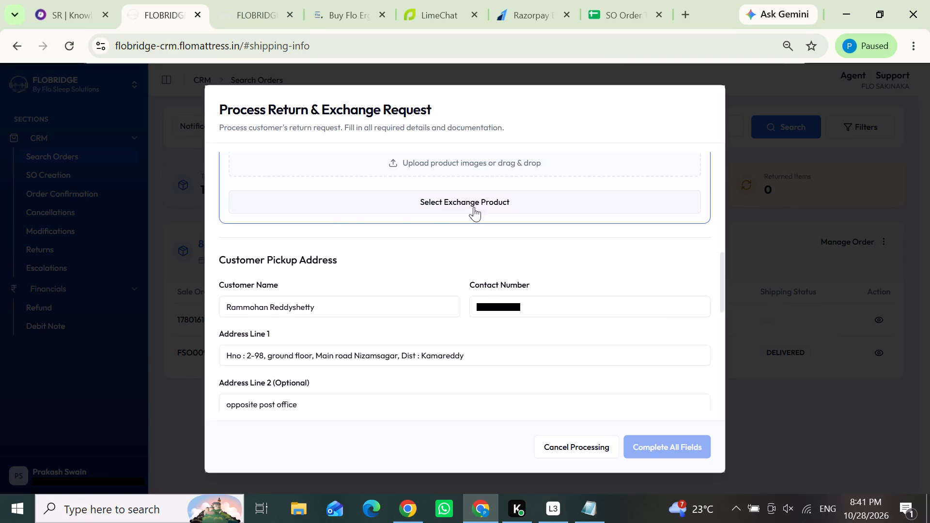
left_click(447, 273)
left_click(419, 305)
left_click(438, 271)
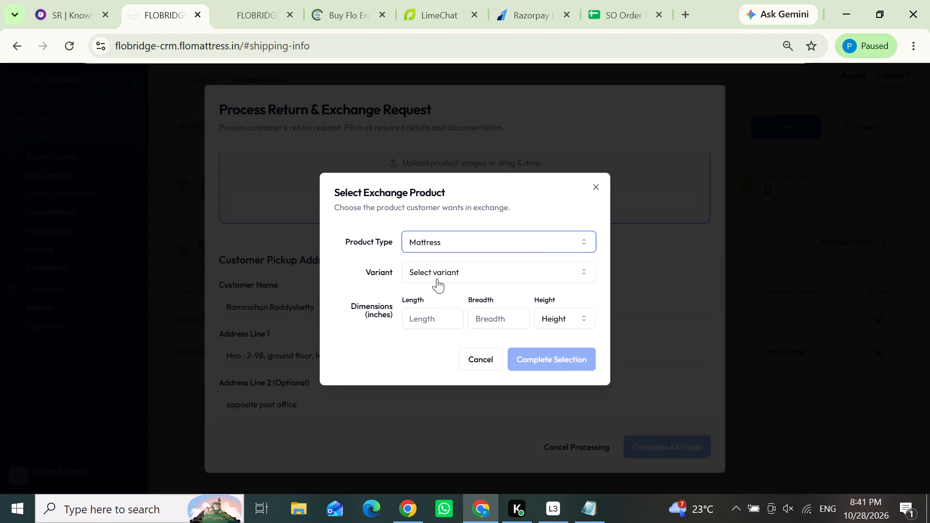
left_click(411, 298)
left_click(417, 301)
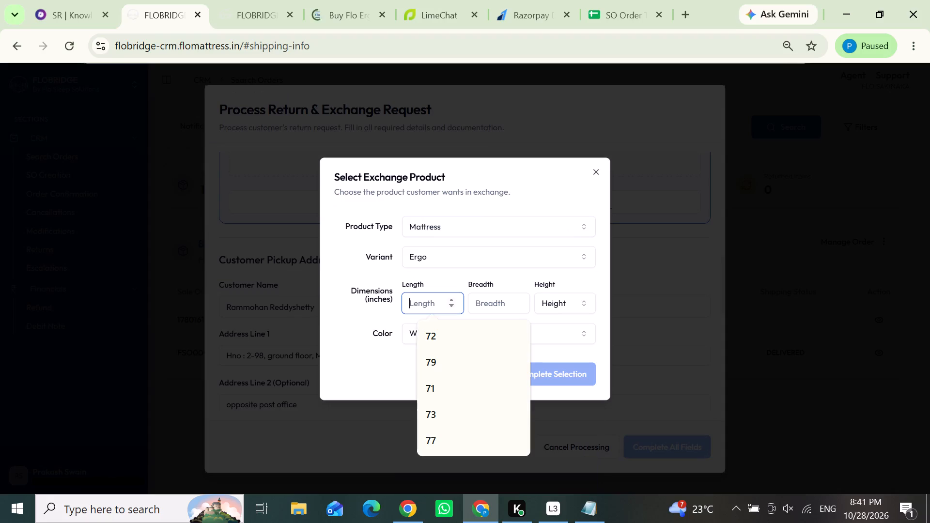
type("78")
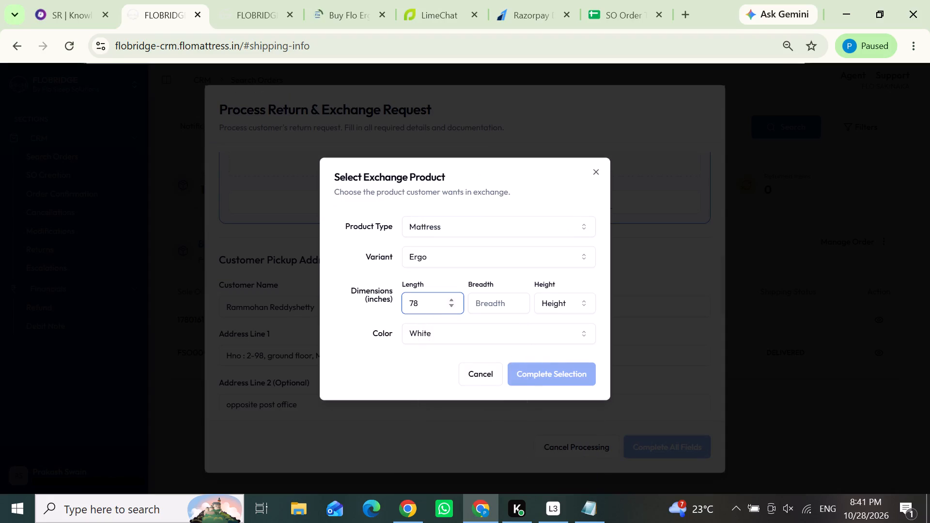
left_click(474, 305)
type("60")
left_click(566, 307)
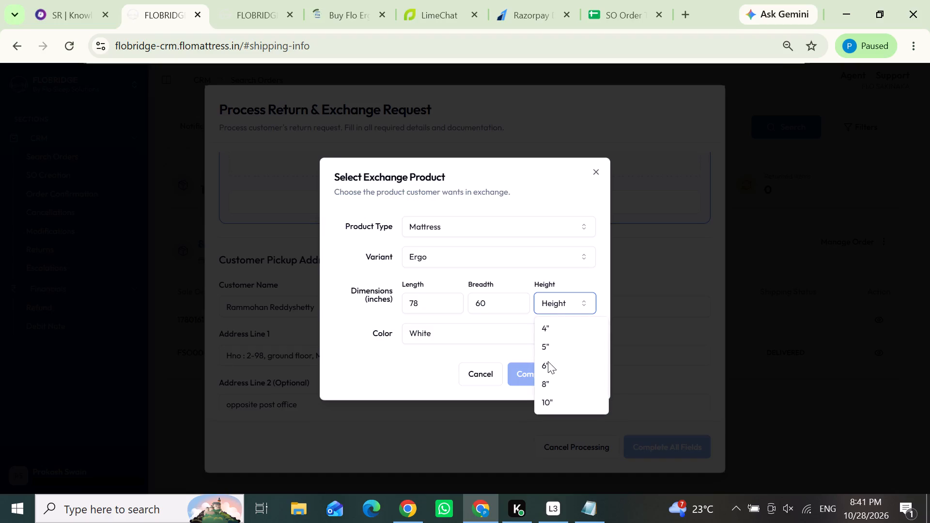
left_click(548, 361)
left_click(442, 268)
left_click(423, 313)
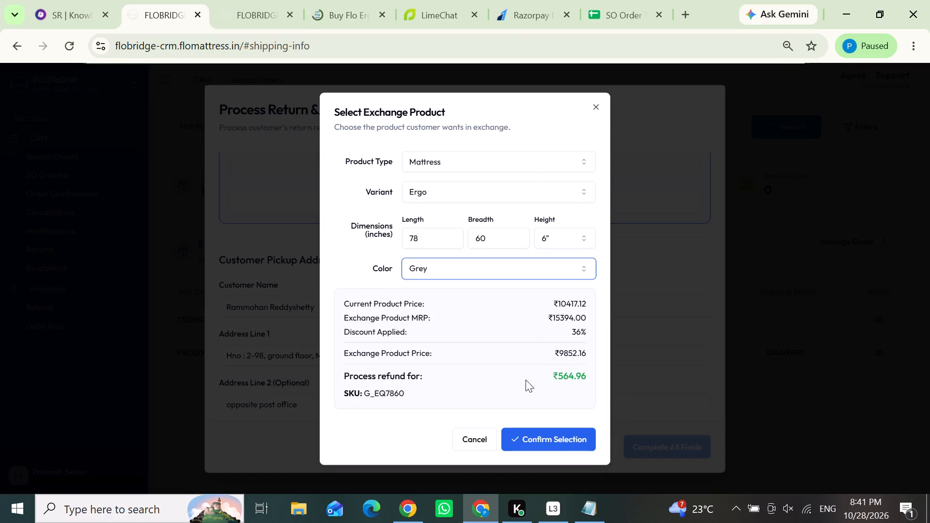
left_click(549, 438)
Enter "guided for pick up images" as the internal note in the exchange request's agent comments.
scroll(515, 317, "up", 1)
scroll(515, 318, "down", 1)
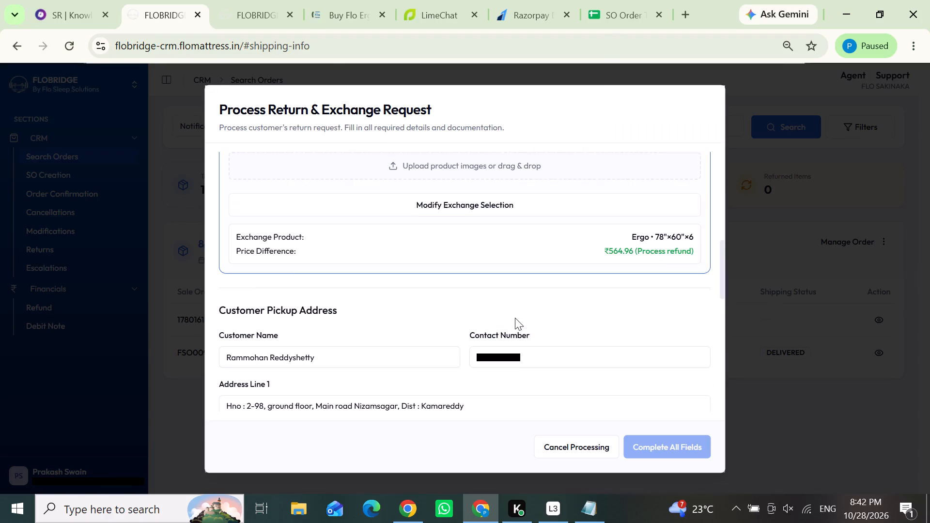
scroll(515, 315, "down", 1)
left_click(308, 339)
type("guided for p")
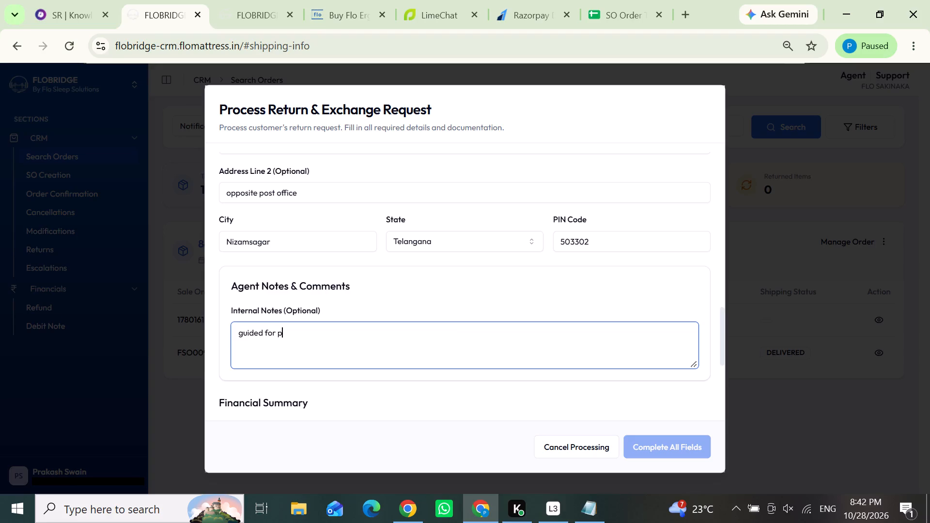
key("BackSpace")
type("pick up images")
Set the exchange request's primary issue category to "Too firm".
scroll(341, 310, "up", 3)
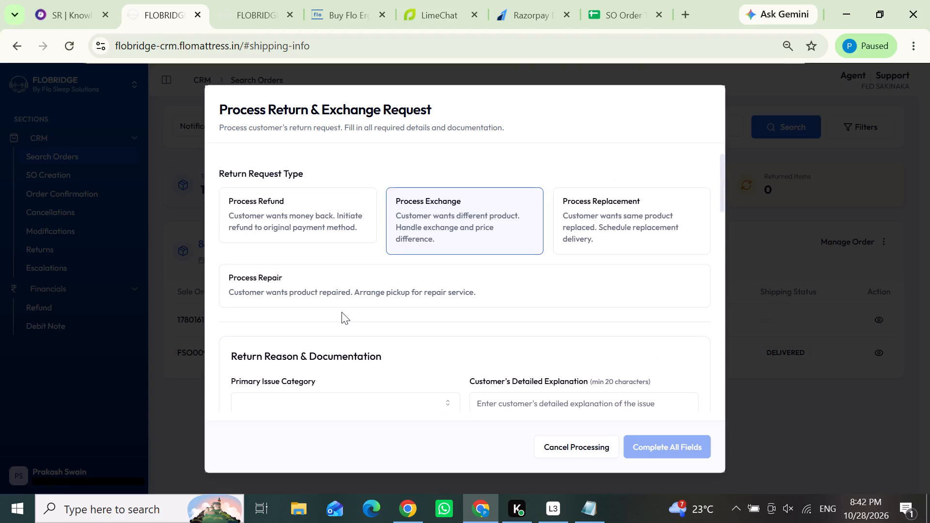
scroll(403, 254, "down", 1)
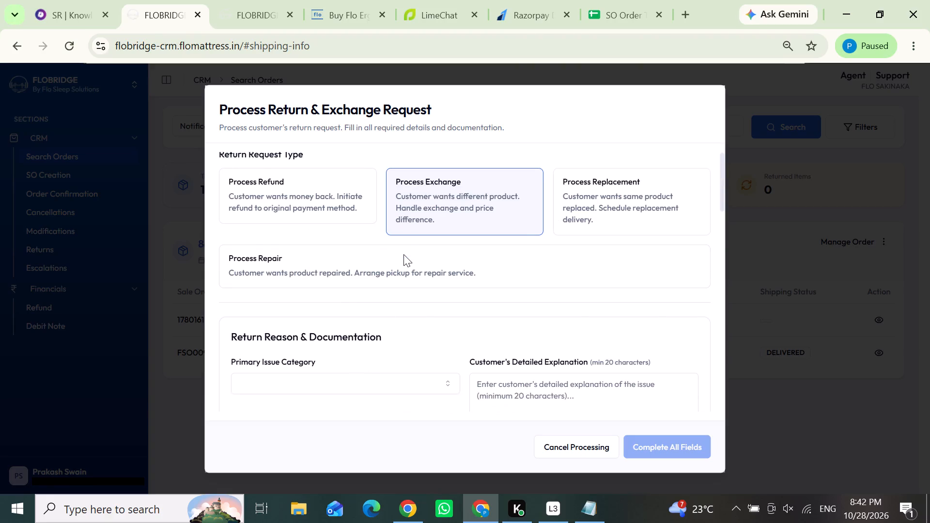
left_click(438, 150)
scroll(421, 207, "up", 1)
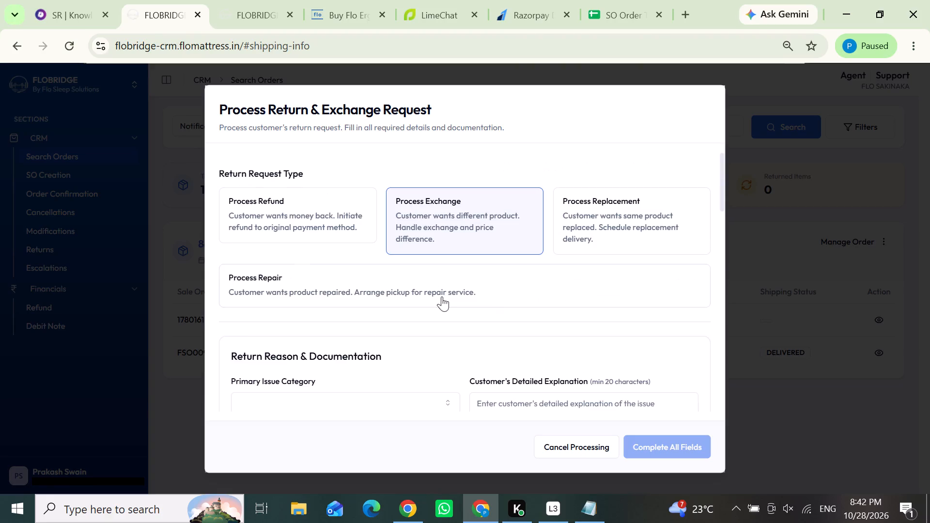
left_click(430, 400)
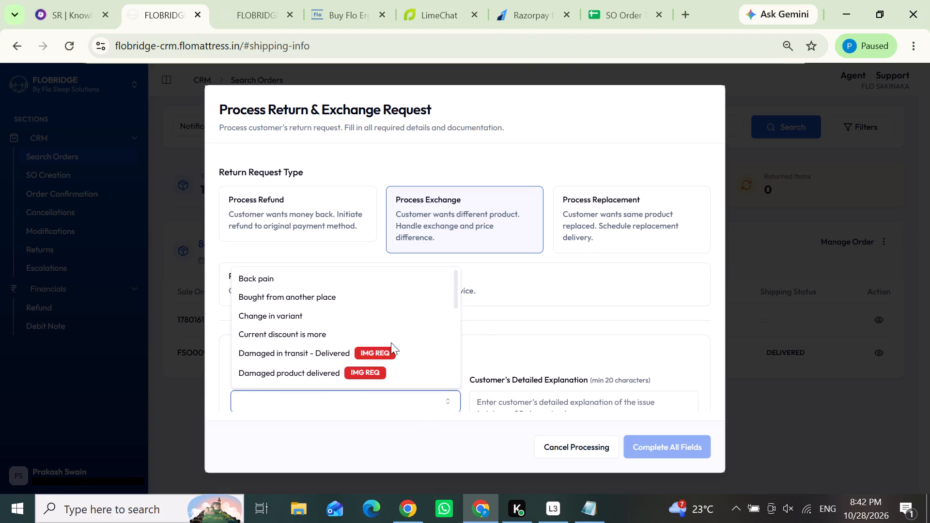
scroll(391, 342, "down", 1)
left_click(248, 368)
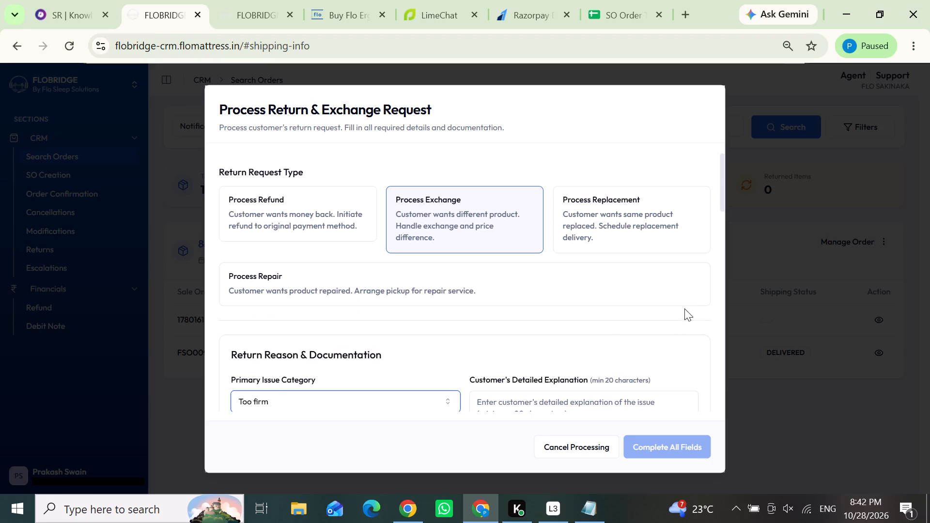
Enter "customer finding too hard" as the customer's detailed explanation in the exchange request.
left_click_drag(723, 194, 721, 225)
left_click(516, 280)
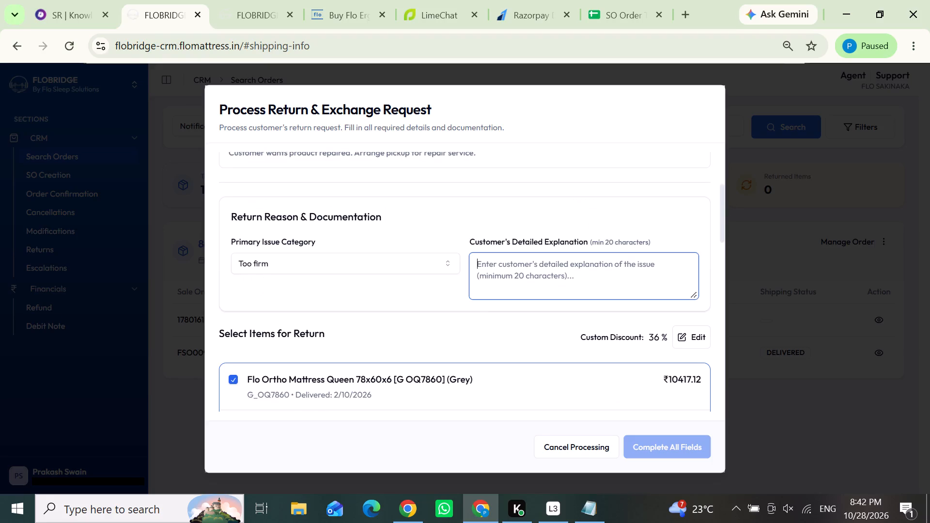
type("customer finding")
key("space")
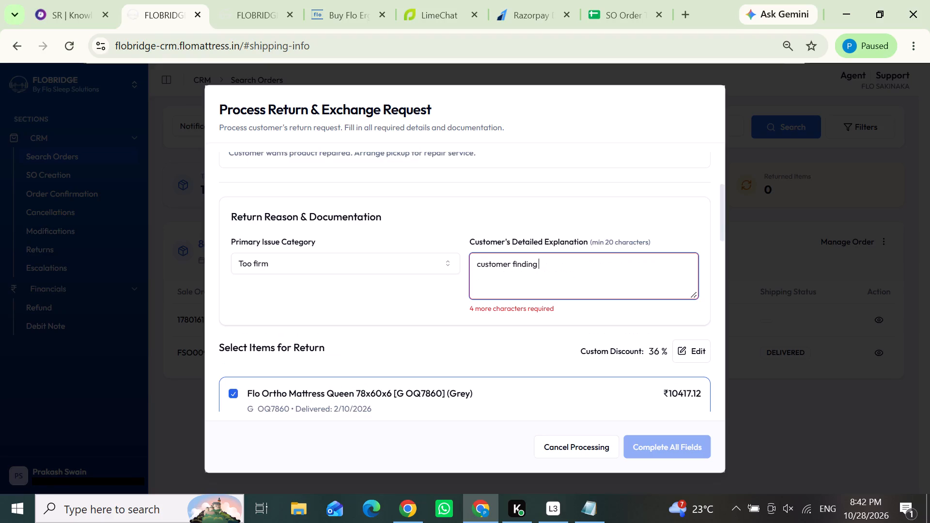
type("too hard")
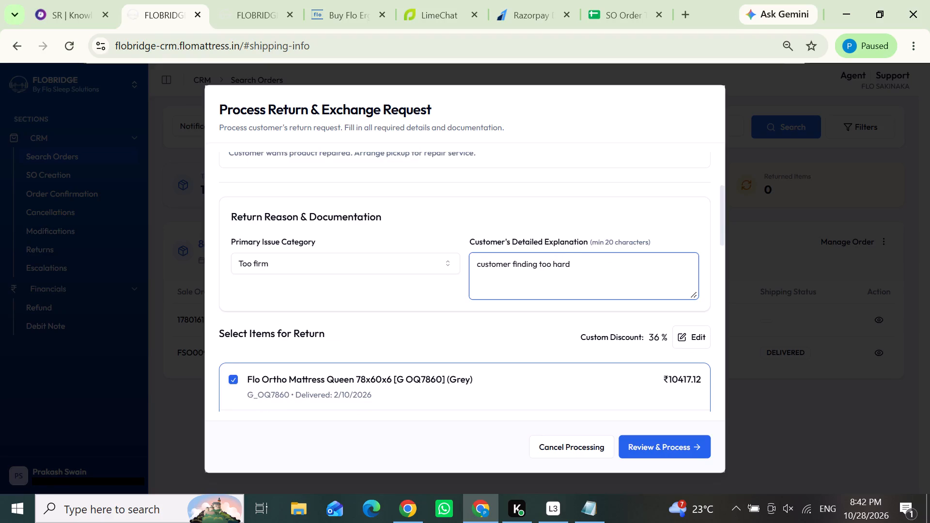
Review the filled-in exchange request, from the agent notes and exchange product back to the request type.
scroll(524, 297, "down", 2)
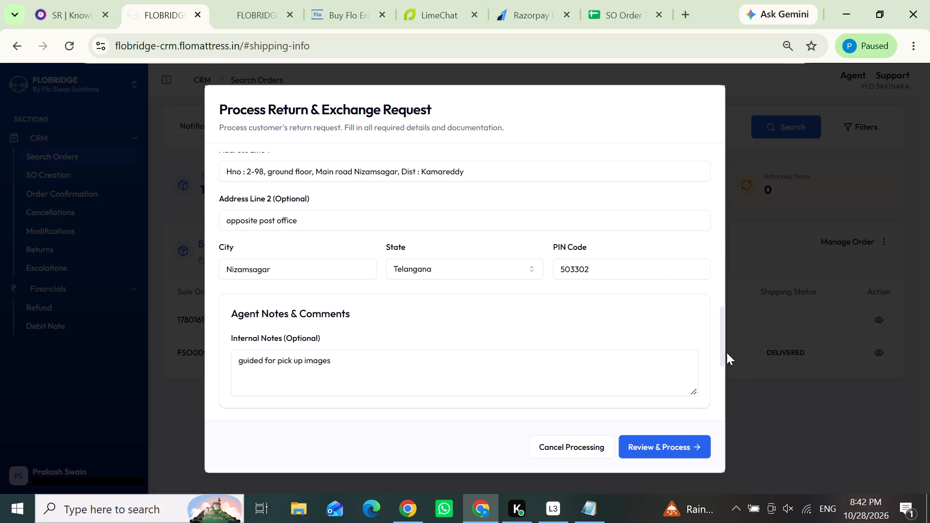
left_click_drag(722, 349, 713, 273)
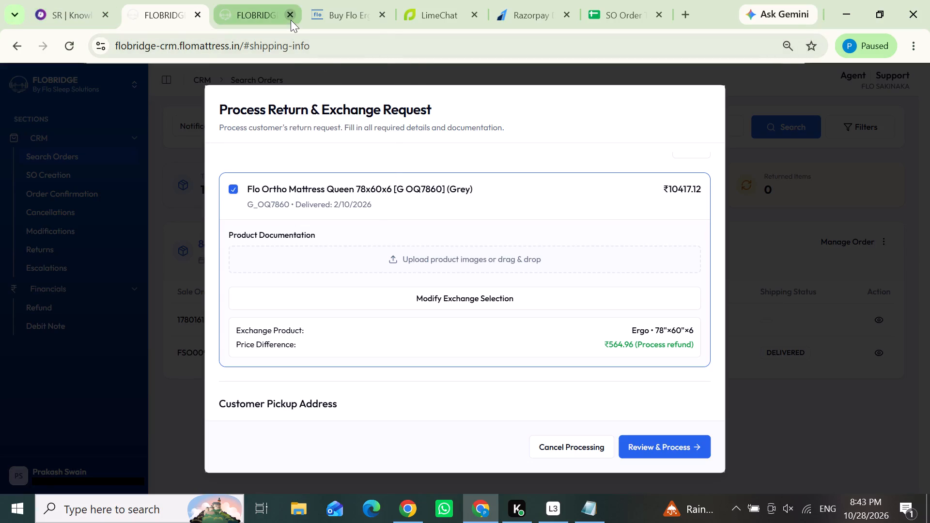
scroll(520, 258, "up", 1)
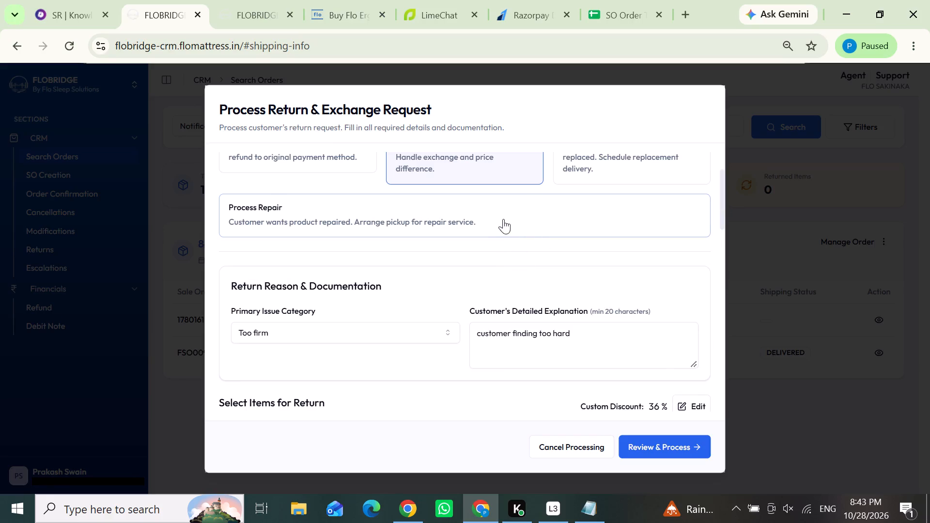
scroll(495, 216, "up", 1)
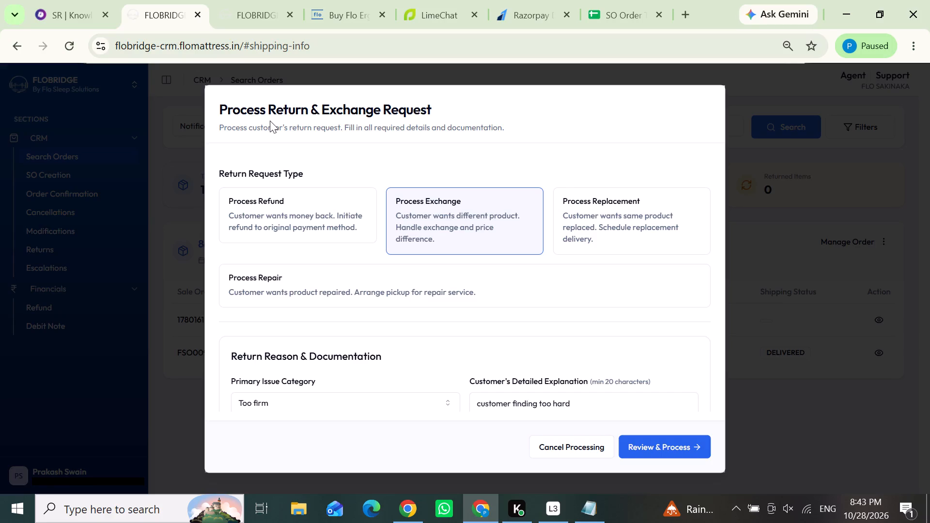
Switch to the Knowlarity dashboard and view today's call statistics.
left_click(66, 0)
scroll(643, 246, "up", 2)
left_click(669, 145)
scroll(662, 341, "down", 4)
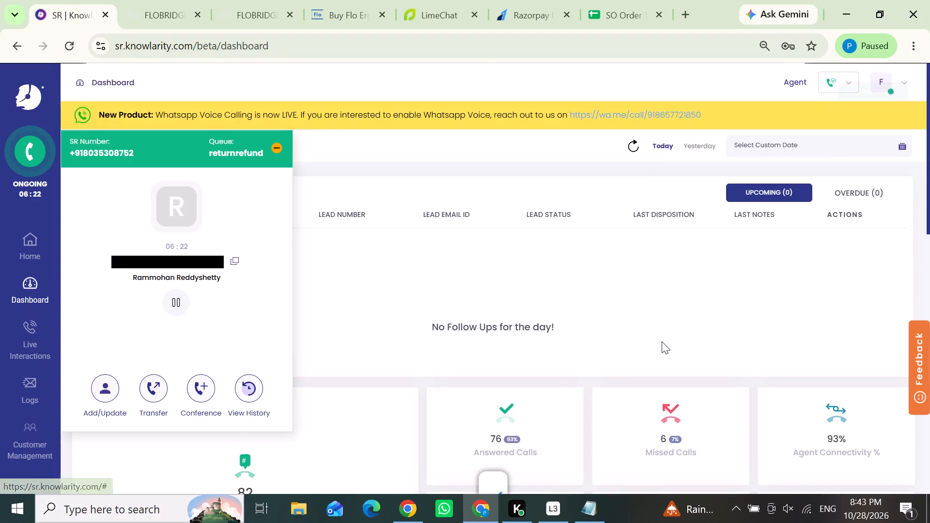
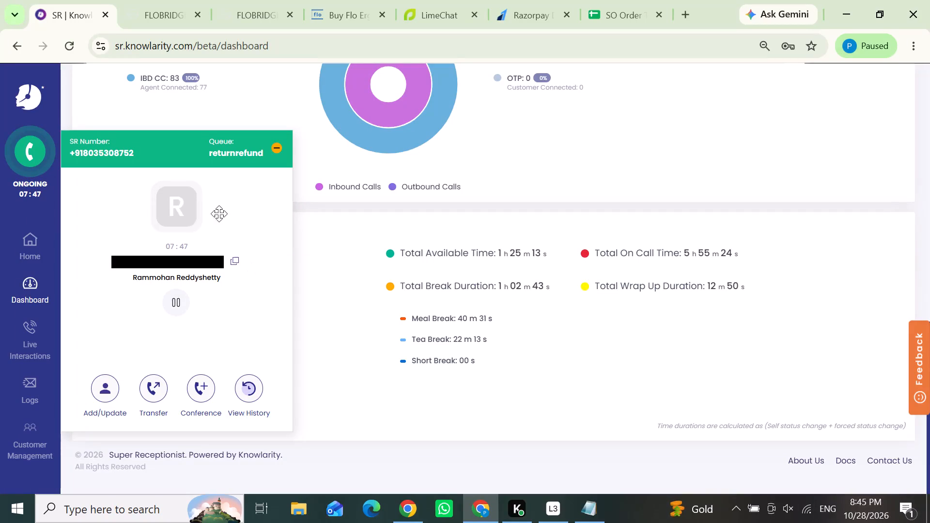
Review the filled-in exchange request for the Flo Ortho Mattress Queen 78x60x6 in the FLOBRIDGE CRM and submit it for processing.
left_click(145, 7)
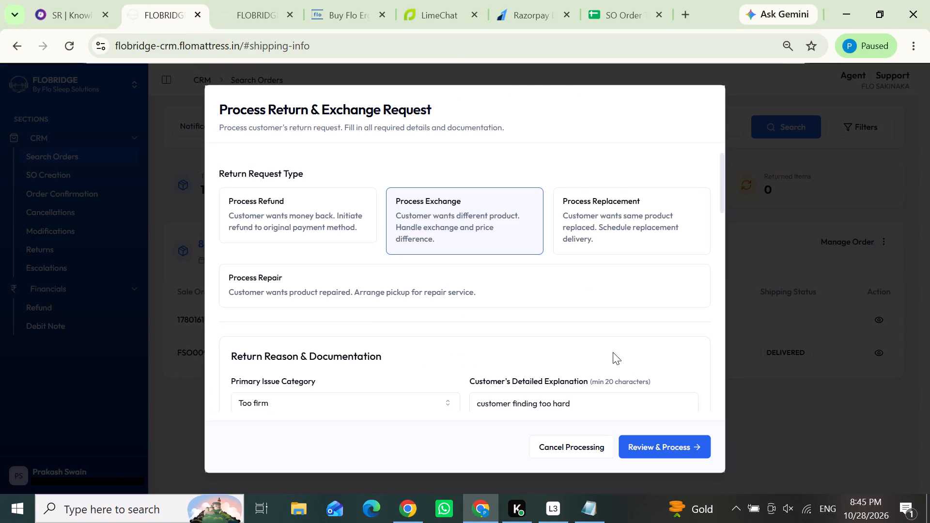
scroll(552, 332, "down", 2)
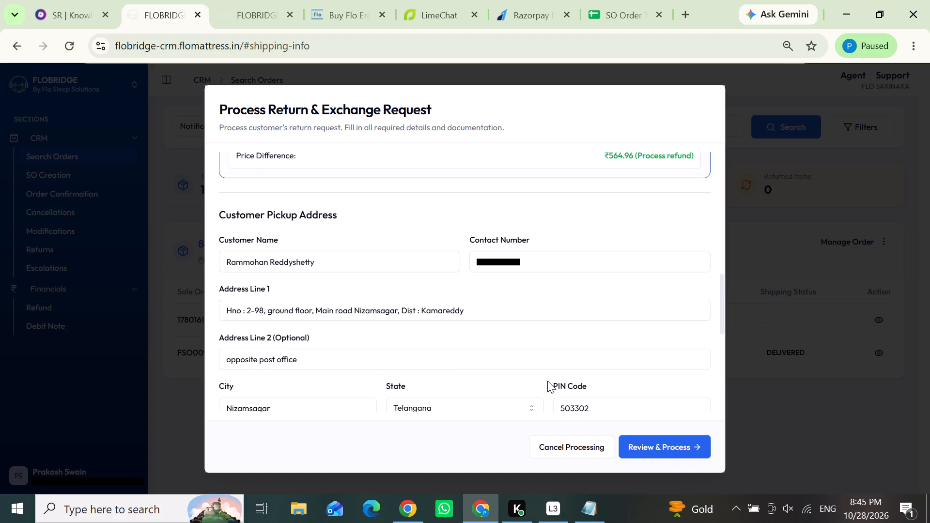
scroll(547, 381, "down", 1)
scroll(631, 408, "down", 2)
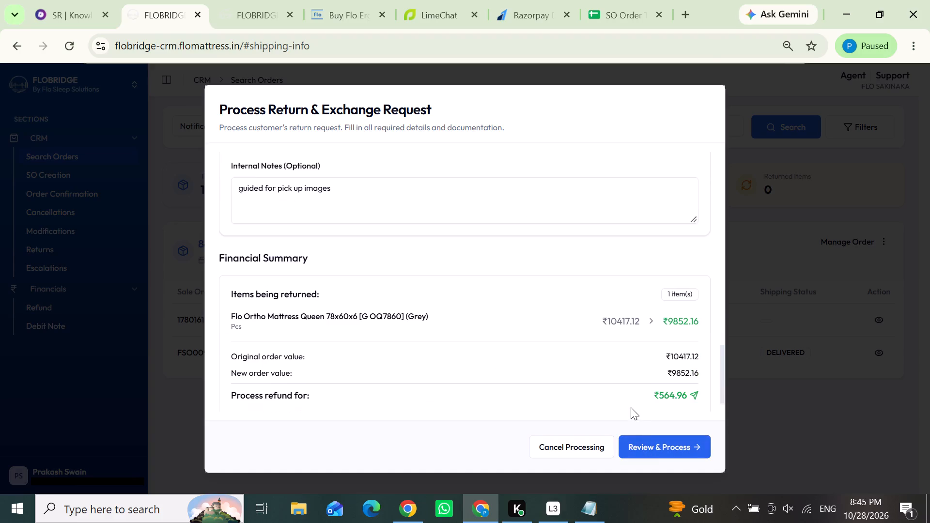
left_click(648, 441)
scroll(643, 368, "down", 3)
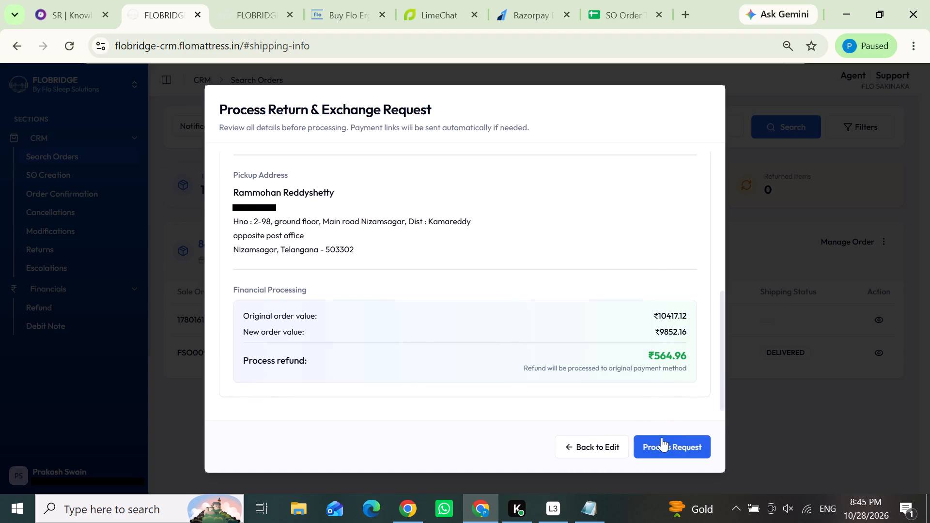
left_click(662, 441)
left_click_drag(237, 244, 179, 246)
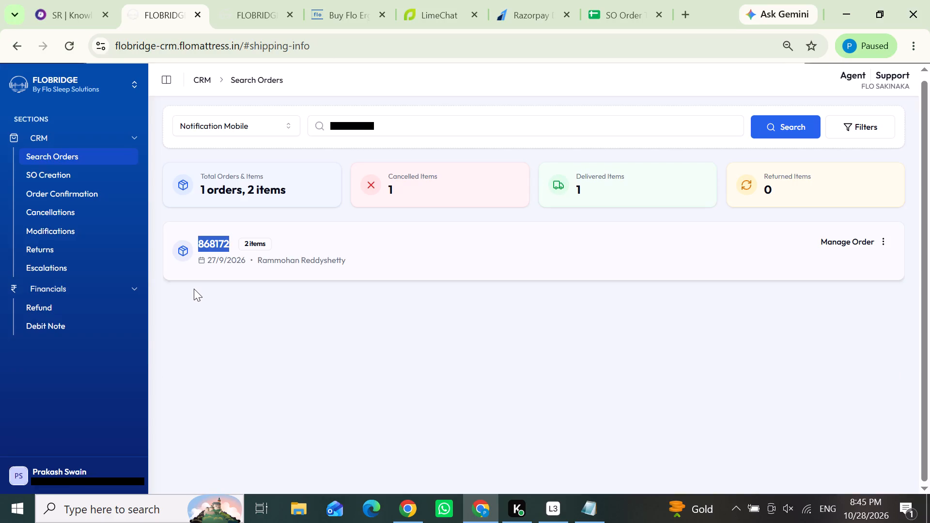
key("ctrl+c")
left_click(38, 251)
left_click(348, 252)
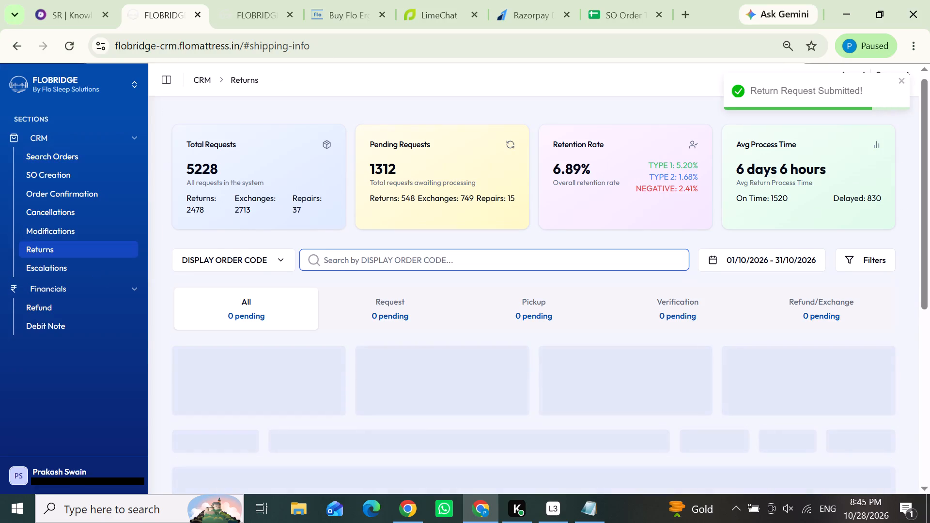
key("ctrl+v")
key("Return")
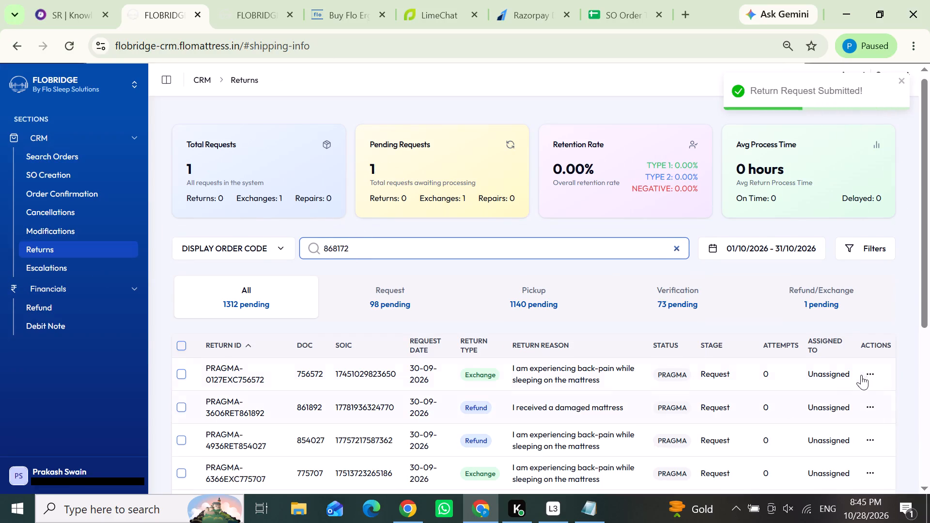
left_click(864, 373)
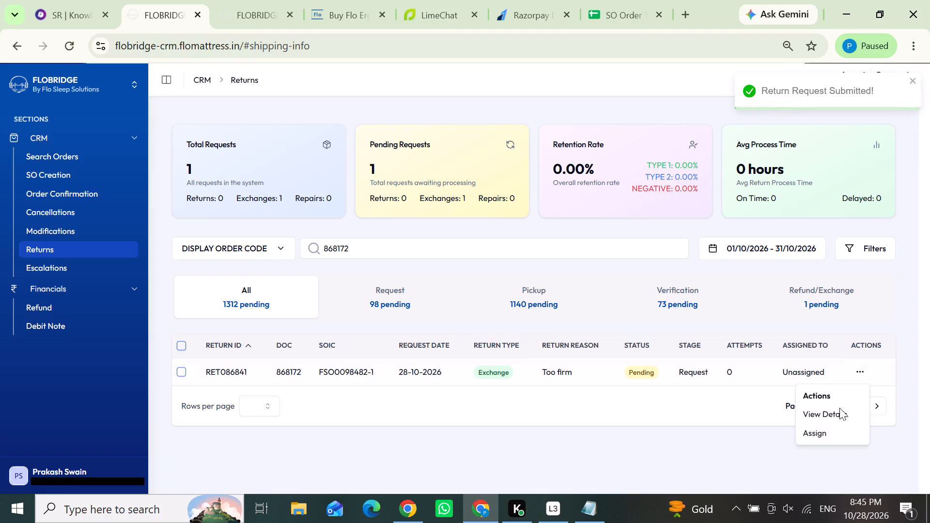
left_click(832, 411)
Examine the return request's item details, including the exchange SKU and price, and its pickup section.
scroll(509, 338, "down", 2)
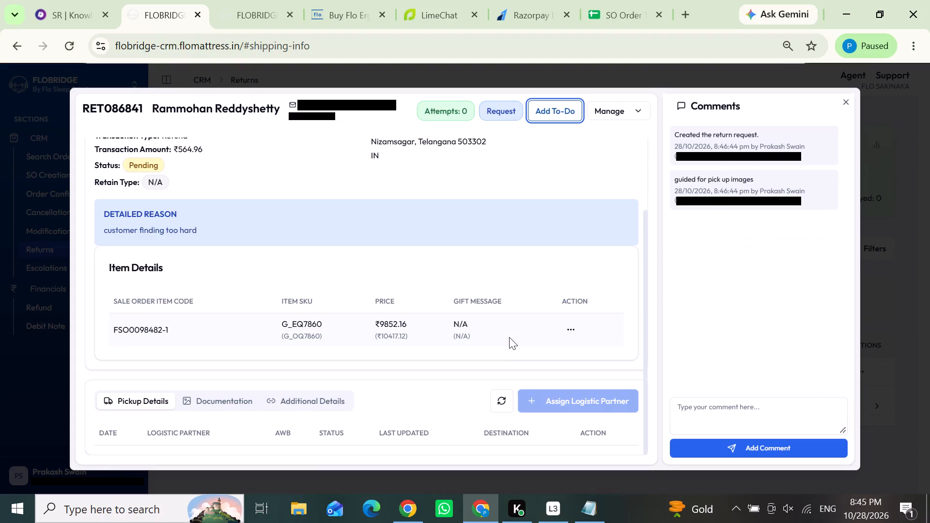
scroll(506, 342, "down", 1)
scroll(538, 296, "down", 2)
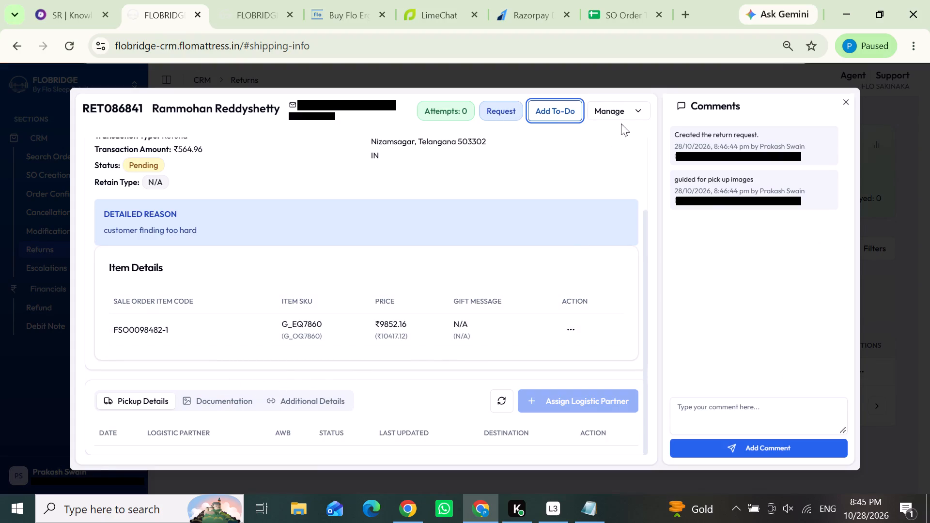
left_click(623, 113)
left_click(382, 326)
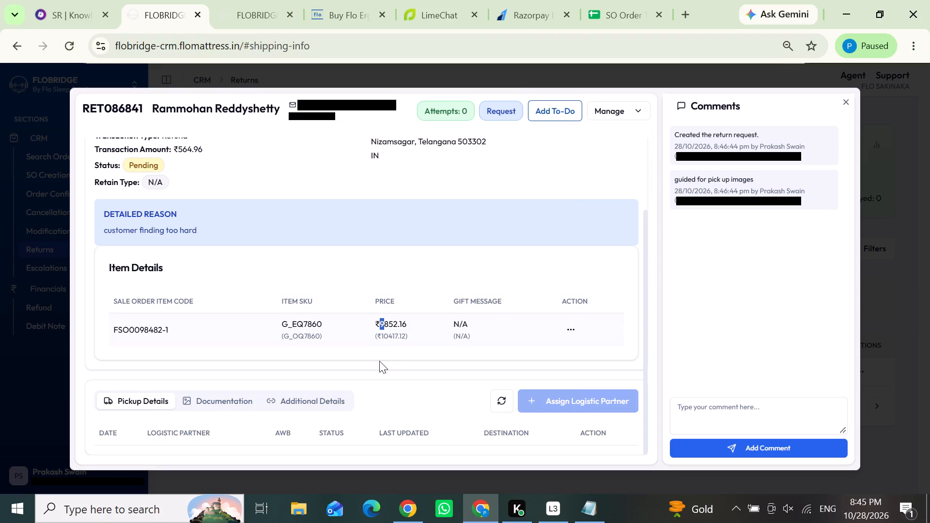
left_click(379, 364)
left_click(572, 331)
left_click(417, 369)
left_click_drag(644, 318, 648, 214)
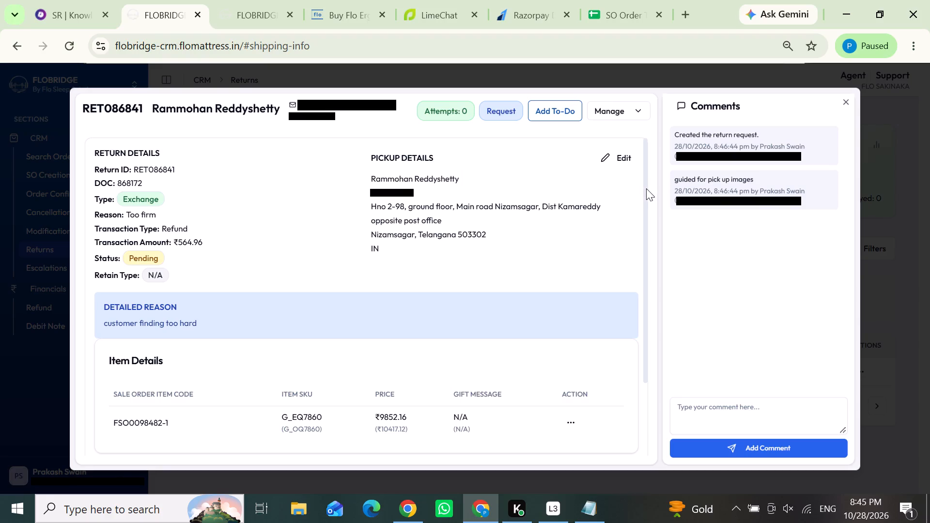
left_click_drag(645, 188, 631, 315)
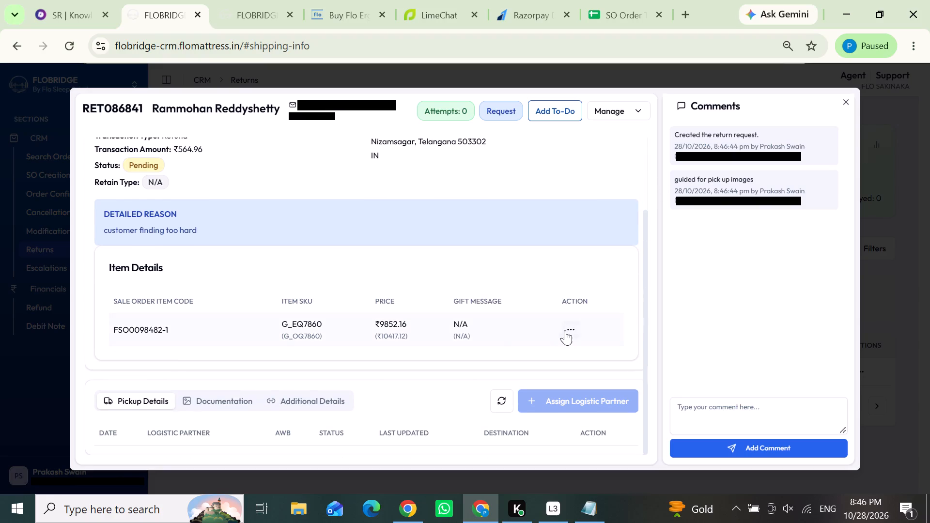
left_click_drag(473, 337, 362, 321)
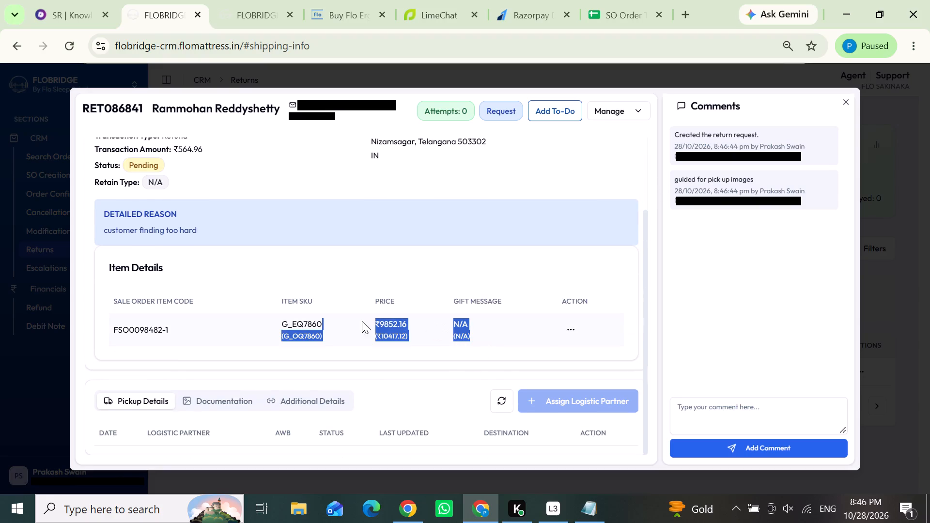
left_click_drag(362, 321, 275, 314)
left_click(327, 371)
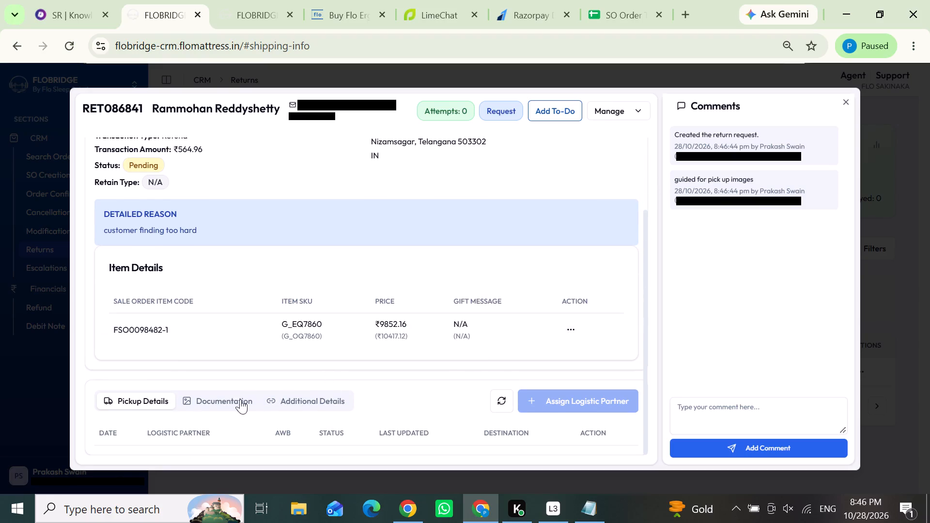
Check the return details, pickup address, detailed reason and logistics information of the exchange request.
scroll(331, 350, "up", 1)
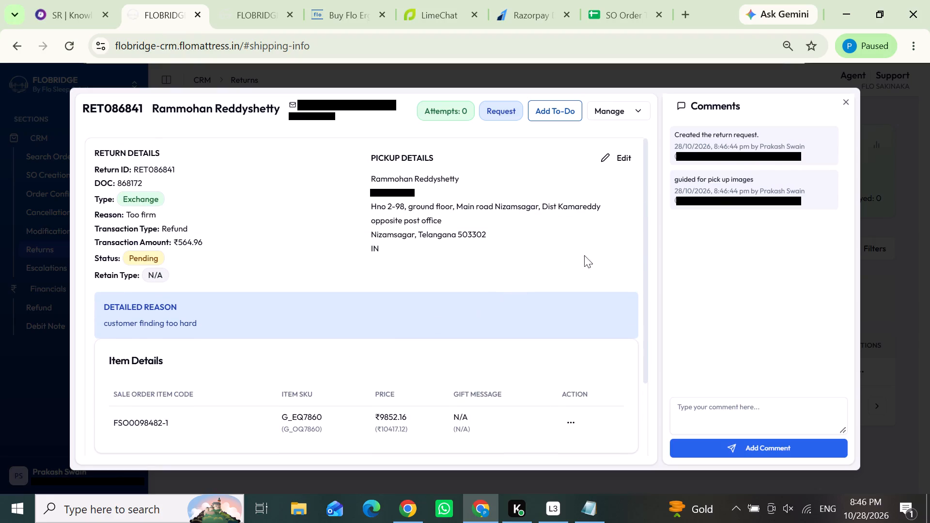
left_click_drag(646, 244, 633, 332)
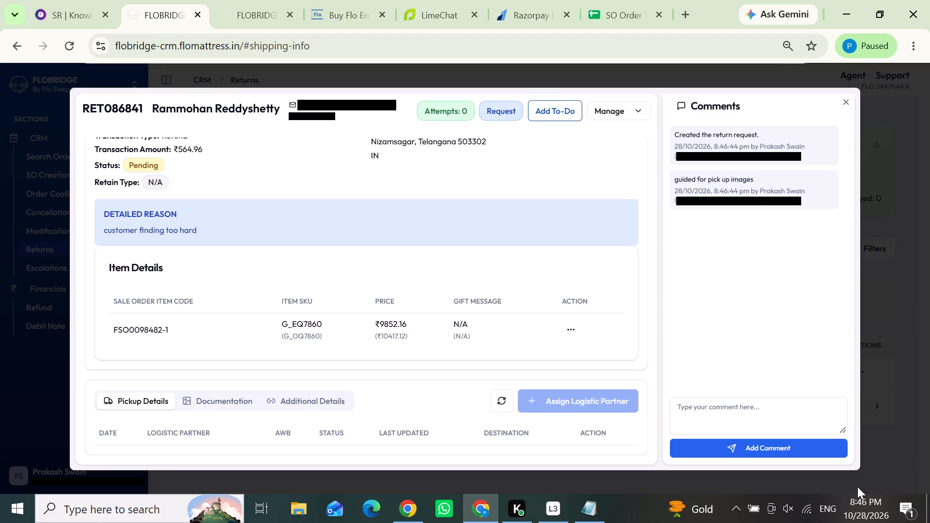
scroll(857, 487, "up", 1)
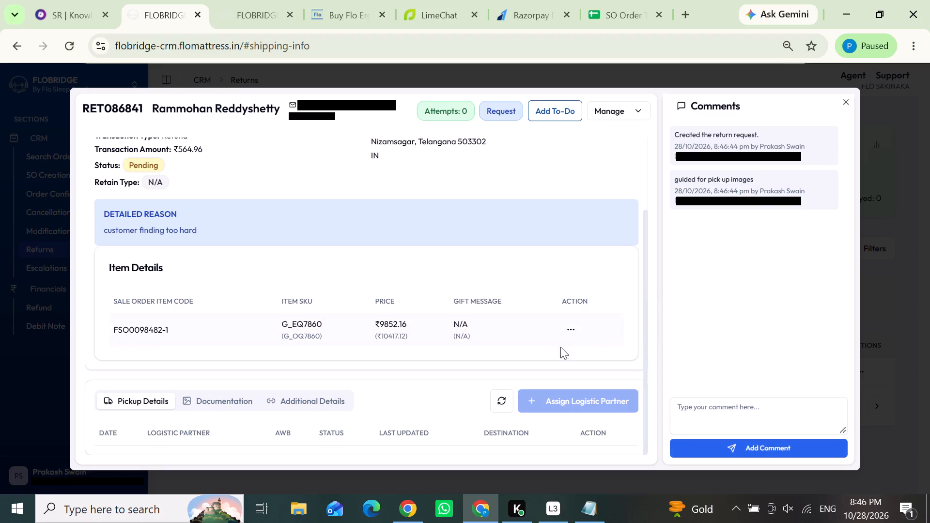
scroll(564, 302, "up", 1)
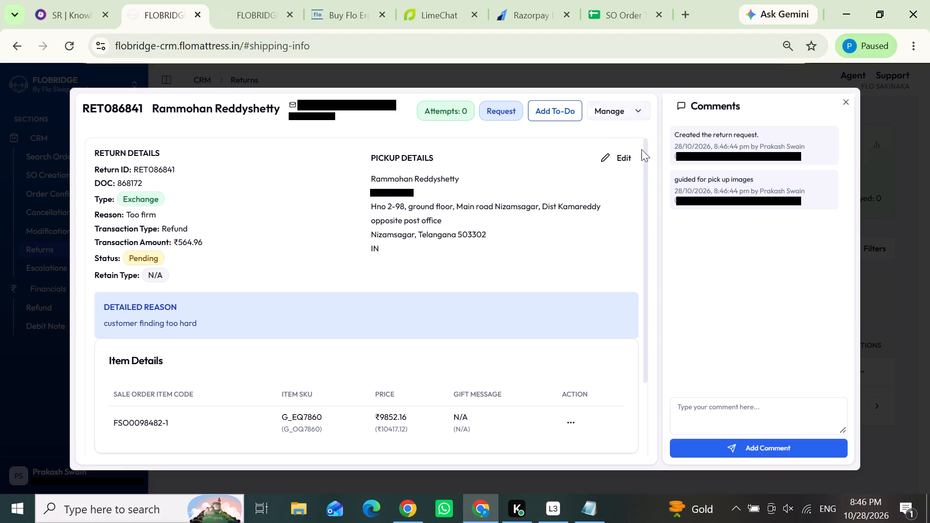
left_click_drag(646, 188, 651, 311)
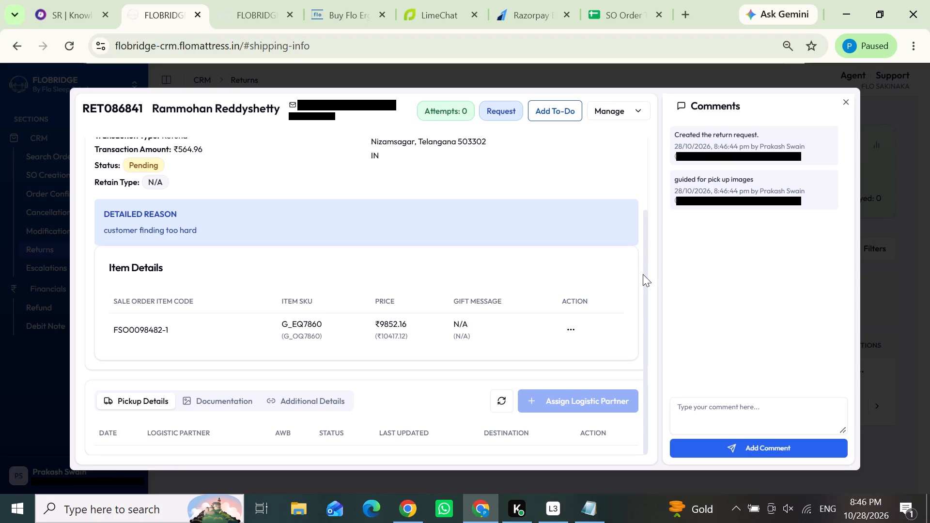
left_click_drag(644, 274, 657, 175)
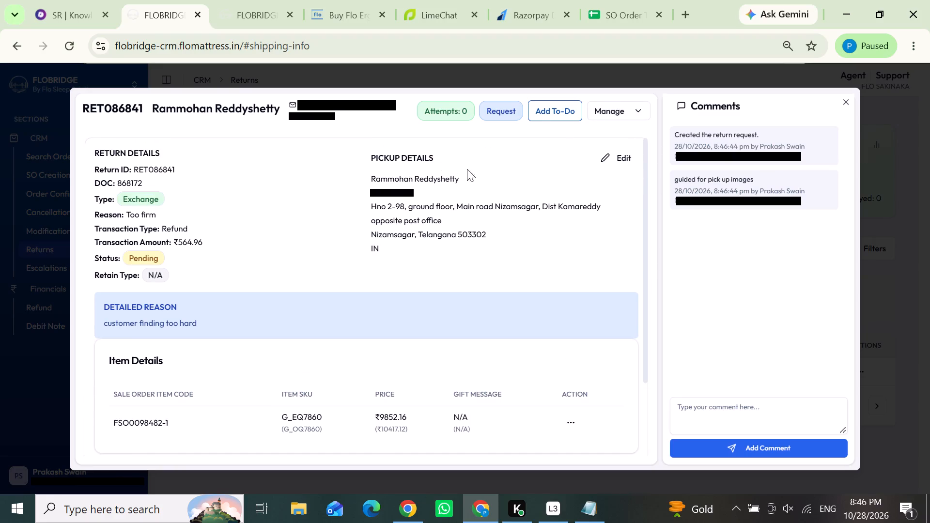
left_click_drag(644, 155, 644, 153)
left_click_drag(644, 153, 644, 144)
left_click(647, 160)
left_click_drag(647, 160, 646, 249)
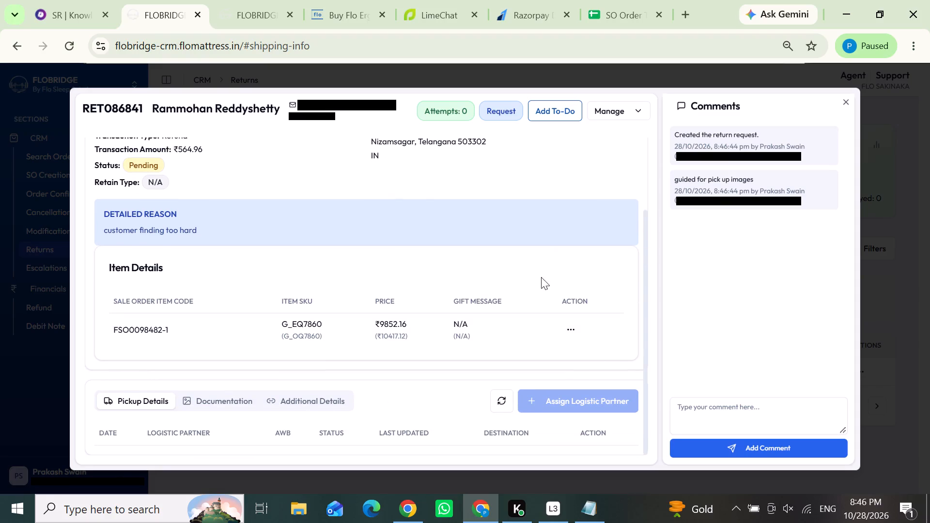
scroll(537, 291, "up", 2)
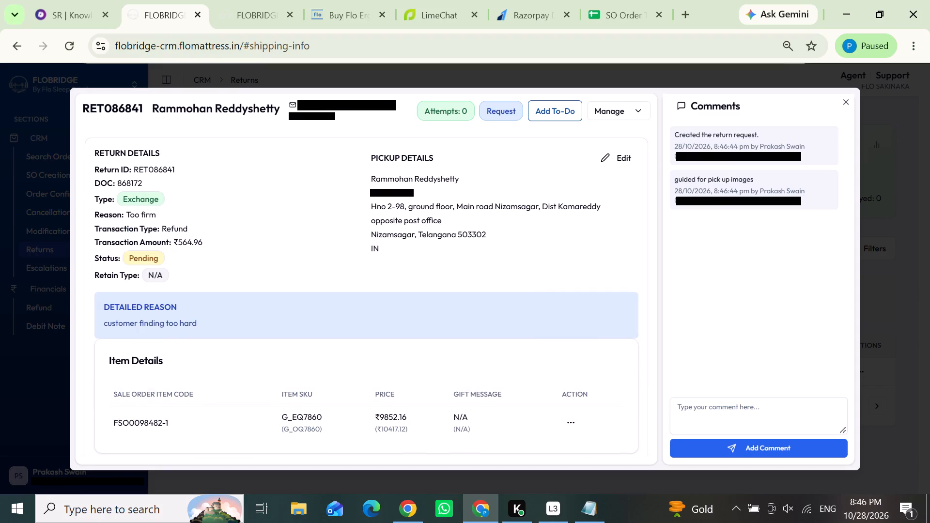
Read through the comments logged on the return request and recheck its item and pickup details.
left_click_drag(672, 179, 676, 179)
left_click_drag(676, 179, 762, 178)
left_click(765, 178)
left_click_drag(674, 131, 681, 132)
left_click_drag(681, 132, 817, 206)
left_click(816, 202)
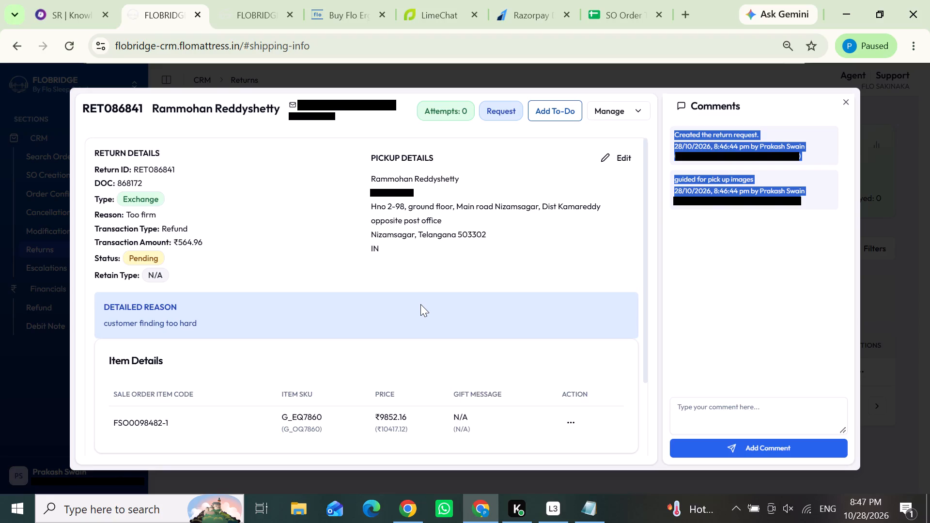
scroll(514, 289, "down", 2)
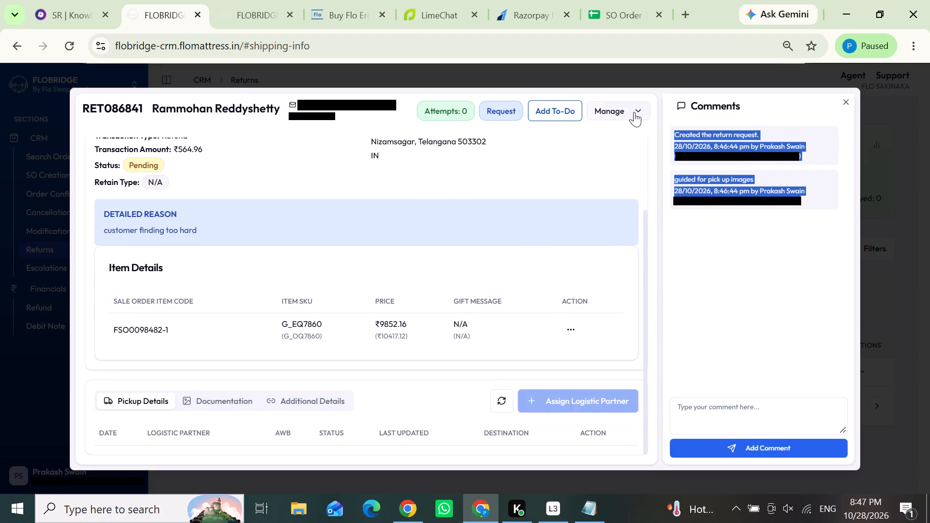
Review the return details of the exchange request, including its type, reason, transaction type and transaction amount.
left_click_drag(644, 229, 643, 143)
left_click(378, 267)
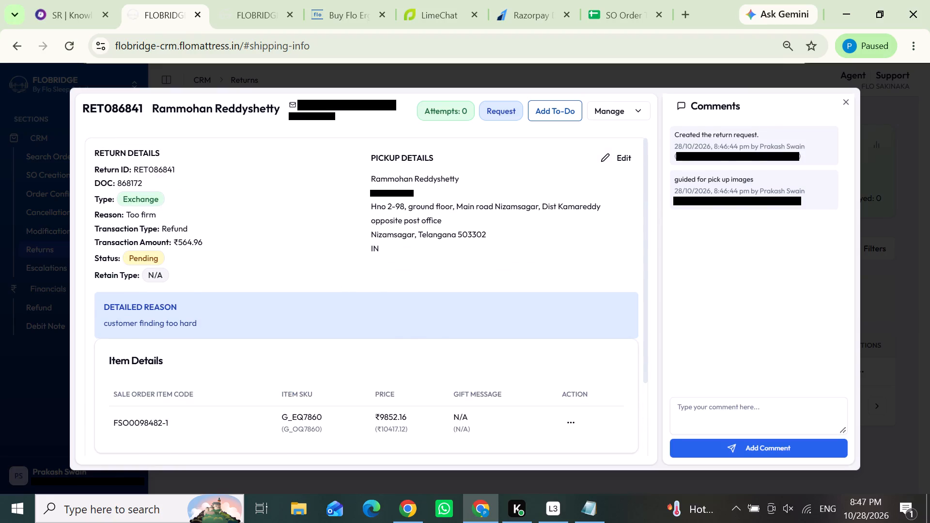
left_click_drag(213, 236, 178, 237)
left_click_drag(178, 237, 86, 210)
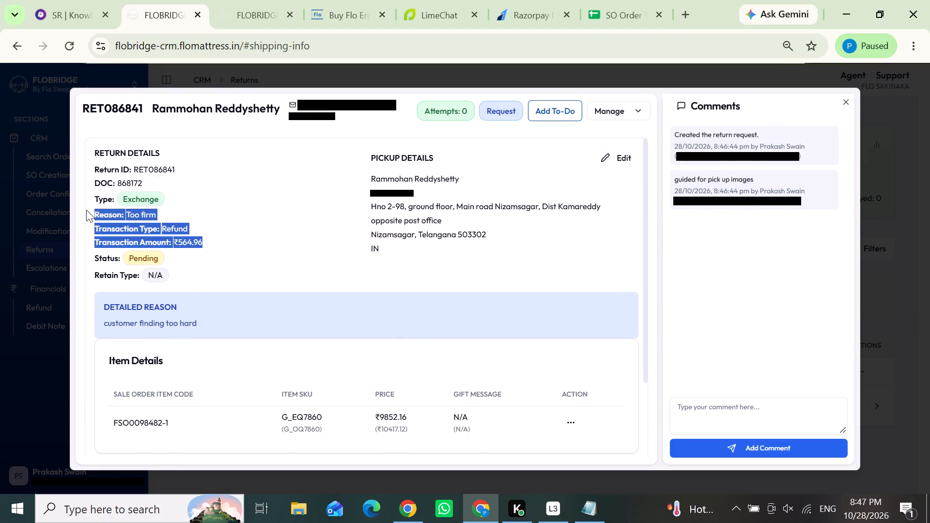
left_click_drag(86, 210, 95, 156)
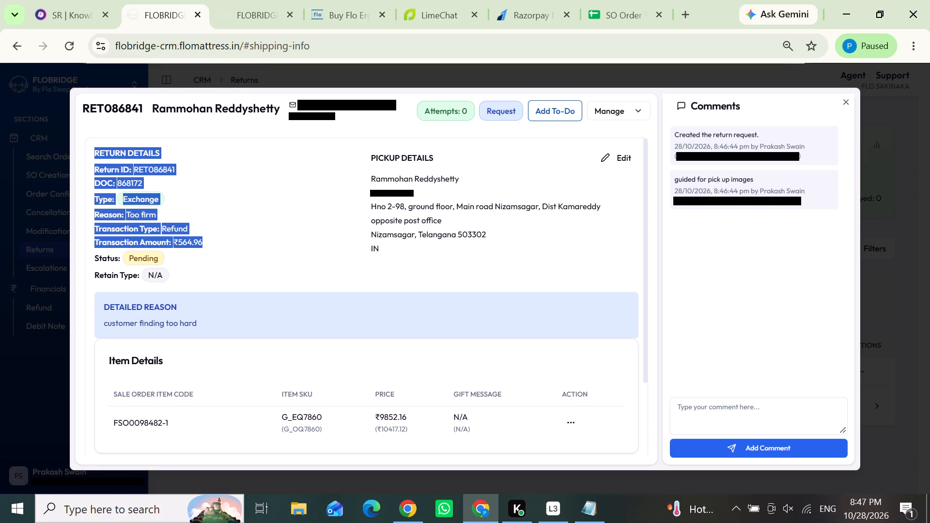
left_click_drag(95, 156, 91, 197)
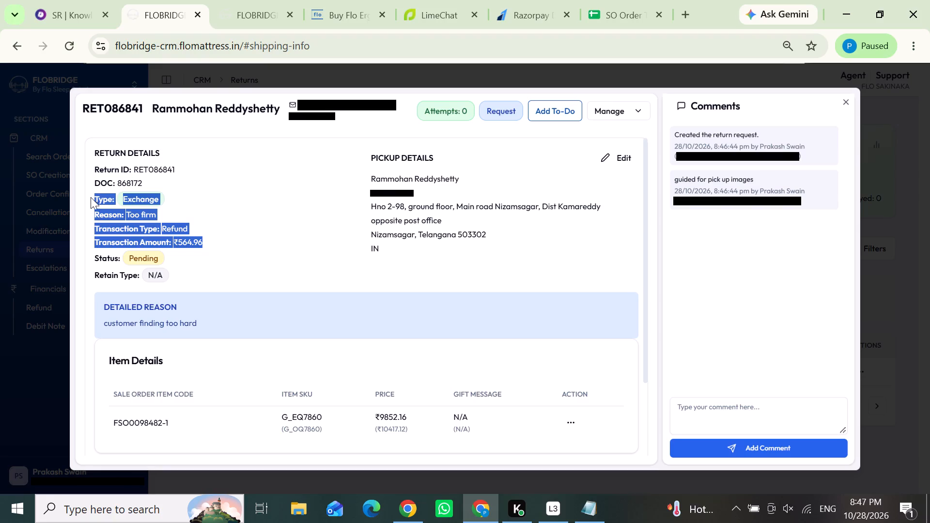
left_click_drag(91, 197, 121, 203)
left_click_drag(121, 203, 164, 209)
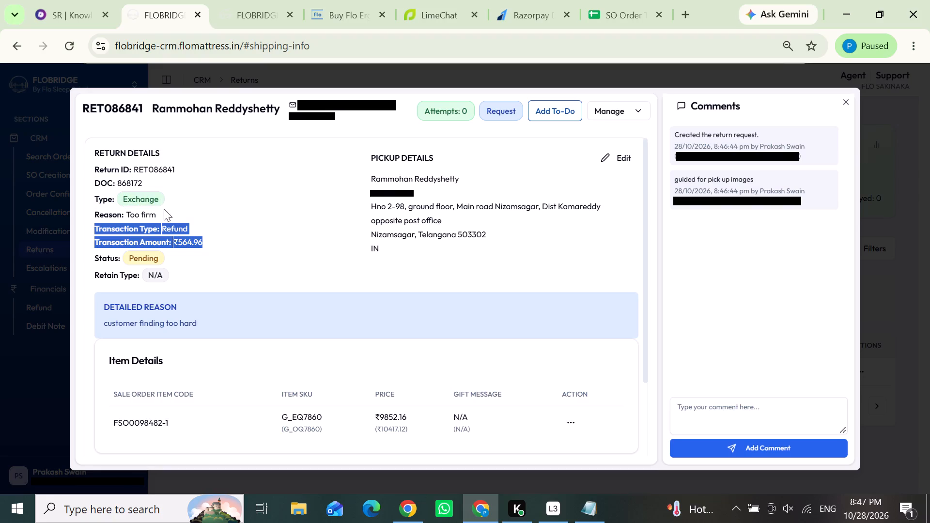
left_click_drag(164, 209, 204, 240)
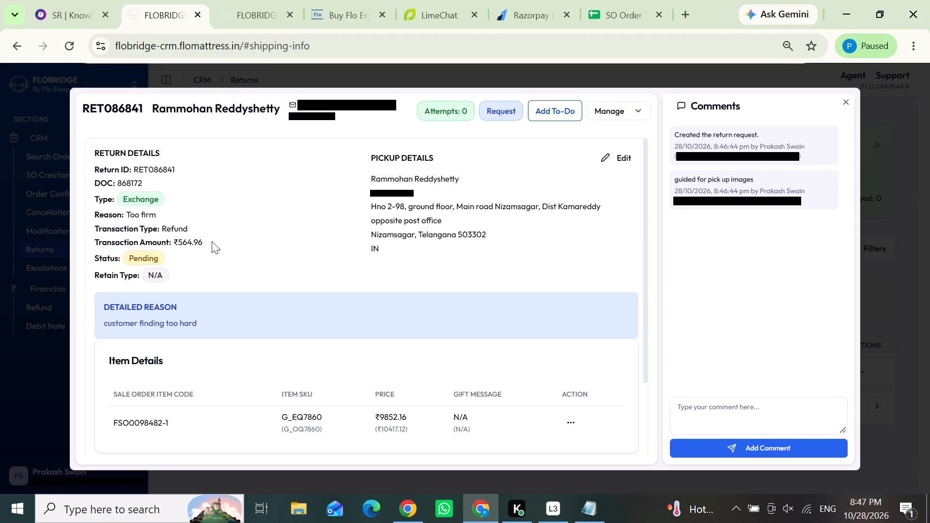
scroll(608, 243, "down", 5)
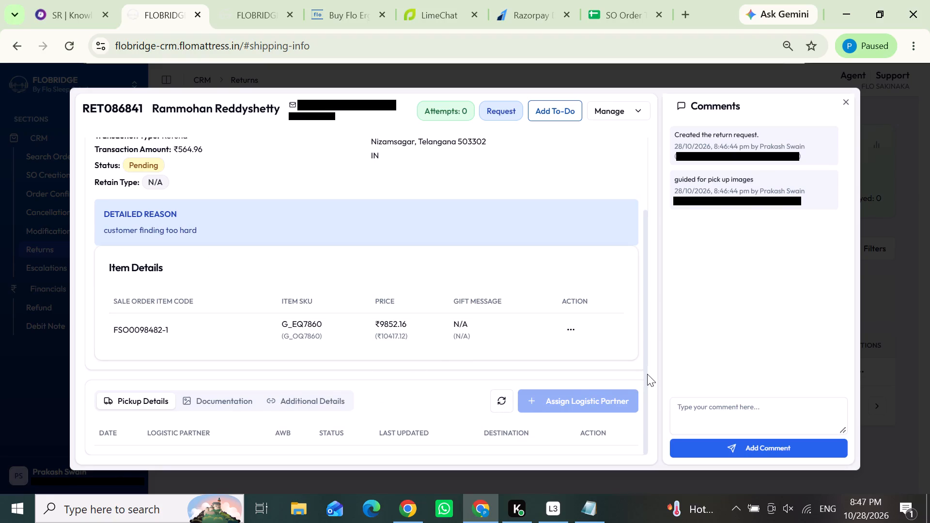
Check the pickup address and the customer's contact email on the return request.
left_click_drag(647, 374, 644, 253)
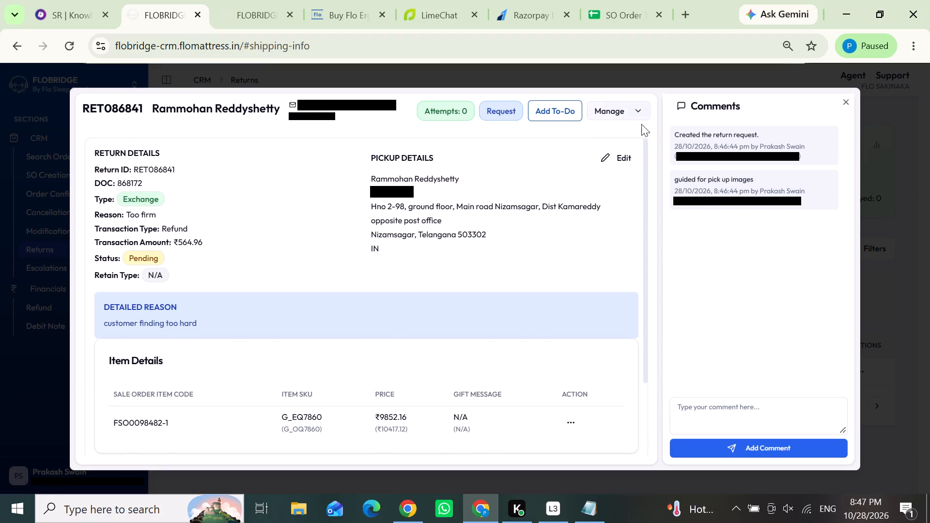
left_click_drag(605, 205, 553, 209)
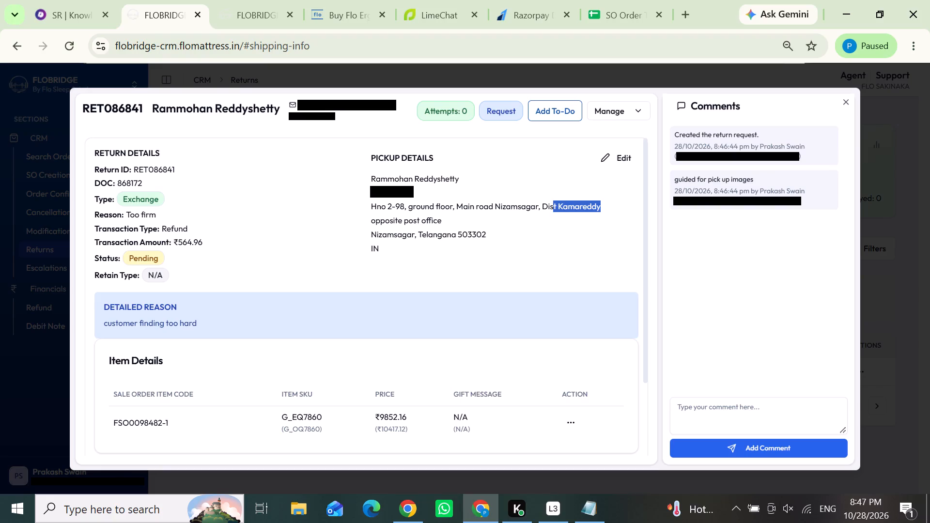
left_click_drag(553, 209, 542, 209)
left_click(548, 249)
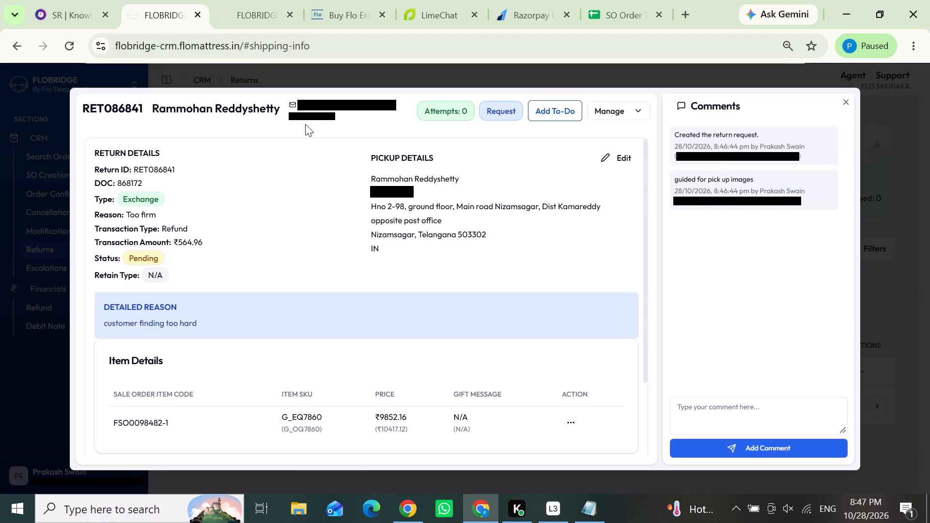
left_click_drag(298, 106, 352, 107)
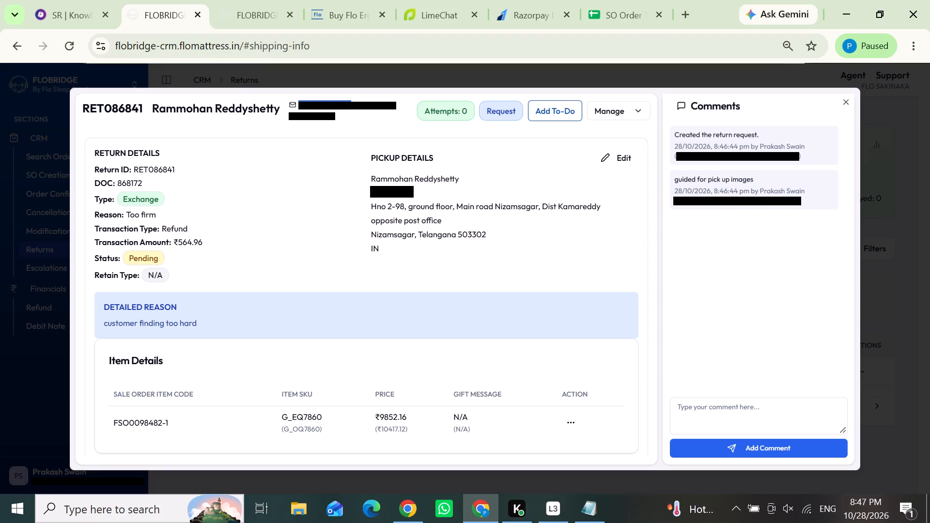
left_click_drag(352, 107, 394, 105)
left_click_drag(394, 105, 384, 106)
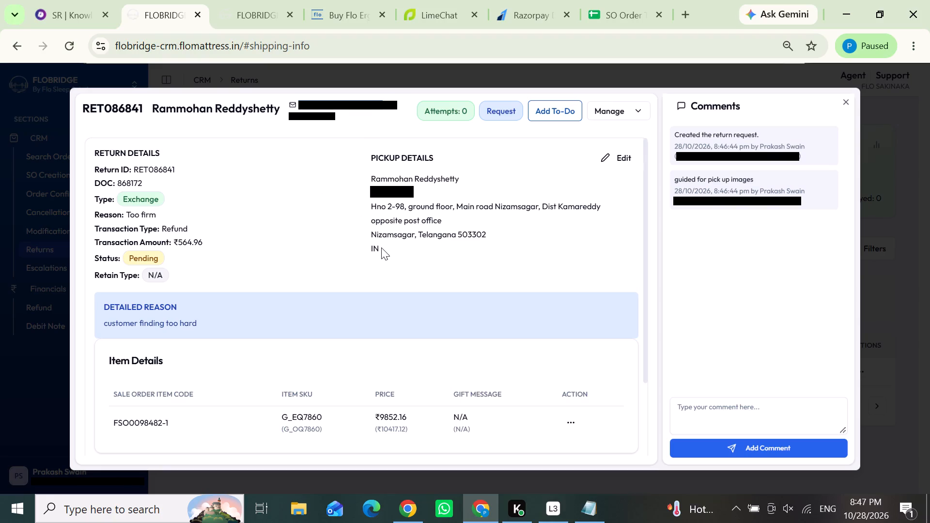
scroll(608, 242, "down", 3)
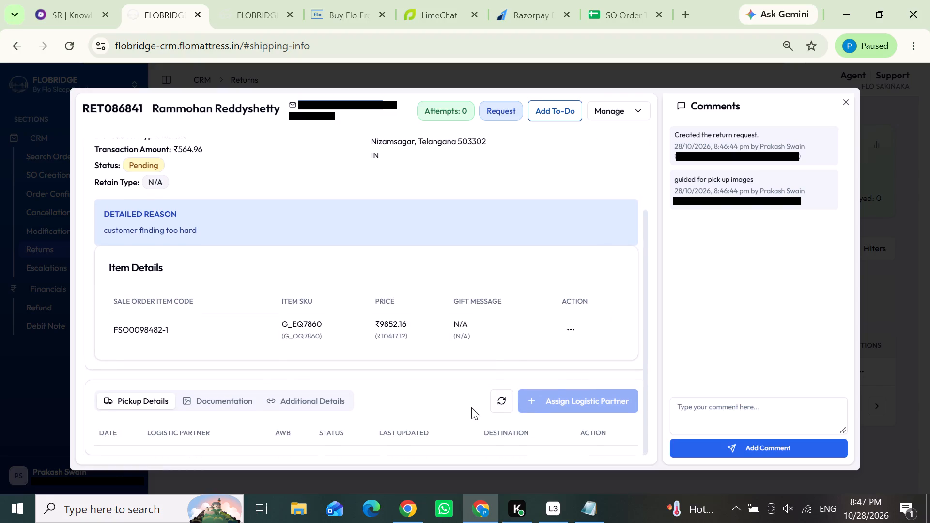
scroll(442, 308, "up", 2)
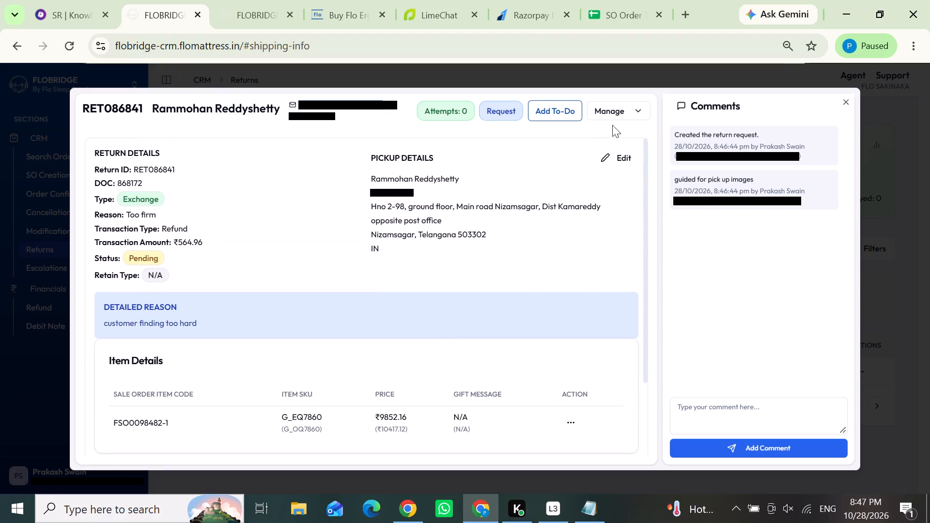
Recheck the pickup details against the return details of the exchange request.
left_click(617, 114)
left_click(469, 223)
left_click_drag(491, 233, 356, 211)
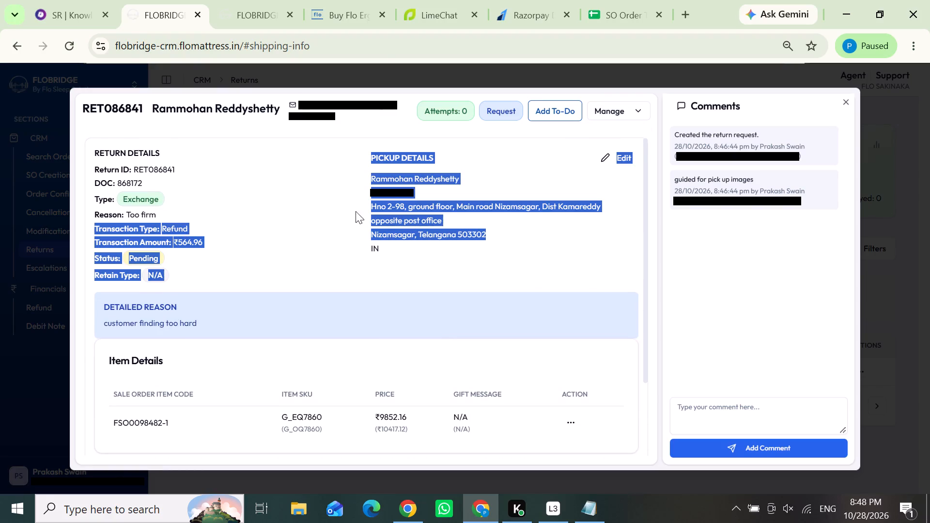
left_click_drag(356, 211, 344, 136)
left_click(325, 176)
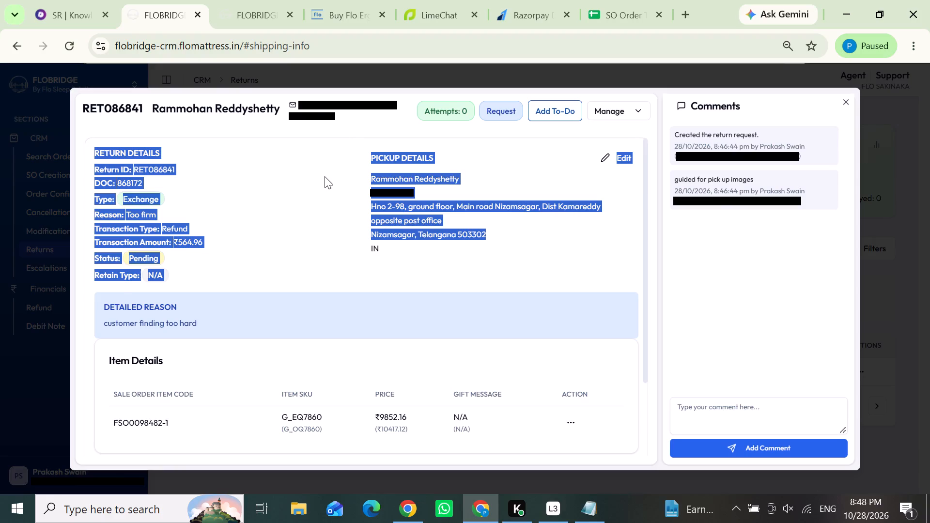
left_click_drag(372, 161, 448, 159)
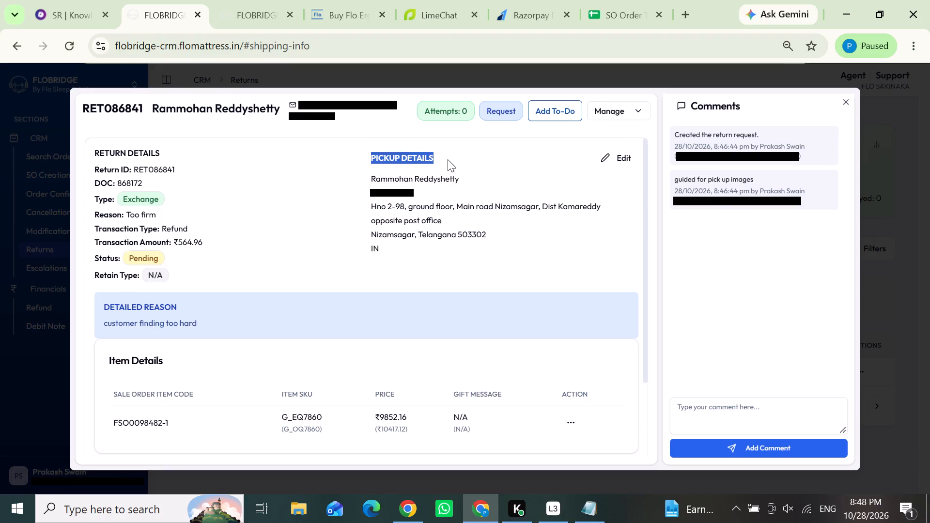
left_click_drag(448, 159, 520, 248)
left_click(537, 249)
scroll(240, 253, "down", 4)
scroll(241, 256, "up", 3)
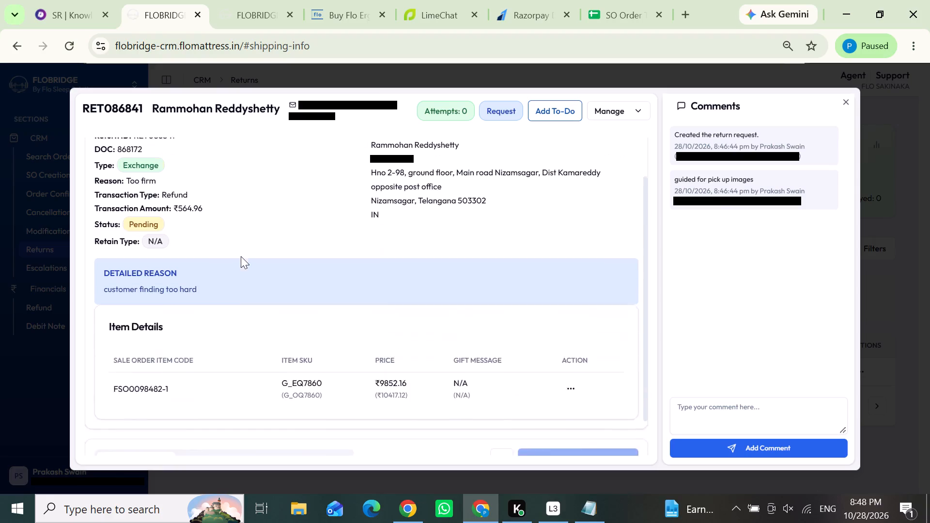
scroll(241, 256, "up", 1)
left_click(626, 114)
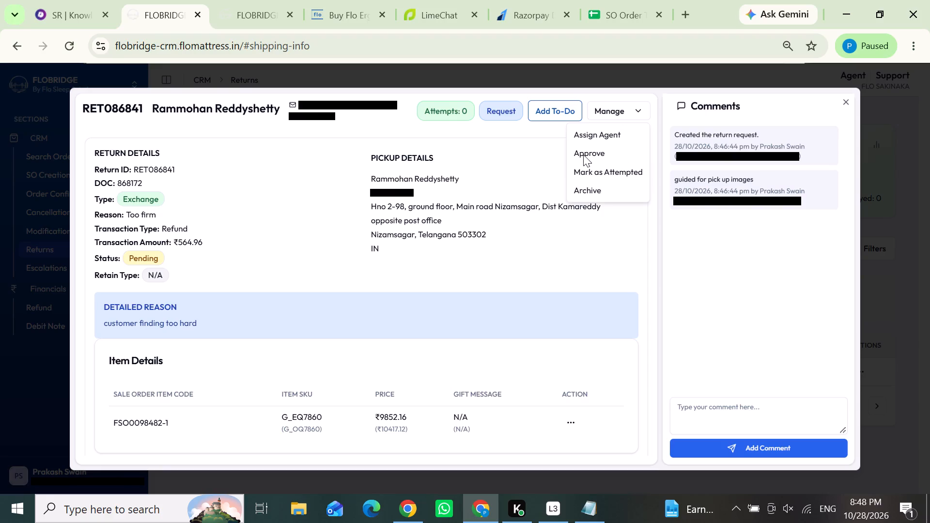
left_click(583, 154)
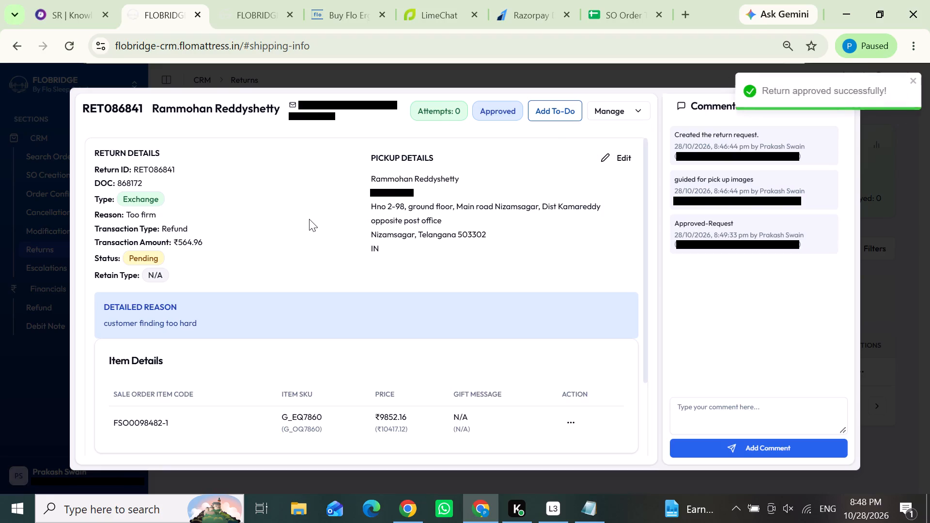
Check the pickup and documentation sections of the approved return for logistics entries and uploaded images.
scroll(309, 218, "down", 1)
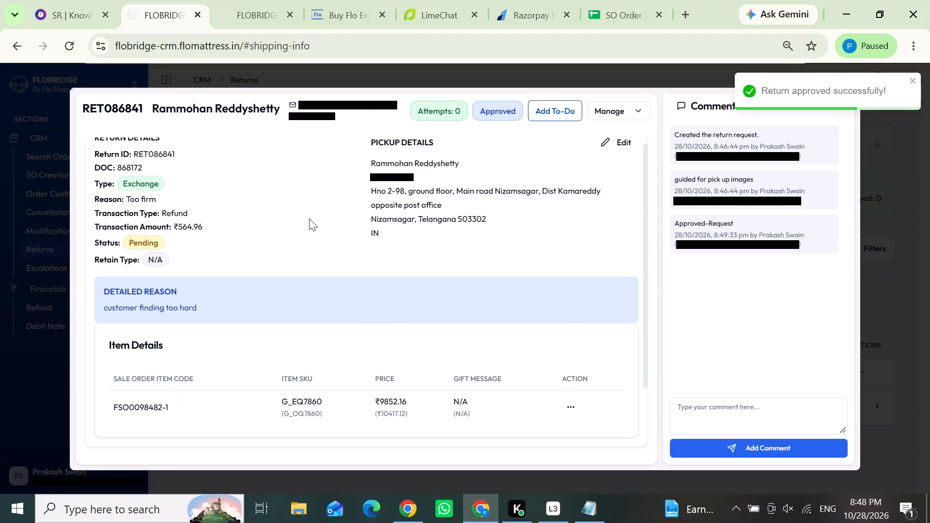
scroll(309, 218, "down", 2)
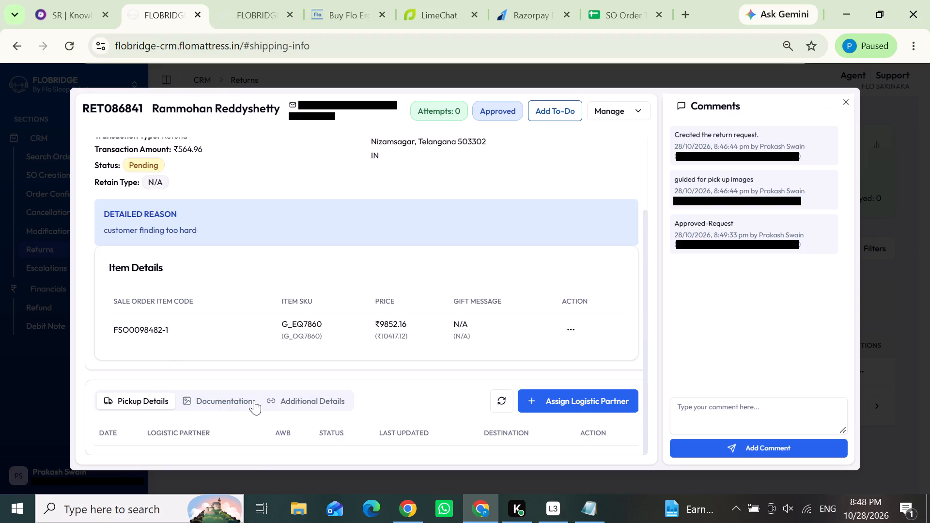
left_click_drag(254, 400, 238, 400)
scroll(251, 346, "down", 2)
scroll(274, 276, "down", 2)
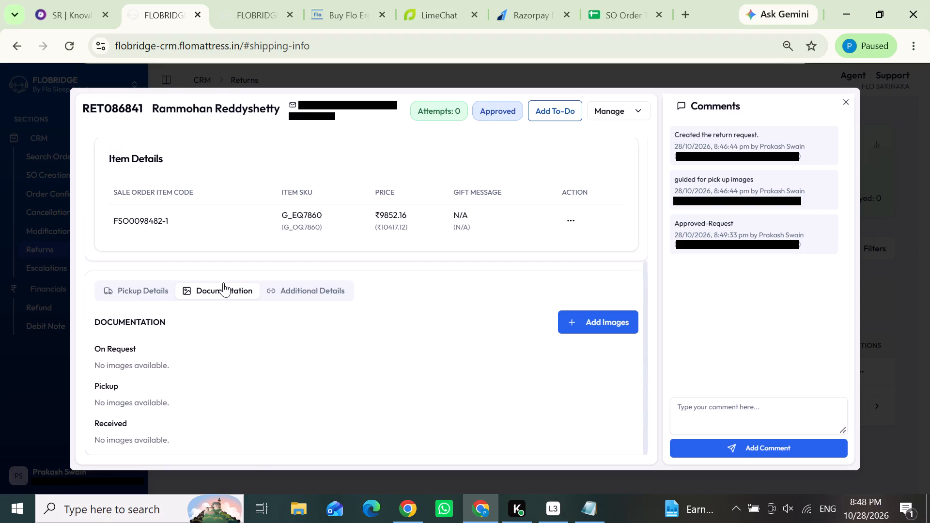
left_click(133, 297)
scroll(291, 294, "down", 3)
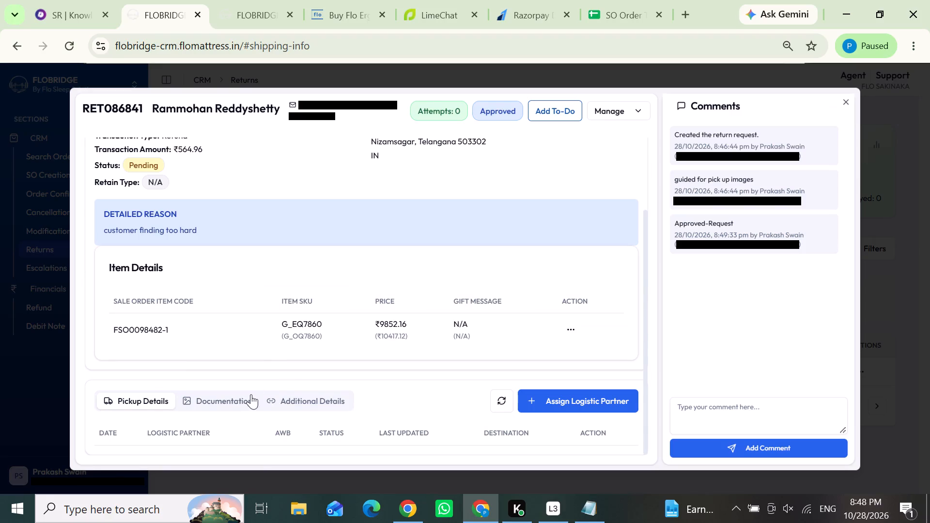
Reread the detailed reason, return details and pickup details of the approved return.
scroll(452, 317, "up", 2)
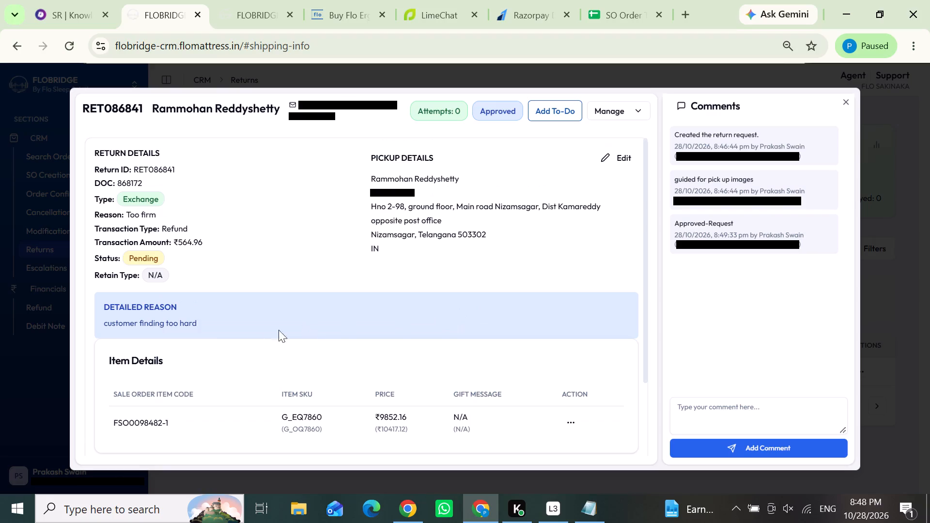
left_click_drag(198, 325, 94, 306)
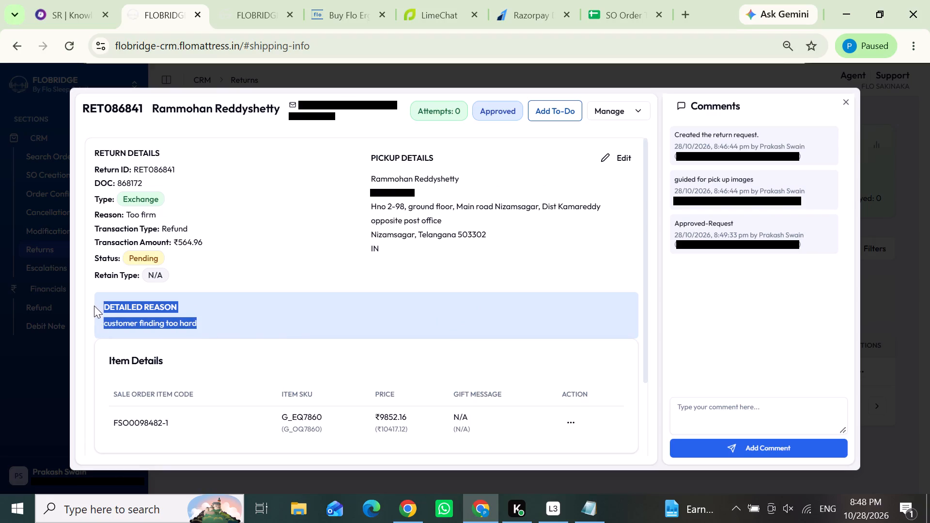
left_click_drag(94, 306, 95, 152)
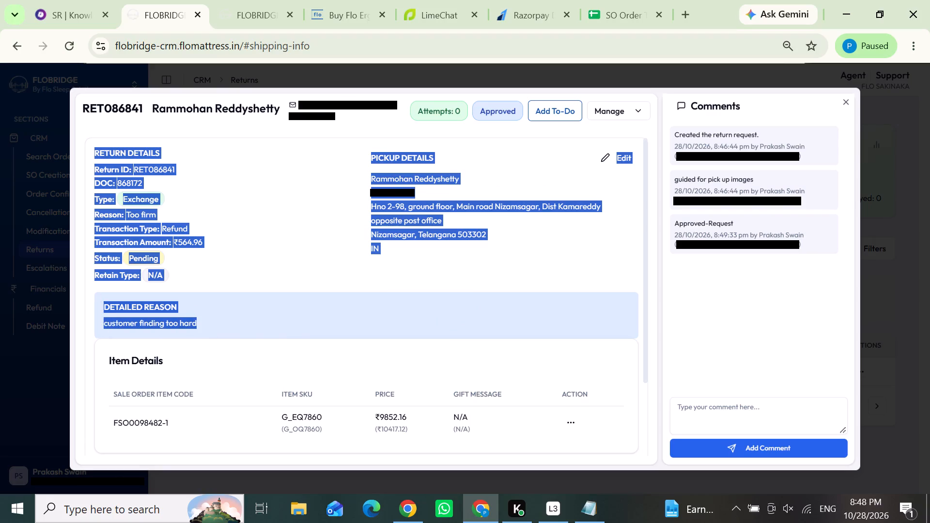
left_click_drag(95, 152, 162, 155)
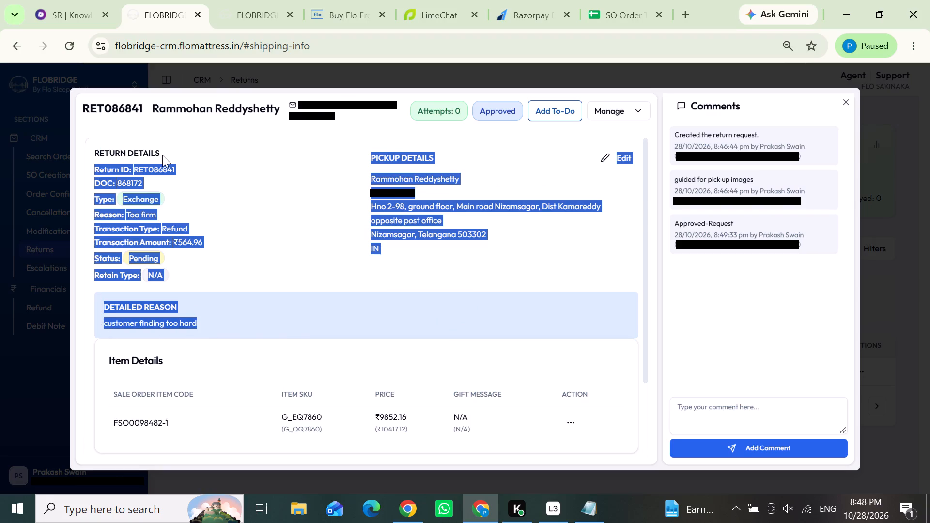
left_click_drag(162, 155, 522, 289)
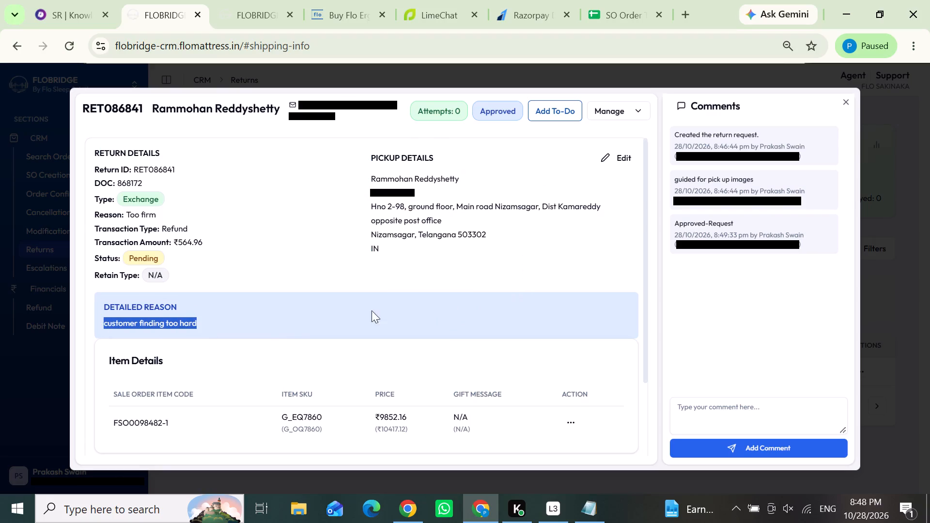
left_click(262, 324)
Check the support call's status on the Knowlarity dashboard and switch back to the FLOBRIDGE CRM.
left_click(83, 0)
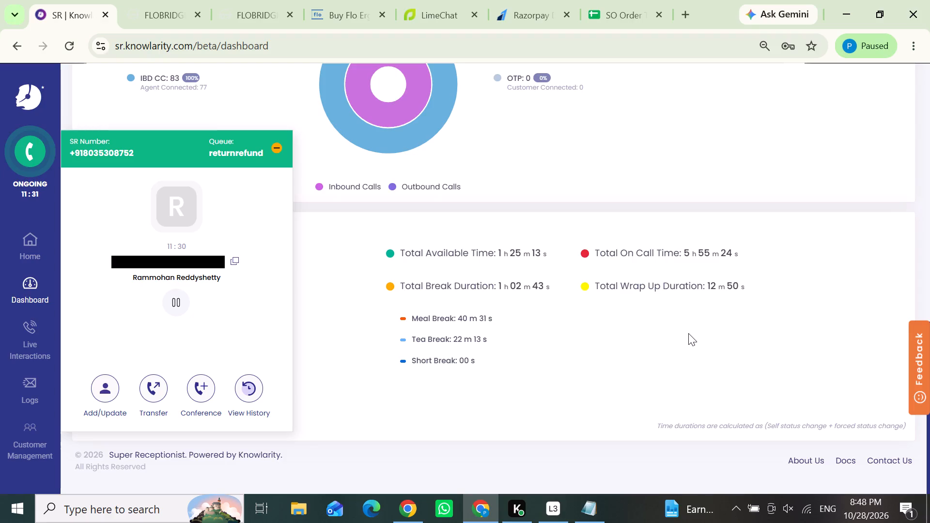
left_click(155, 0)
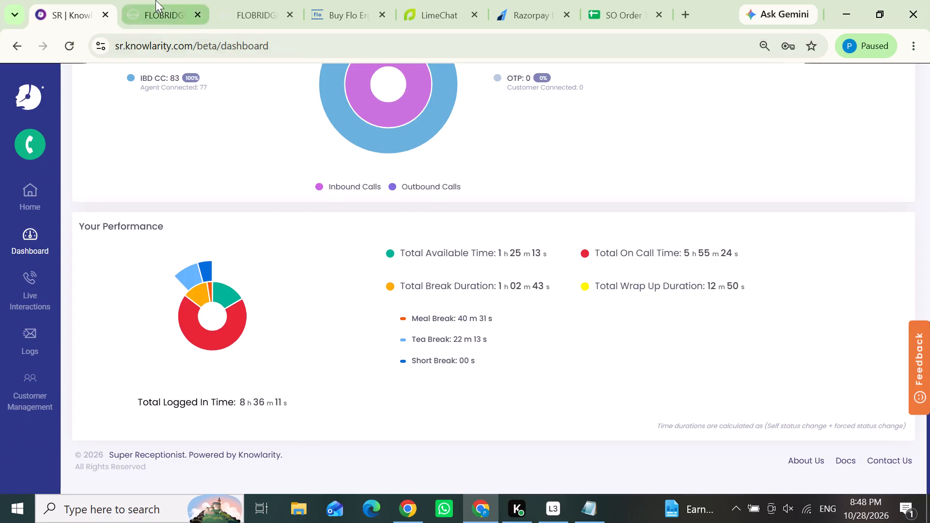
scroll(576, 354, "down", 1)
left_click(563, 393)
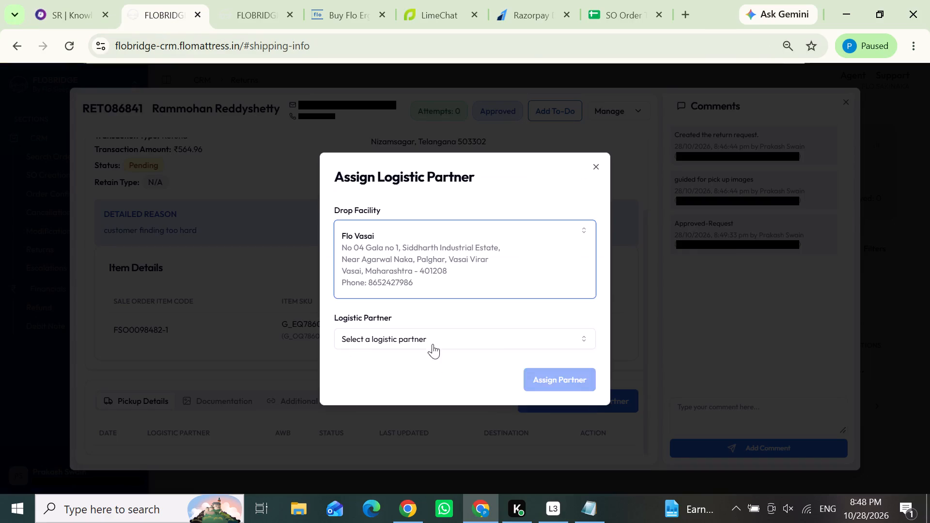
left_click(432, 339)
left_click(367, 397)
left_click(410, 331)
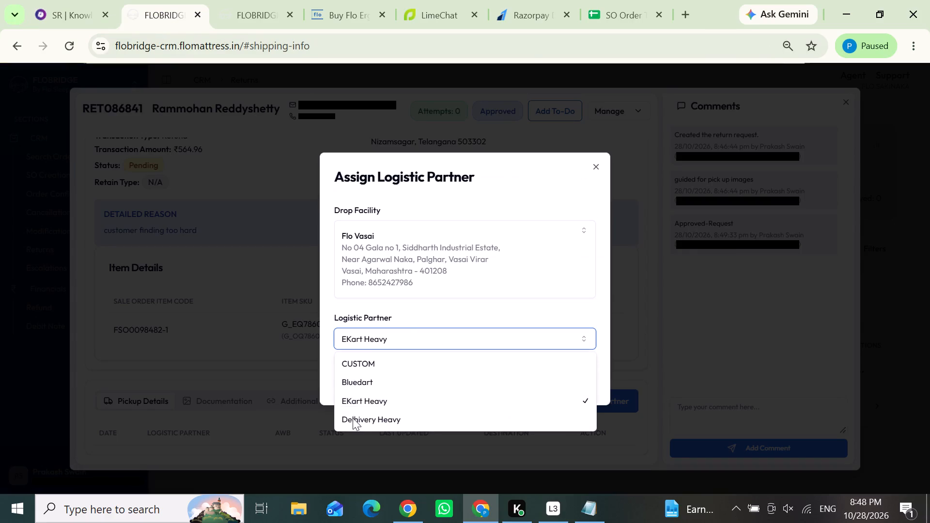
left_click_drag(353, 419, 357, 419)
left_click(540, 372)
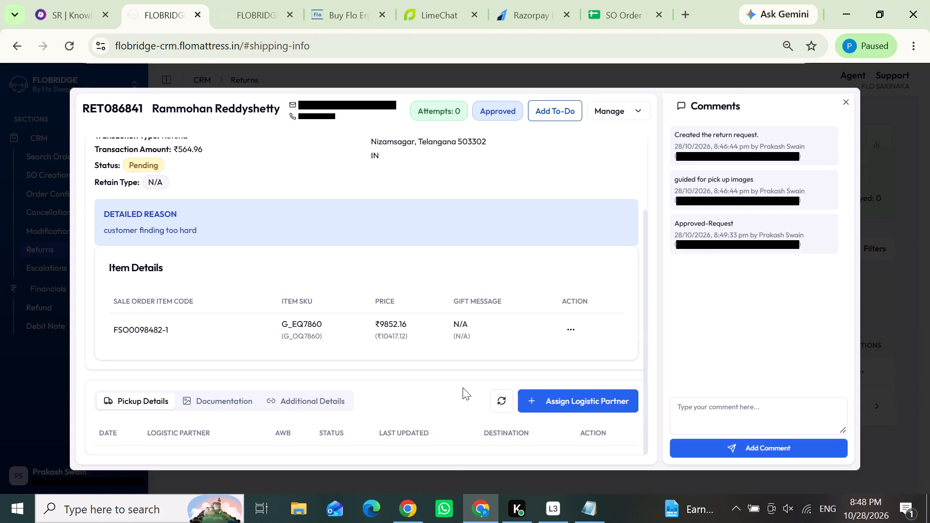
scroll(466, 386, "down", 3)
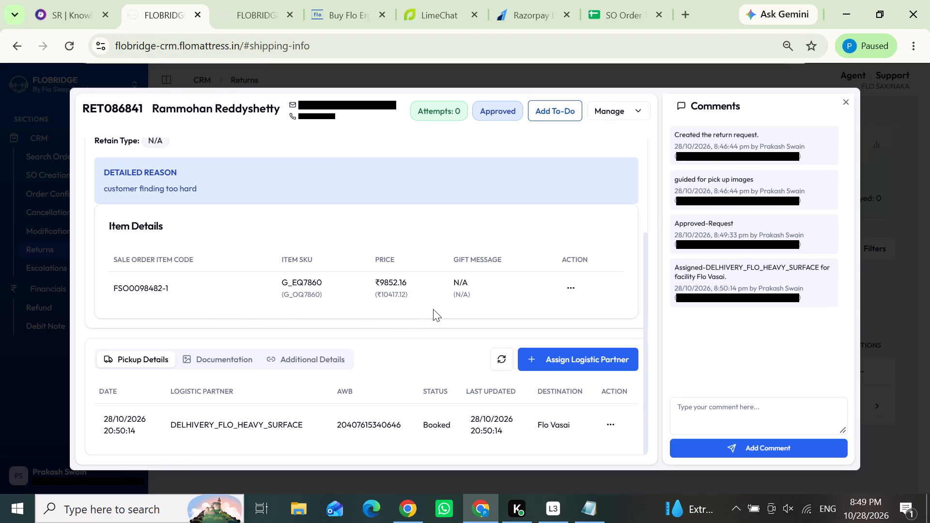
Copy the new caller's number from the Knowlarity dashboard and search FLOBRIDGE orders by Notification Mobile with the number's leading prefix removed.
left_click(36, 0)
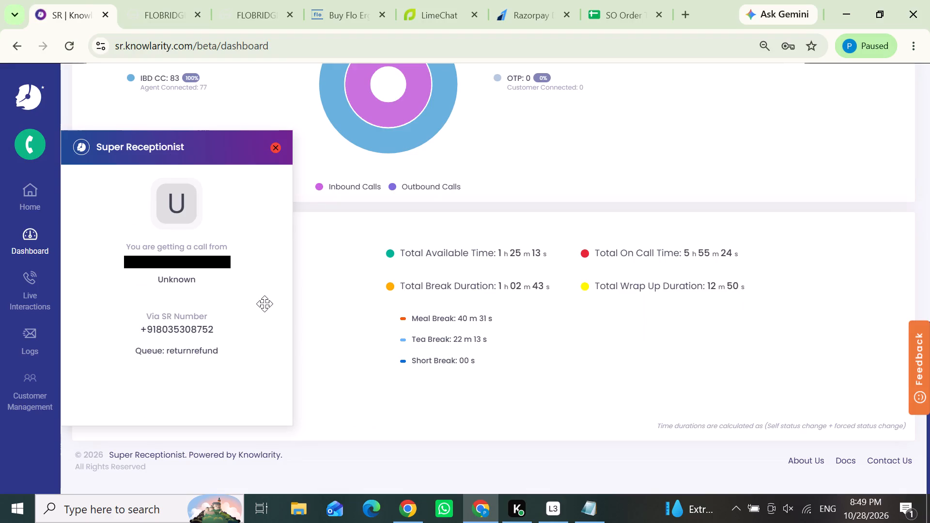
left_click(229, 259)
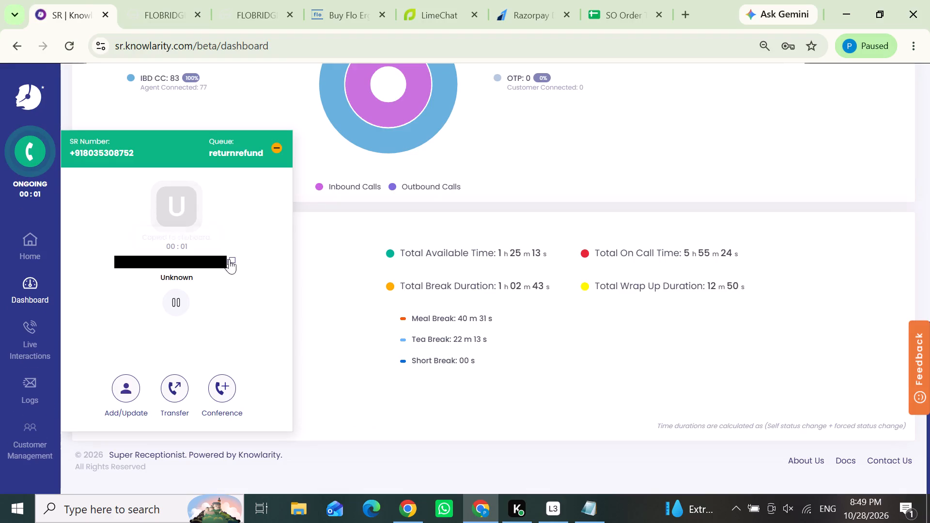
left_click(174, 0)
left_click(50, 213)
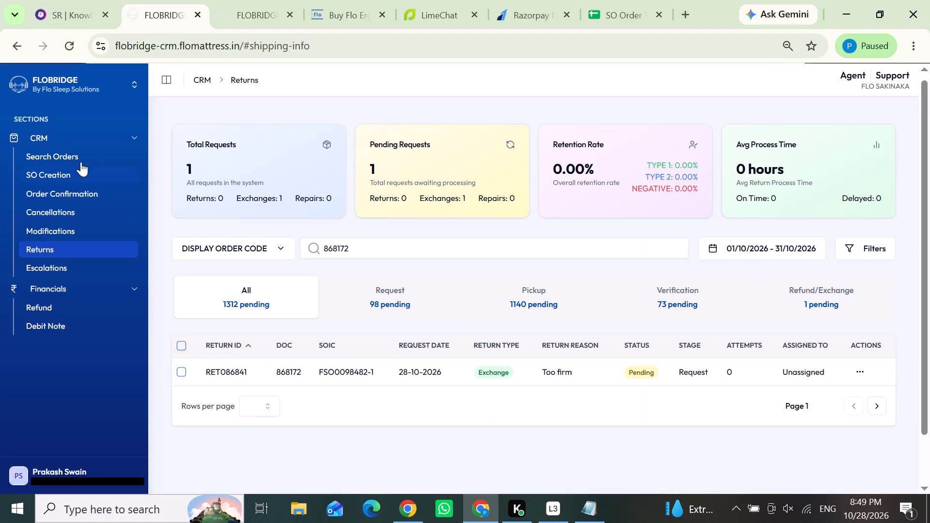
left_click(81, 153)
left_click(280, 134)
left_click(254, 179)
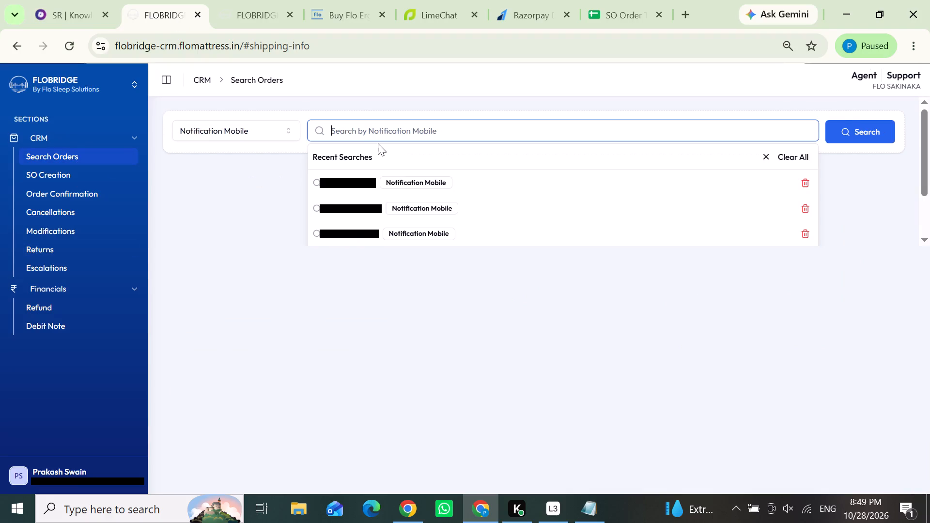
key("ctrl+v")
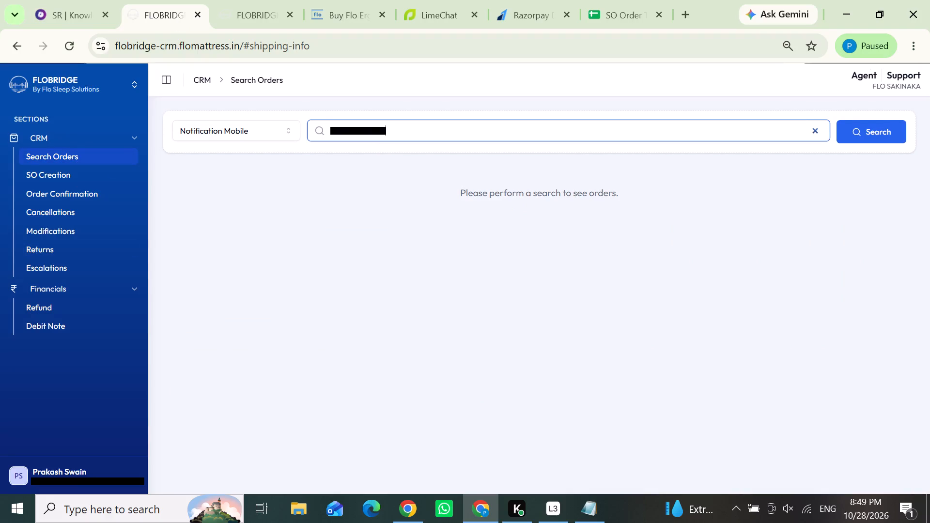
left_click_drag(344, 127, 309, 126)
key("BackSpace")
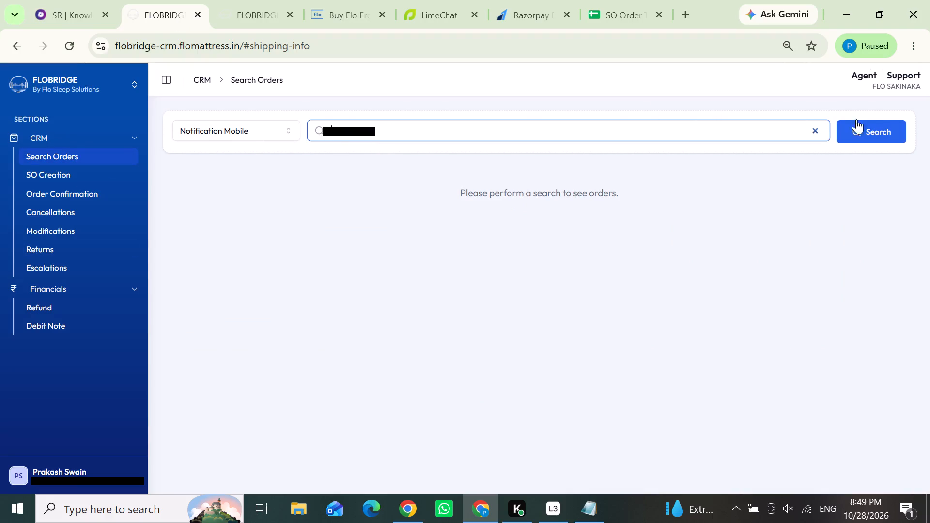
left_click(857, 119)
left_click(871, 123)
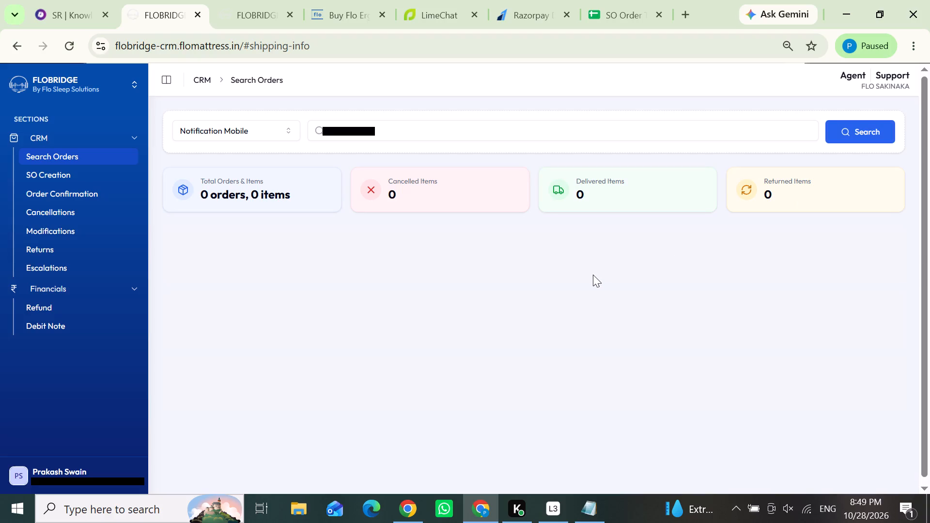
Open the Add/Update Customer form for the ongoing call in Knowlarity and look through its Dispositions choices.
left_click(79, 7)
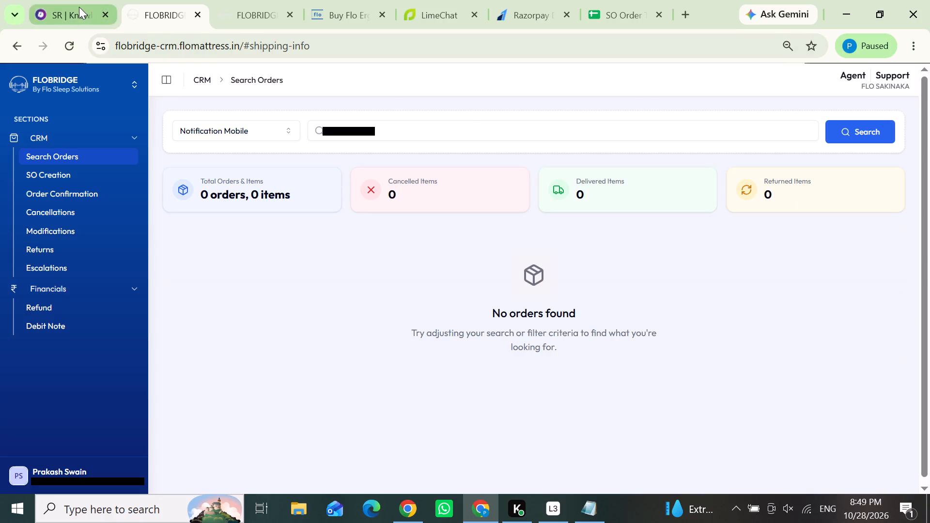
left_click(126, 384)
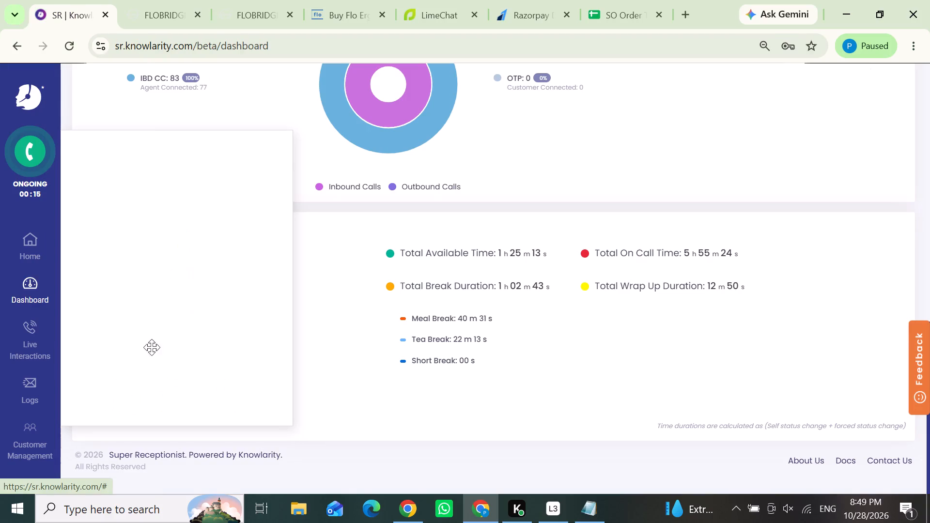
scroll(211, 304, "down", 1)
left_click(163, 340)
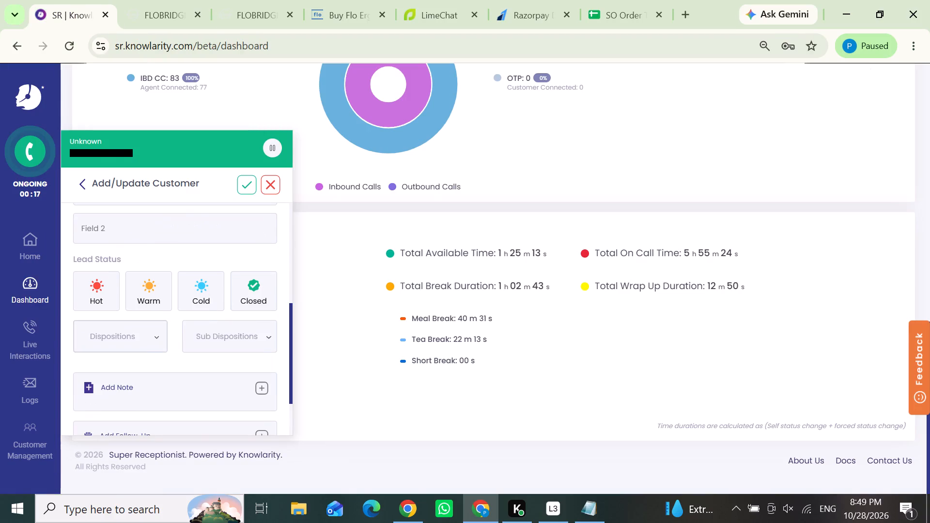
left_click(157, 339)
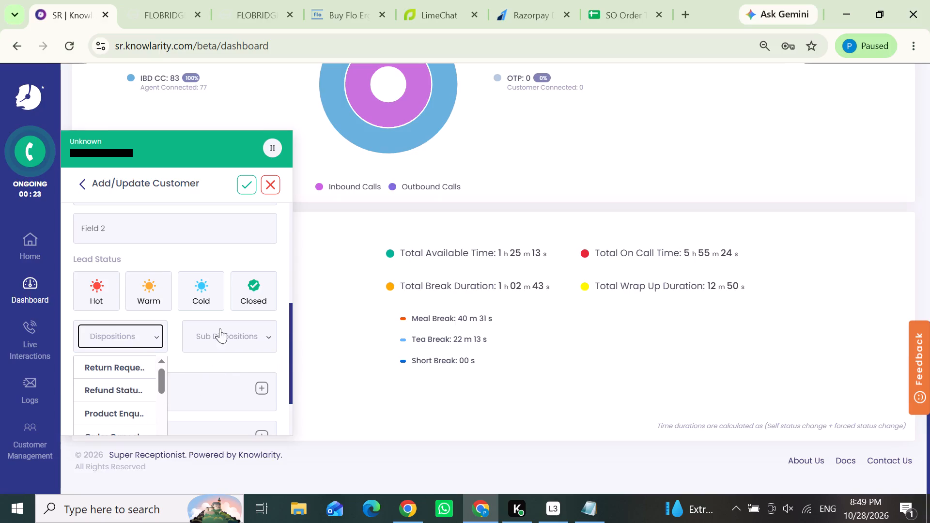
scroll(187, 282, "up", 2)
left_click(179, 253)
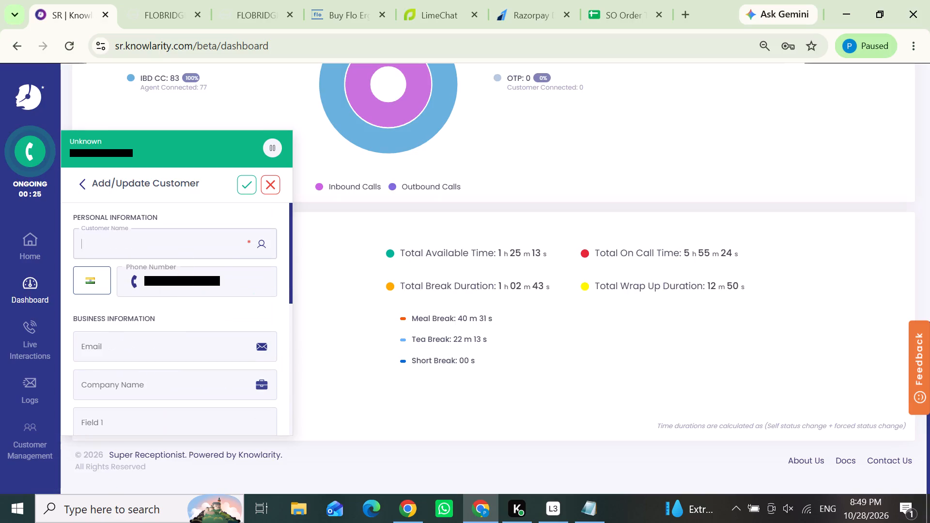
scroll(221, 262, "down", 2)
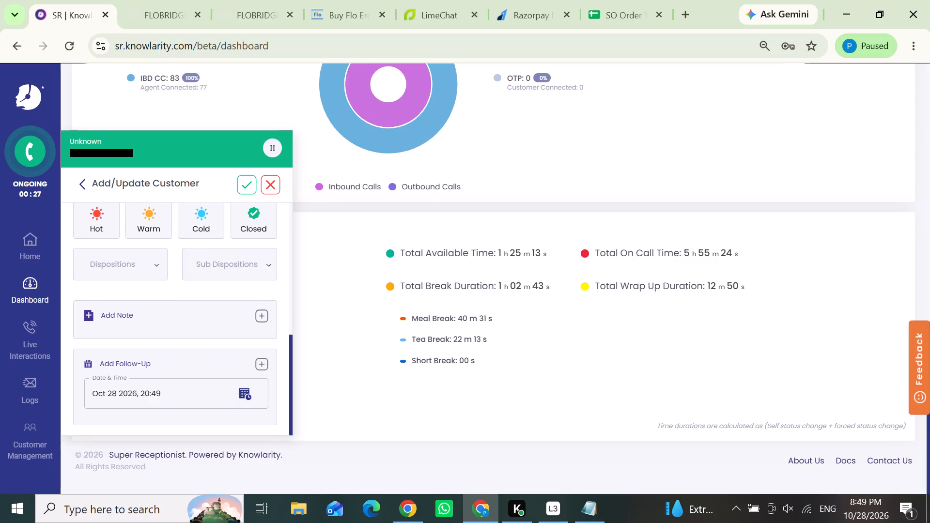
left_click(154, 277)
left_click(154, 269)
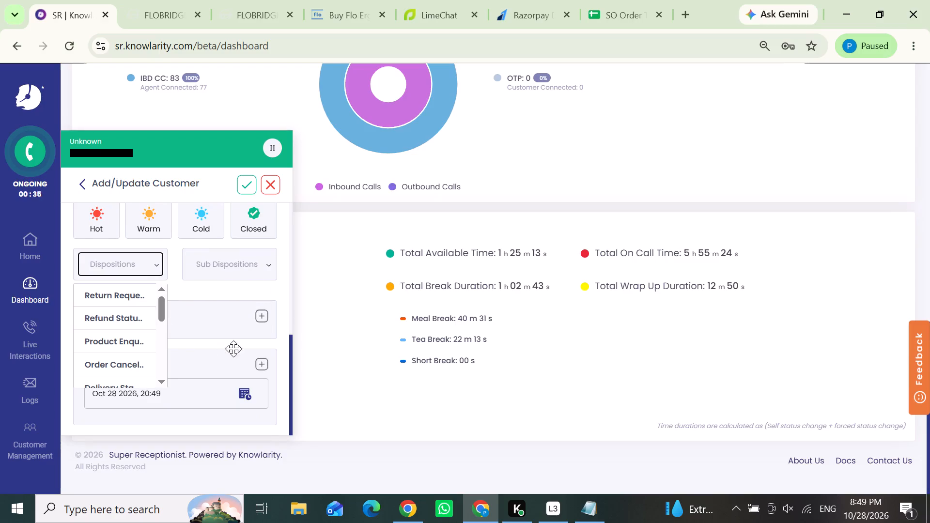
left_click_drag(291, 349, 301, 204)
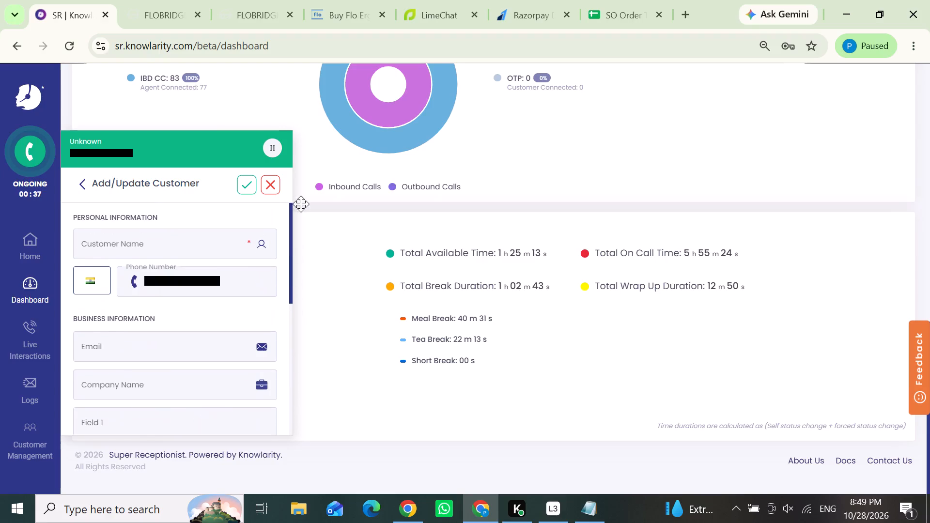
left_click_drag(301, 204, 301, 201)
Switch back to FLOBRIDGE and recheck the total orders and cancelled items summary for the caller's number.
left_click(169, 17)
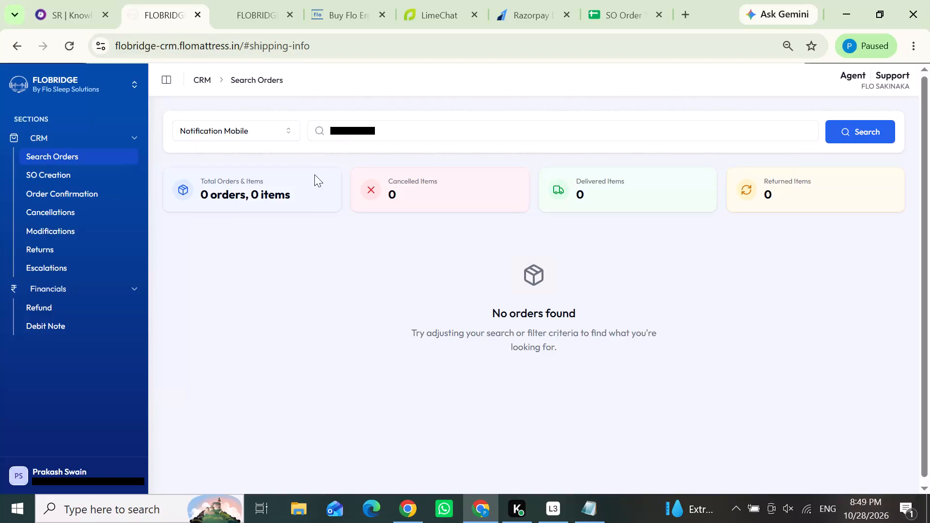
left_click_drag(292, 194, 253, 200)
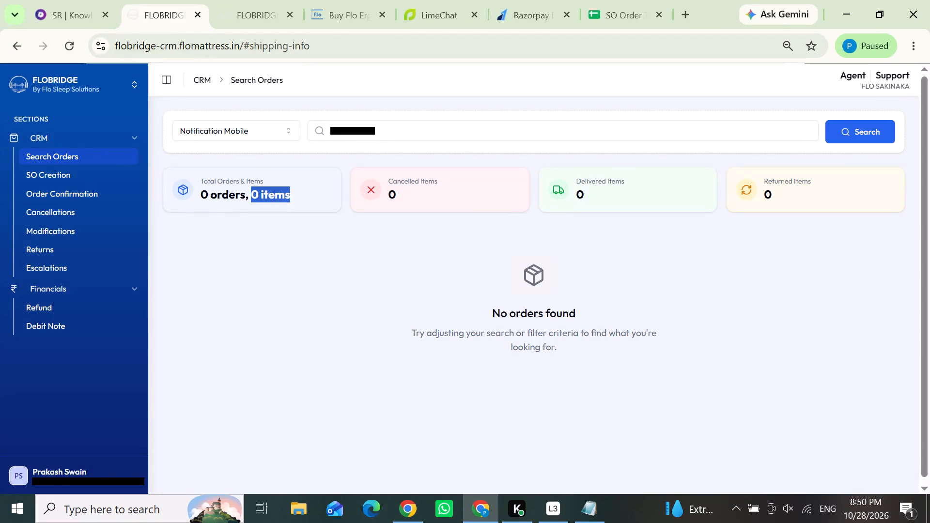
left_click_drag(253, 200, 199, 185)
left_click(383, 183)
left_click_drag(391, 180, 471, 171)
left_click(464, 197)
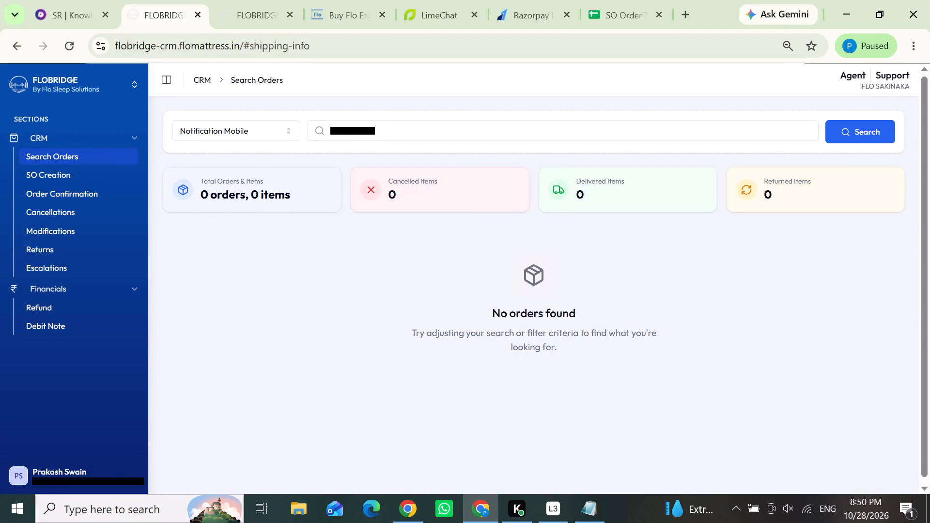
left_click_drag(386, 179, 447, 180)
In Knowlarity, enter asf as the customer name, set the disposition to the "Return Reque.." option and save the customer record.
left_click(77, 18)
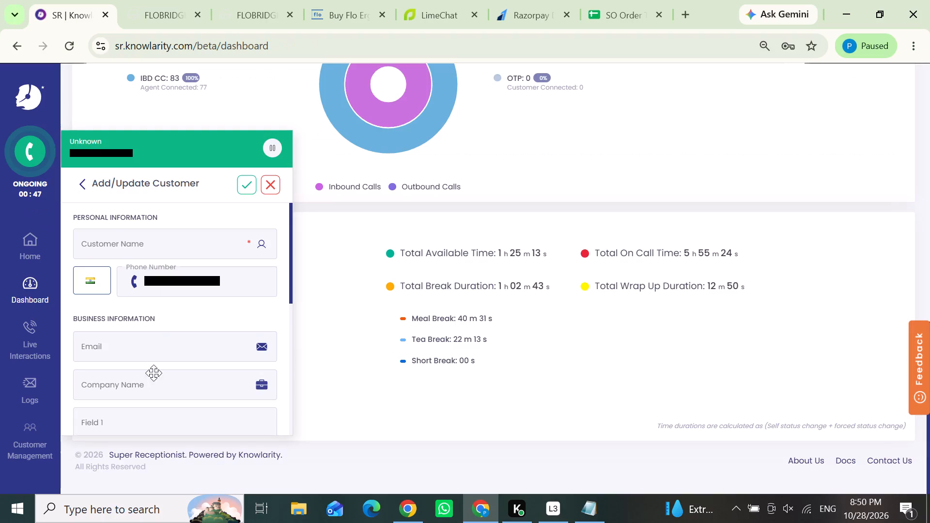
left_click(152, 252)
type("asf")
scroll(141, 298, "down", 1)
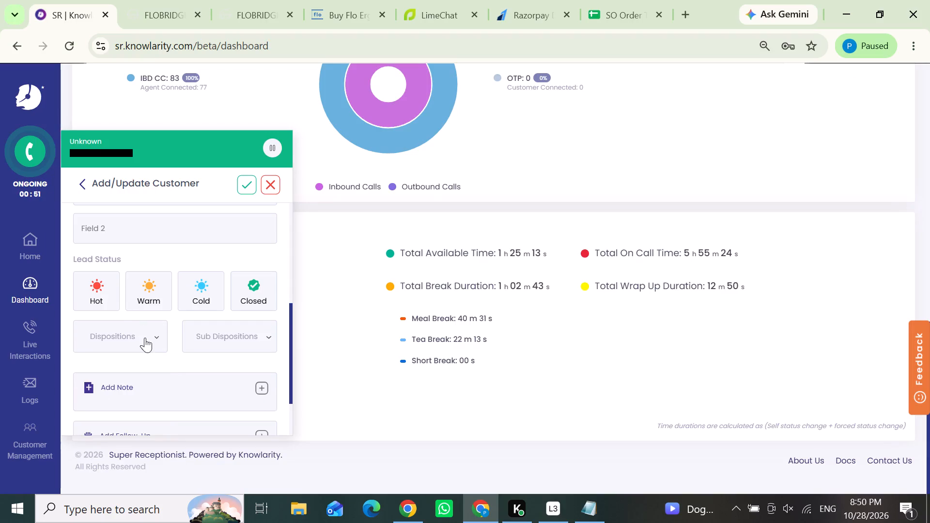
left_click(145, 338)
left_click(130, 367)
left_click(247, 187)
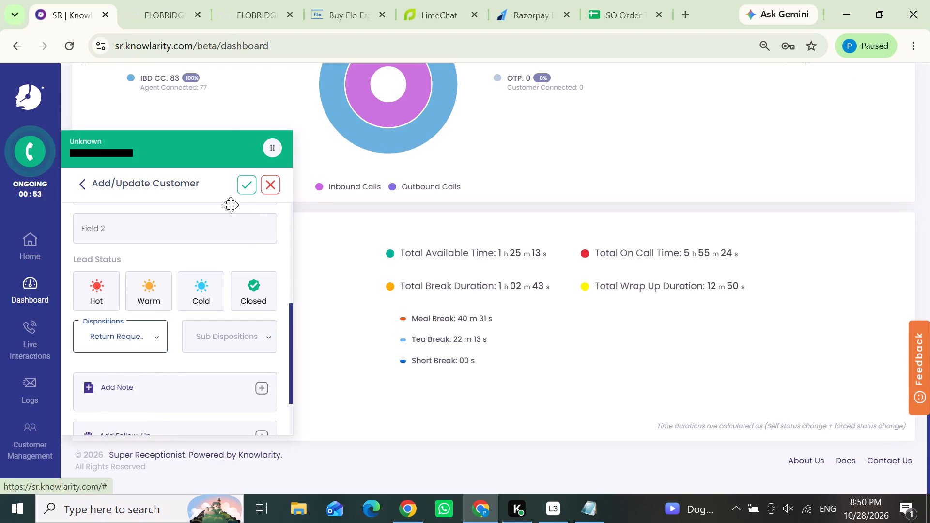
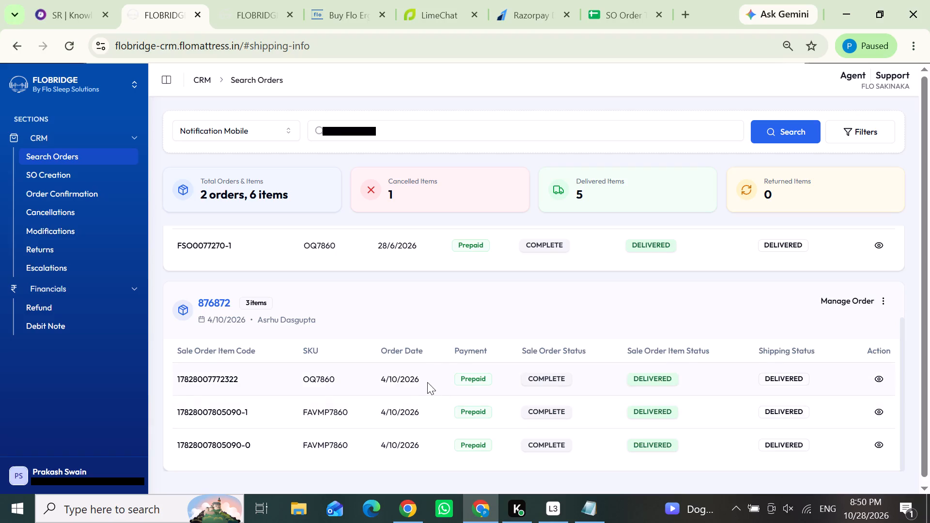
scroll(515, 376, "up", 1)
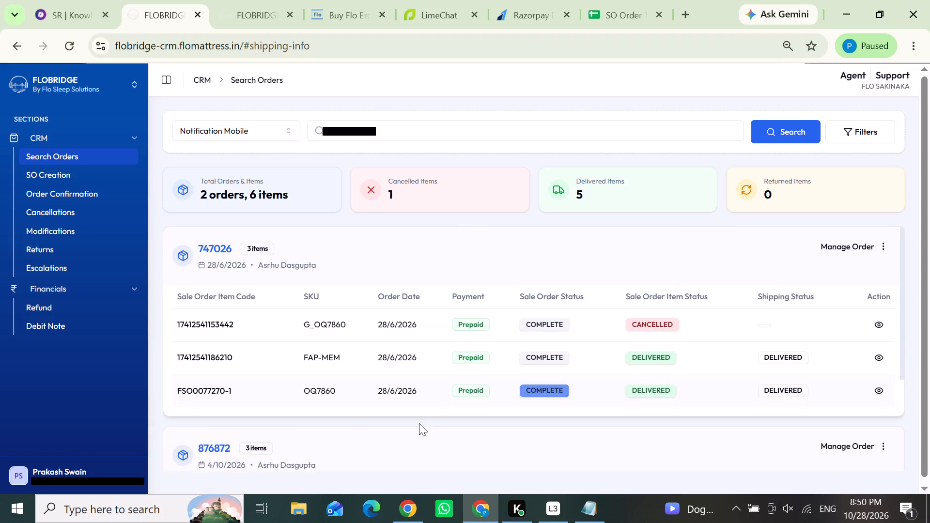
scroll(369, 423, "down", 1)
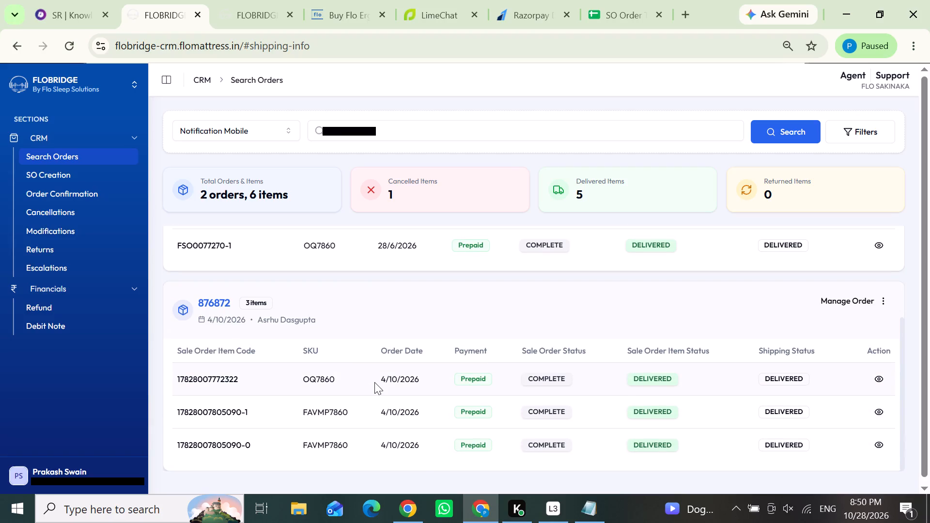
scroll(407, 354, "up", 1)
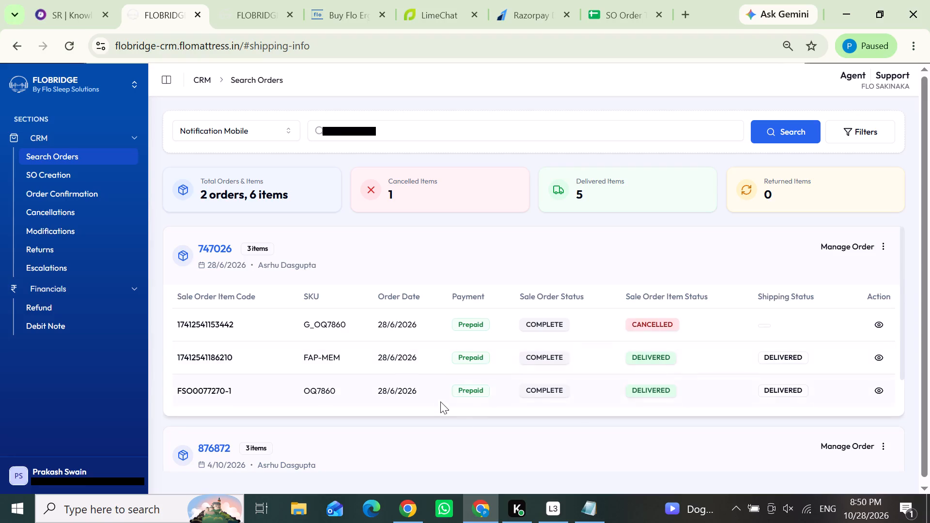
scroll(511, 443, "down", 1)
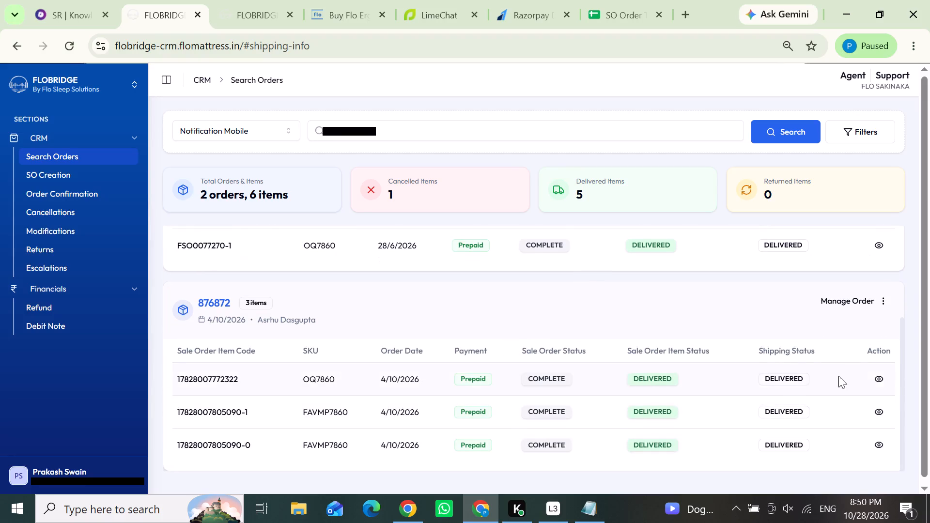
left_click(869, 377)
left_click(248, 375)
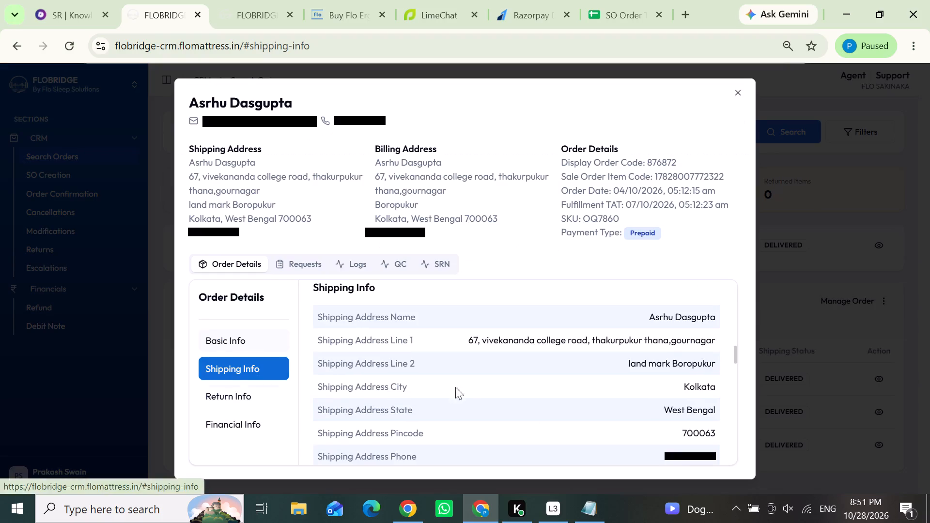
scroll(460, 385, "down", 2)
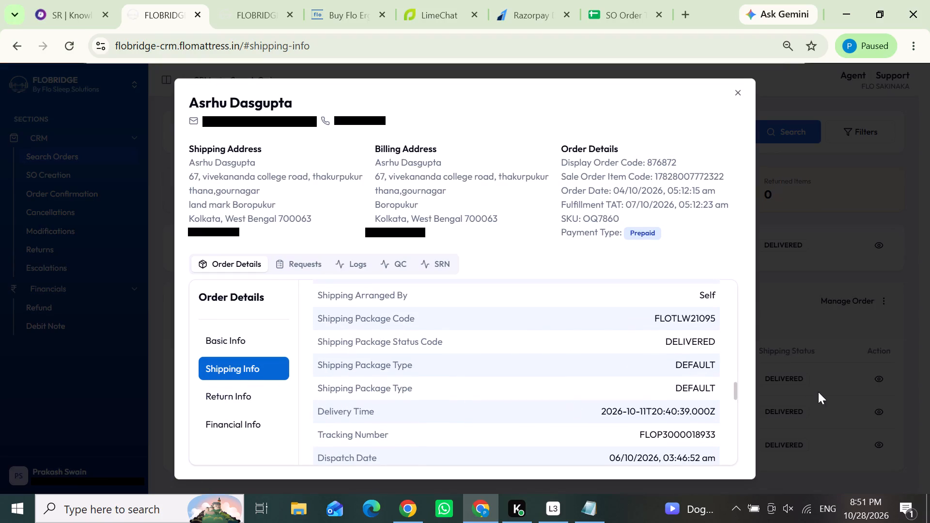
left_click(818, 392)
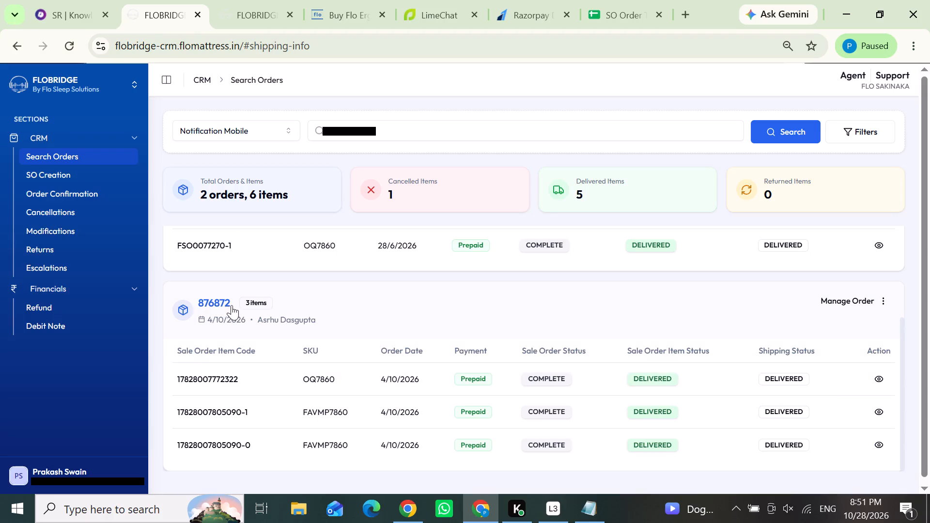
left_click_drag(232, 304, 190, 305)
key("ctrl+c")
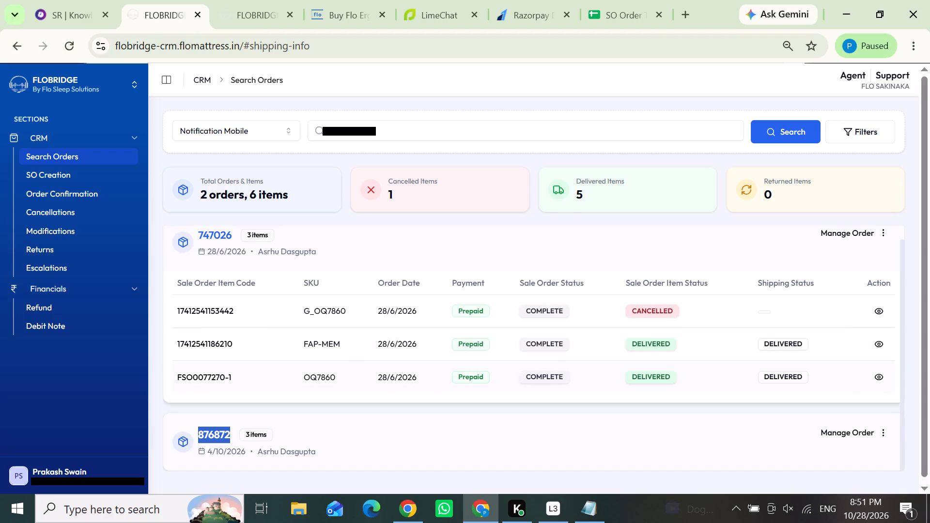
left_click(77, 11)
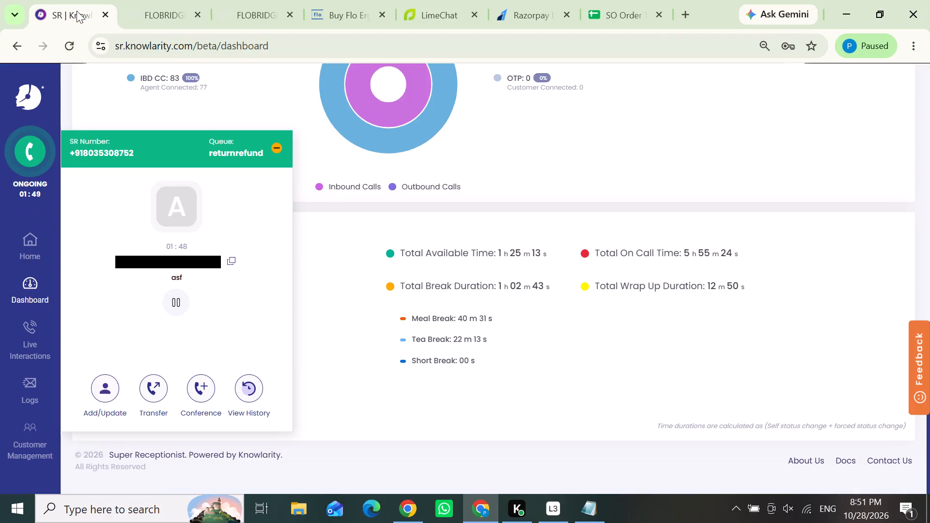
left_click(105, 394)
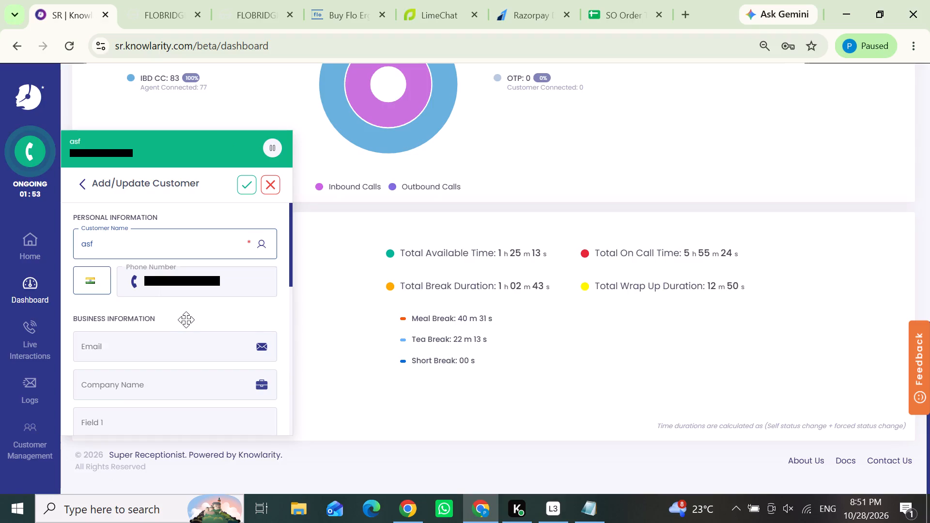
scroll(184, 321, "down", 1)
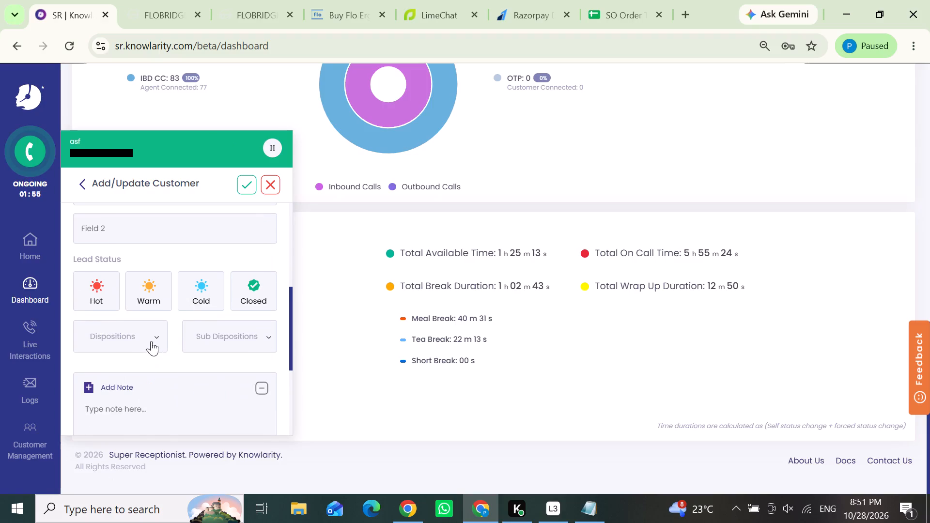
left_click(151, 338)
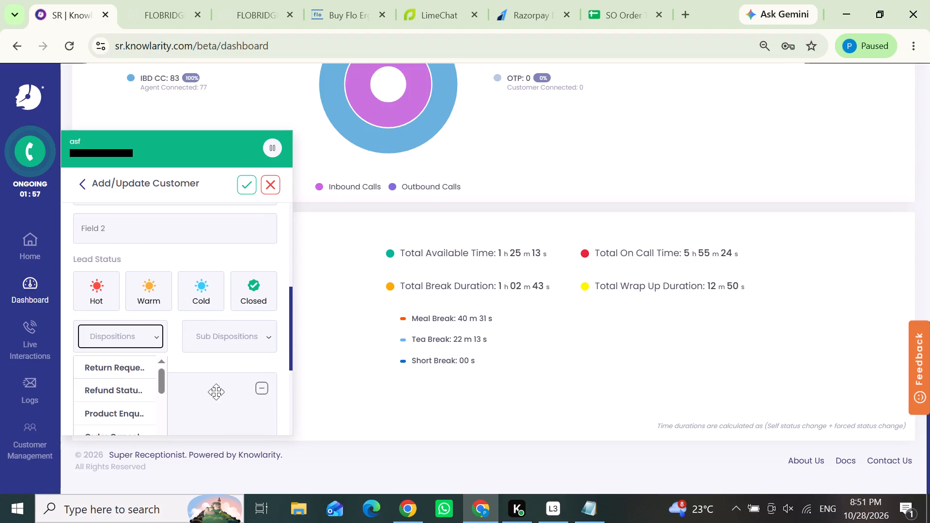
left_click(113, 369)
left_click(120, 412)
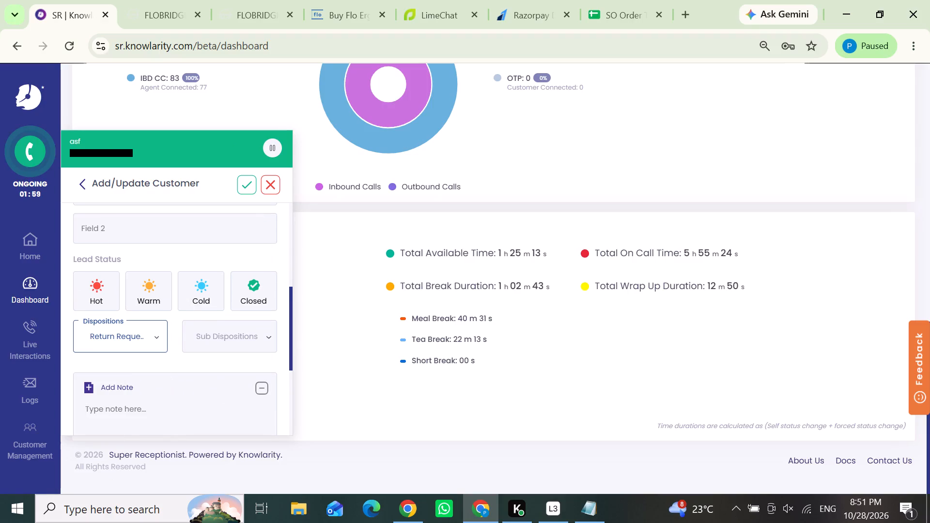
key("ctrl+v")
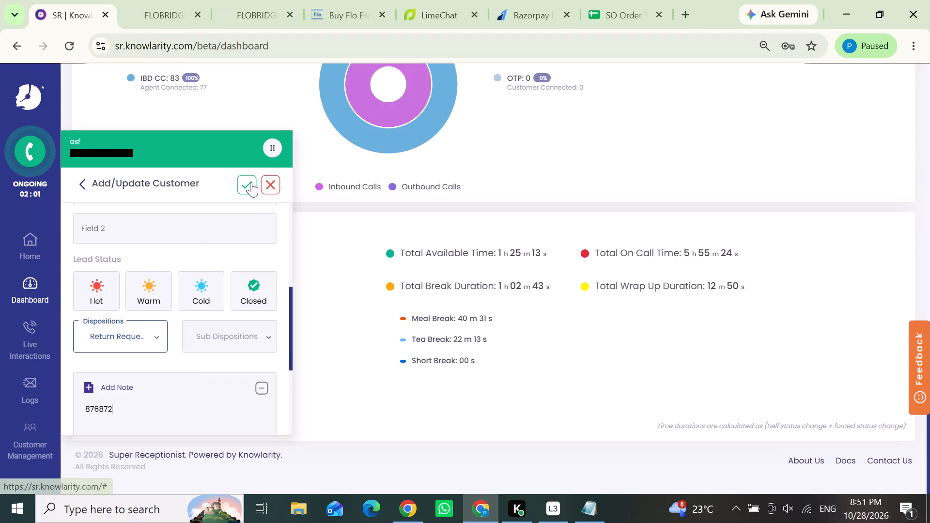
left_click(250, 182)
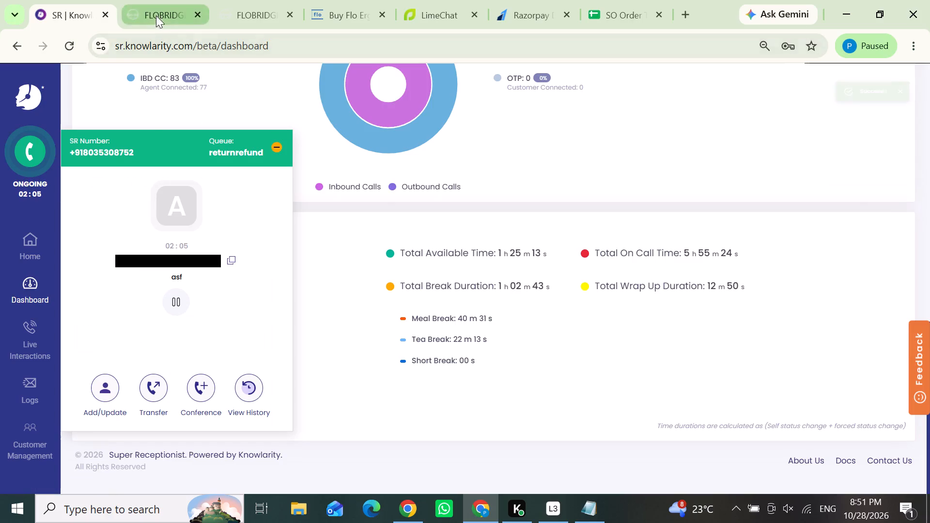
left_click(156, 15)
left_click(348, 431)
scroll(356, 418, "down", 4)
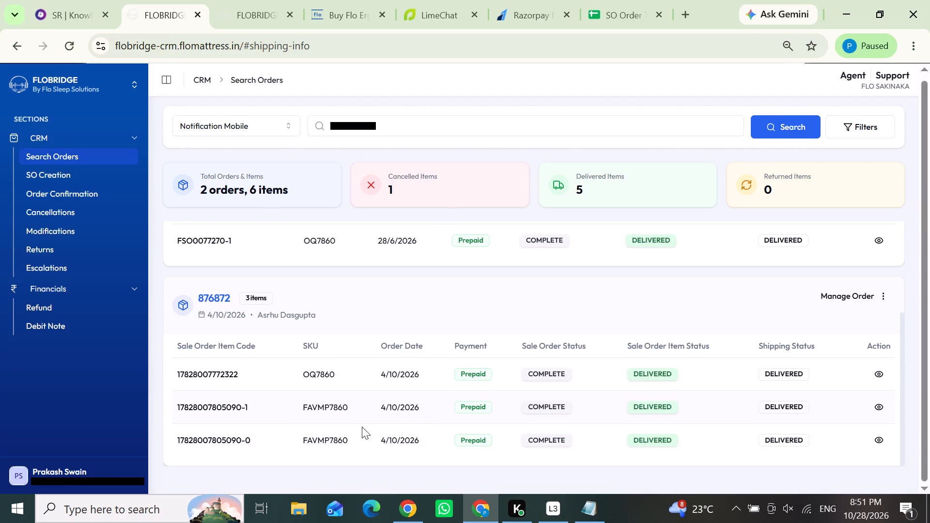
left_click_drag(354, 439, 300, 440)
left_click(302, 465)
left_click_drag(351, 444, 331, 444)
left_click(332, 457)
left_click_drag(344, 376, 317, 376)
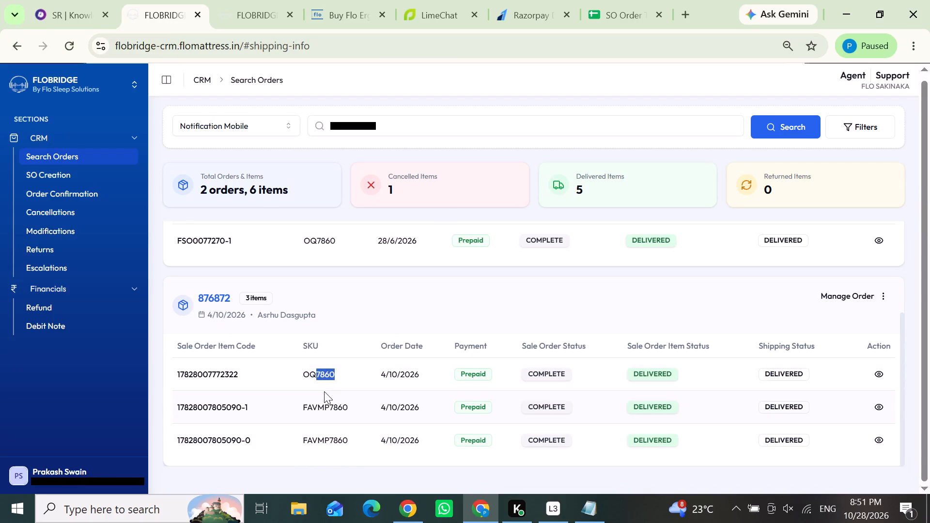
left_click(339, 376)
left_click_drag(335, 375, 320, 377)
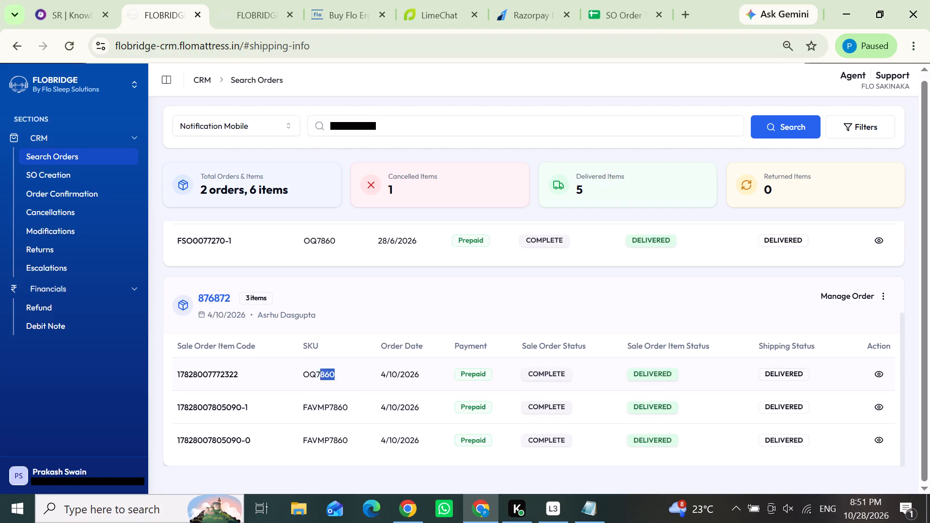
left_click_drag(320, 377, 317, 377)
left_click(316, 390)
left_click_drag(336, 378, 316, 377)
left_click(316, 394)
left_click_drag(901, 332, 892, 235)
left_click(504, 253)
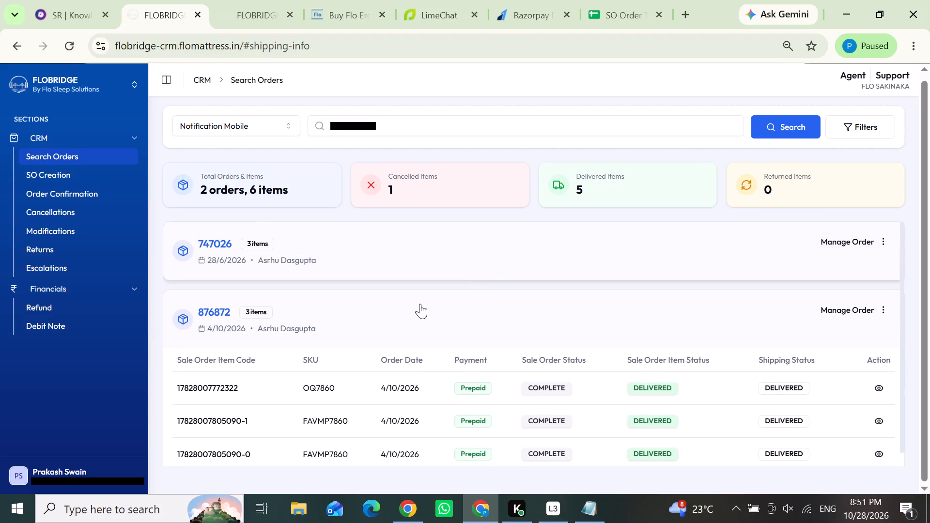
left_click(430, 254)
scroll(440, 294, "down", 4)
scroll(378, 314, "up", 1)
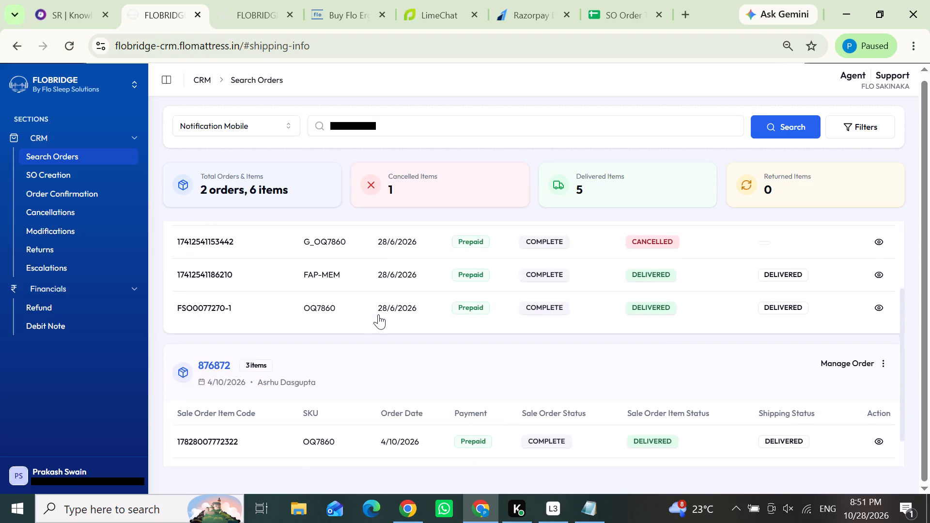
scroll(378, 314, "up", 1)
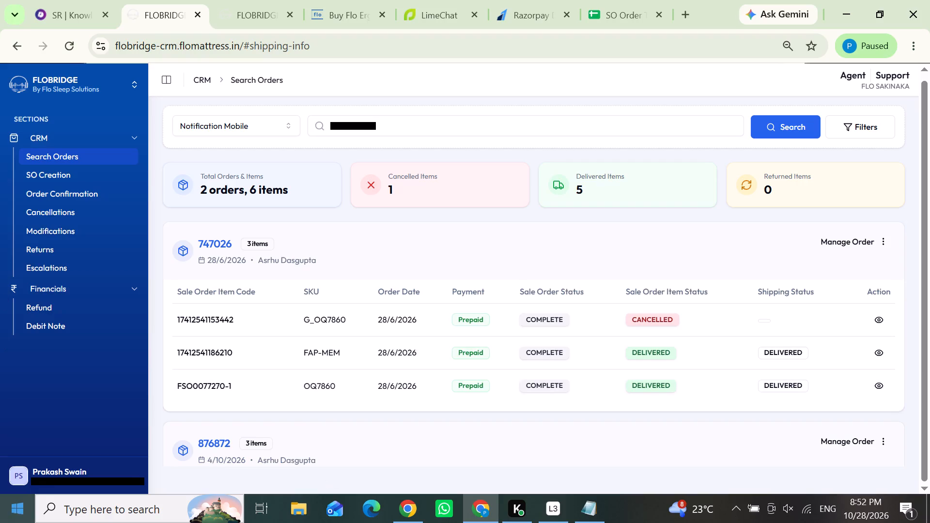
left_click(341, 248)
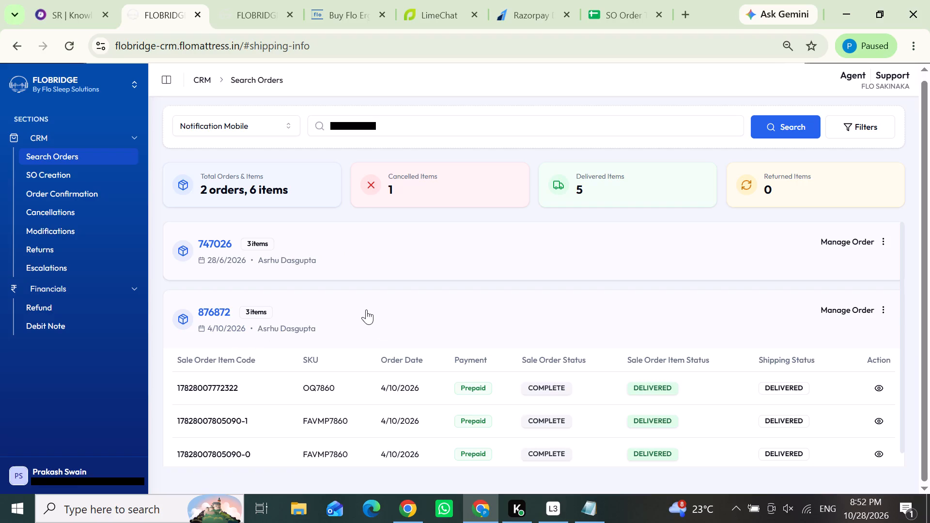
left_click_drag(426, 388, 414, 390)
left_click_drag(414, 390, 380, 393)
left_click(346, 409)
left_click_drag(335, 392, 319, 393)
left_click_drag(319, 393, 303, 398)
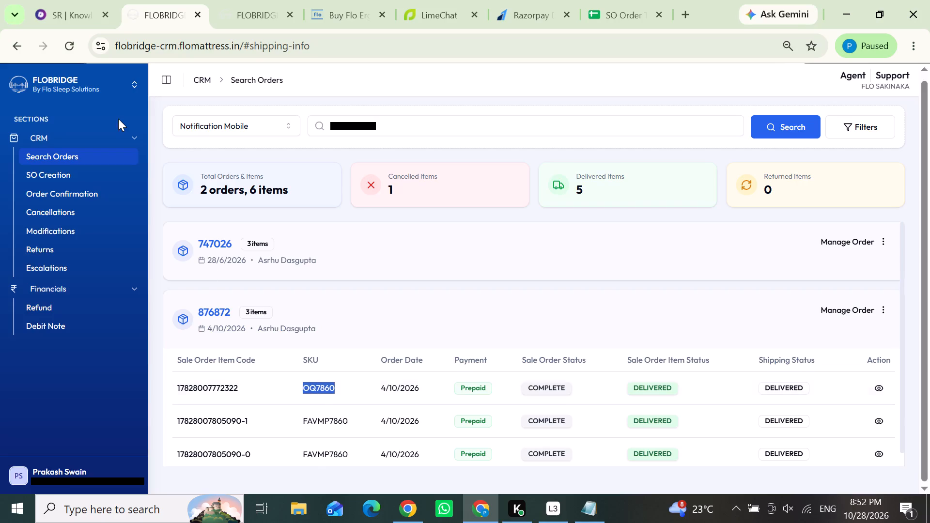
left_click(69, 19)
left_click(141, 11)
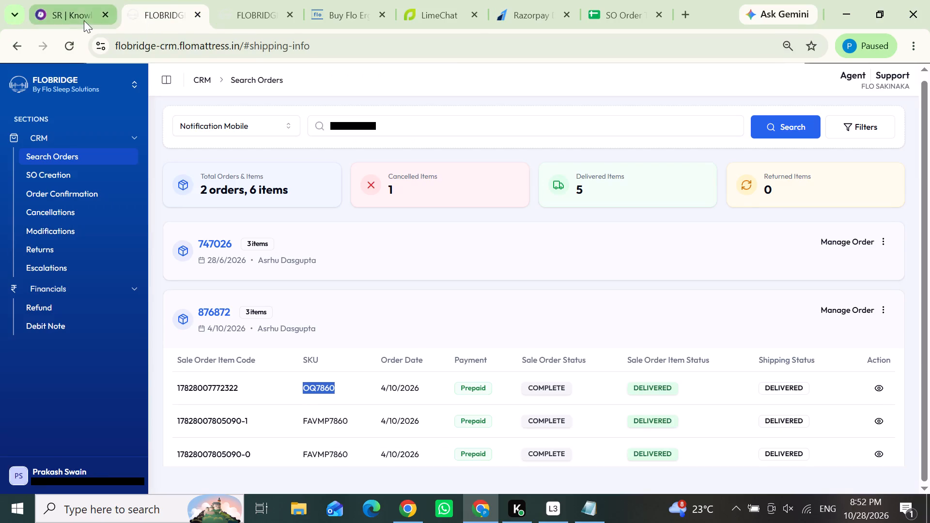
left_click(69, 19)
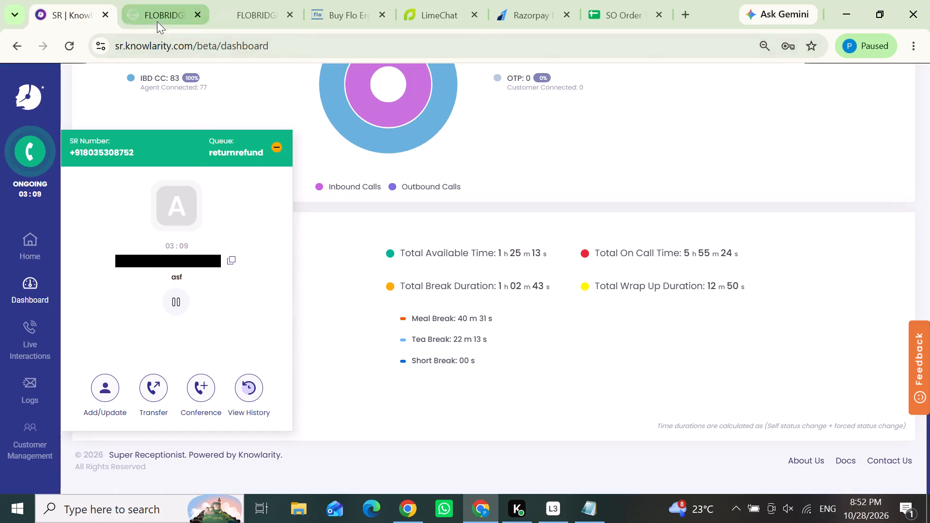
left_click(155, 19)
scroll(747, 384, "down", 2)
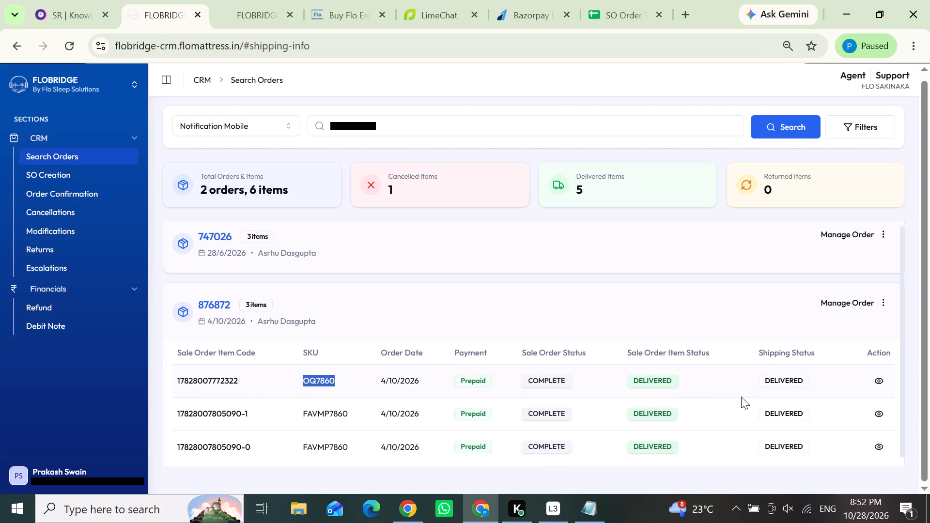
scroll(741, 397, "down", 1)
scroll(731, 401, "up", 1)
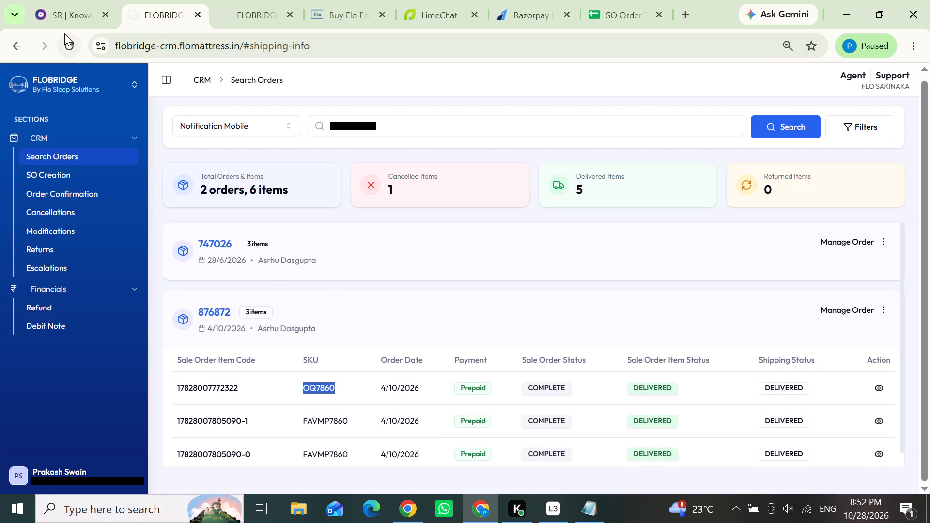
Switch to Knowlarity, refresh the dashboard figures and minimise the ongoing call window to examine the Your Performance summary.
left_click(57, 8)
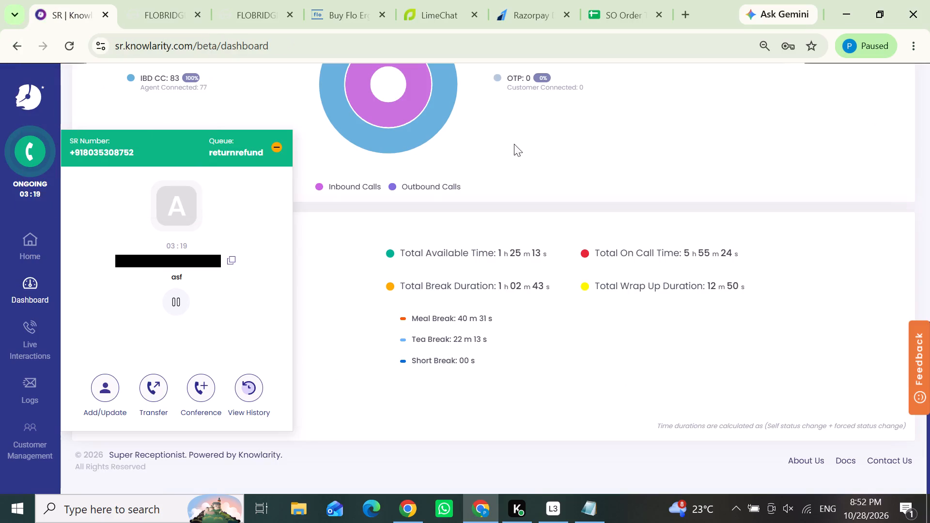
scroll(569, 154, "up", 3)
left_click(665, 145)
scroll(529, 215, "down", 3)
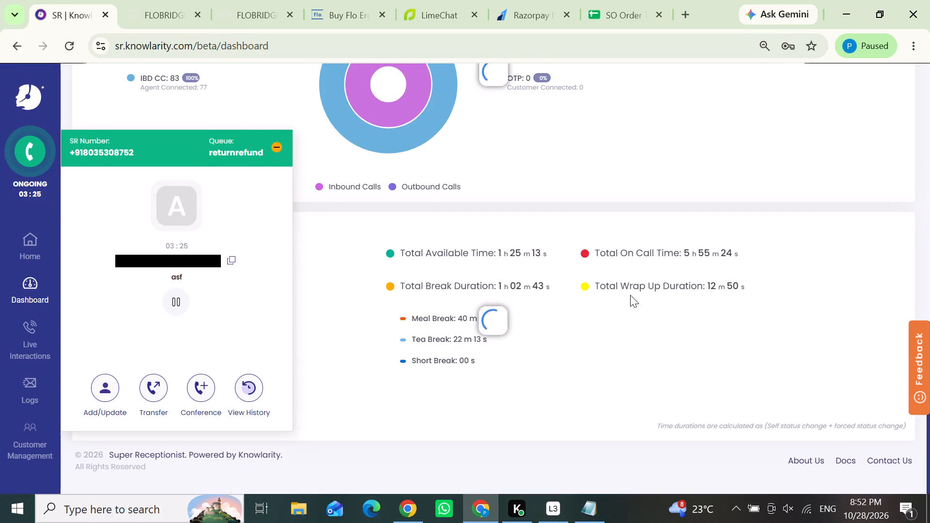
left_click(272, 146)
scroll(489, 282, "down", 2)
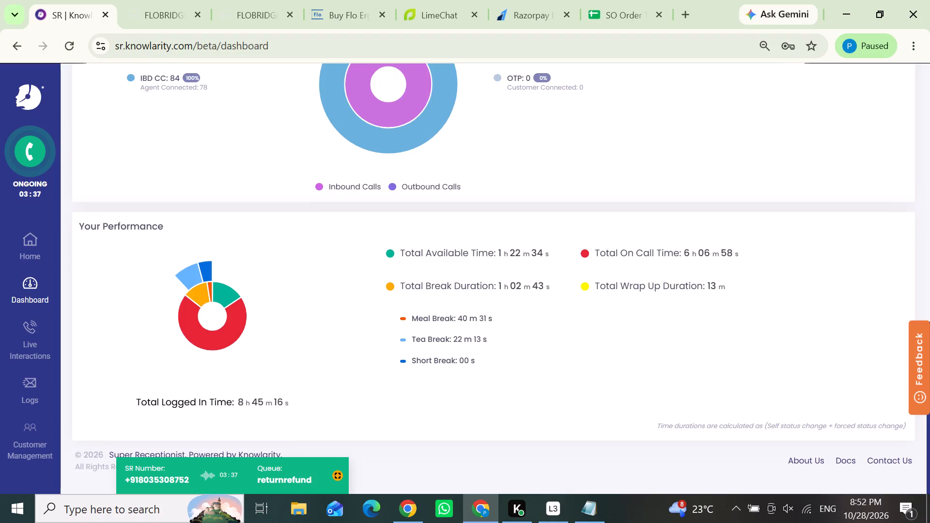
left_click(339, 475)
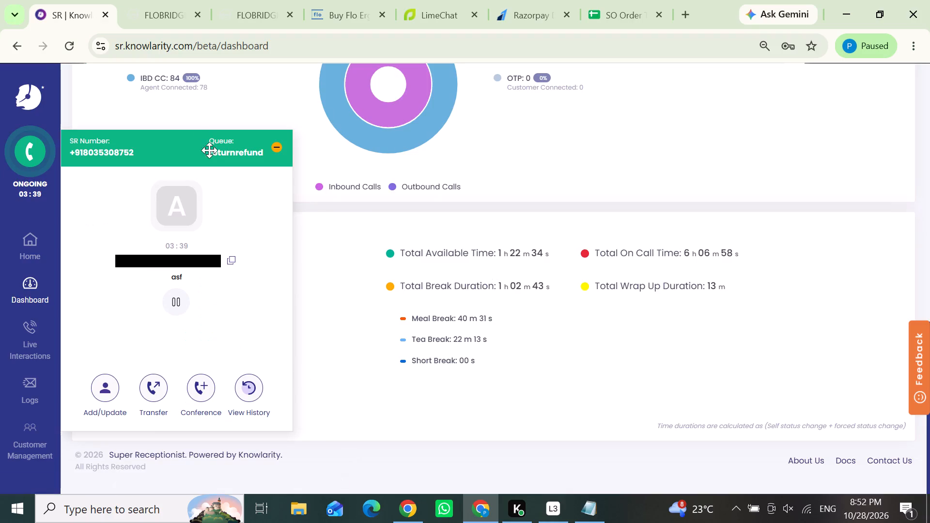
left_click(133, 0)
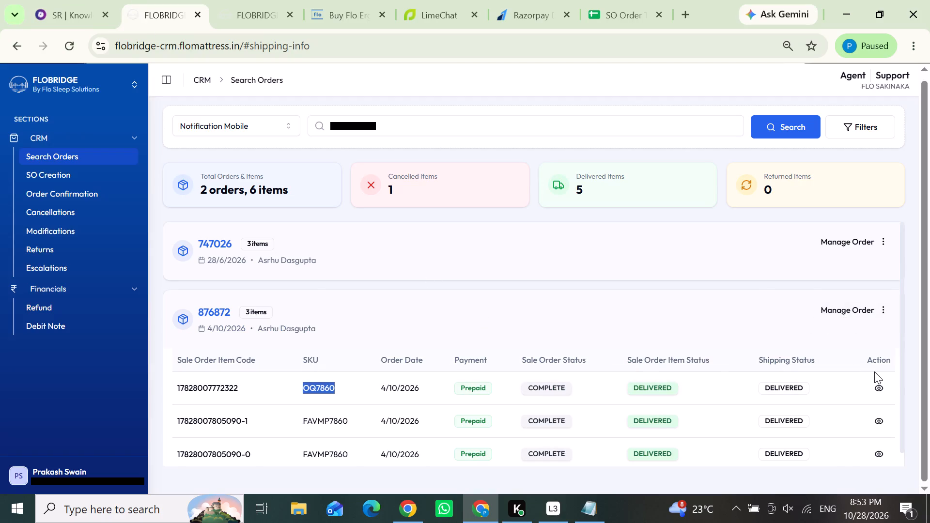
left_click_drag(900, 375, 898, 423)
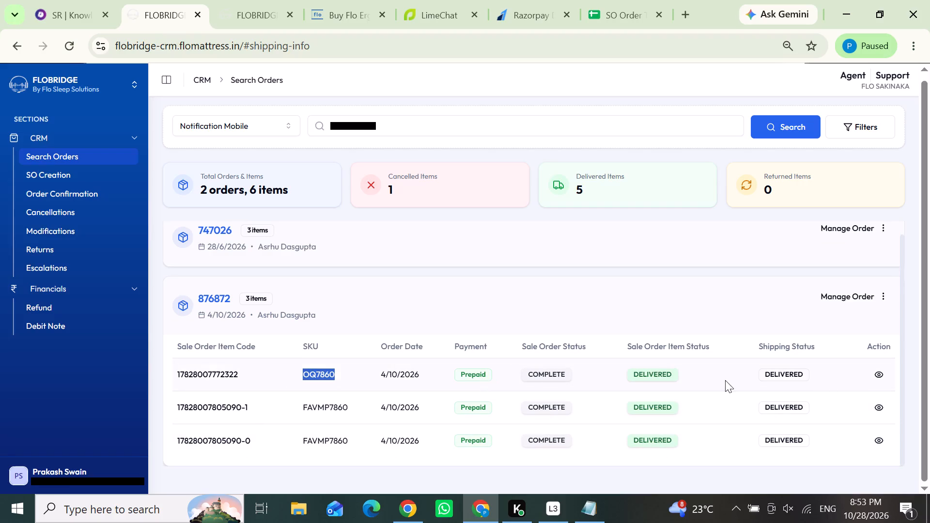
left_click(869, 372)
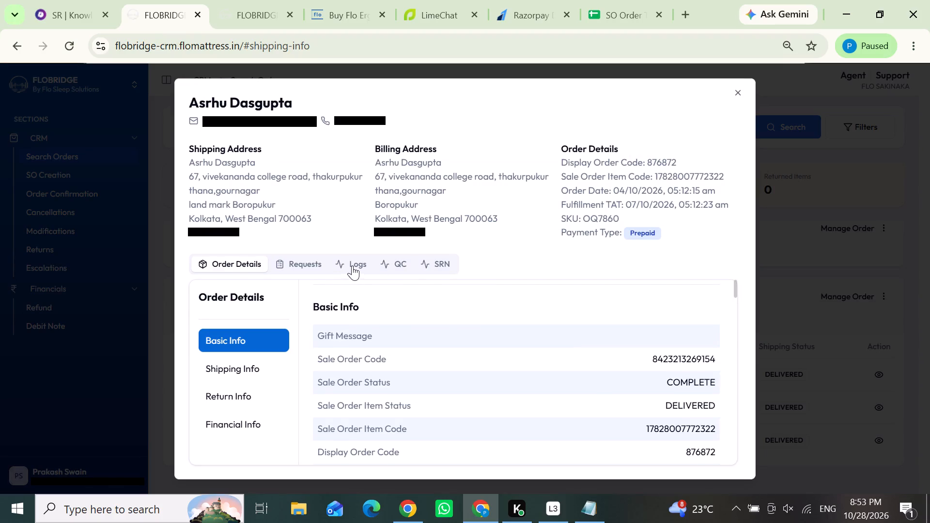
left_click(352, 265)
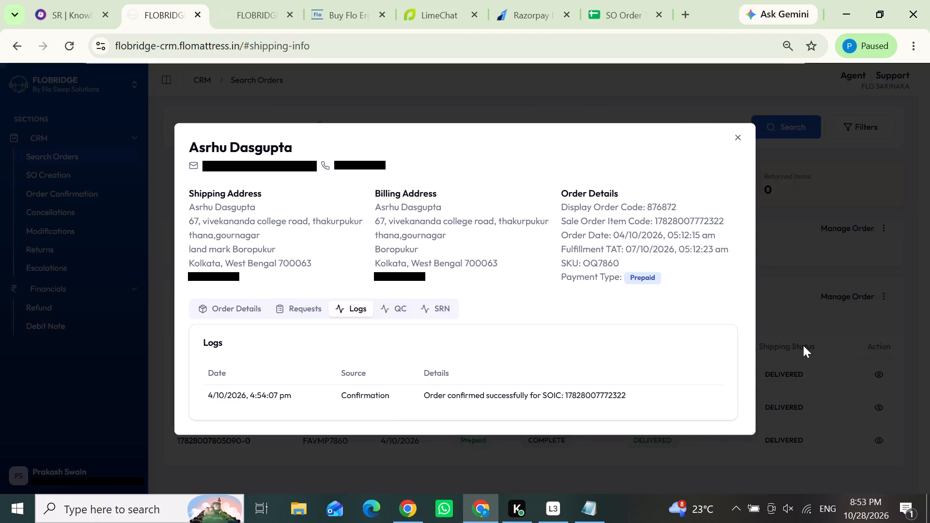
left_click(803, 345)
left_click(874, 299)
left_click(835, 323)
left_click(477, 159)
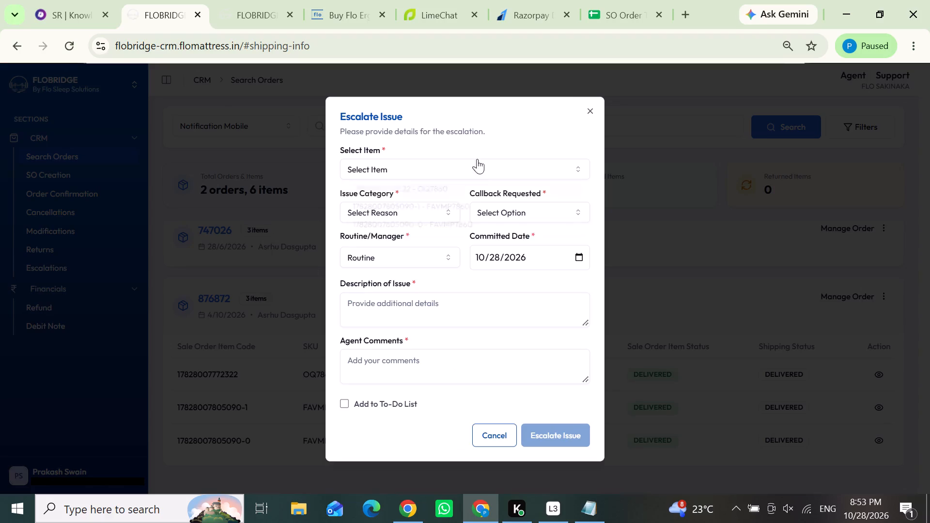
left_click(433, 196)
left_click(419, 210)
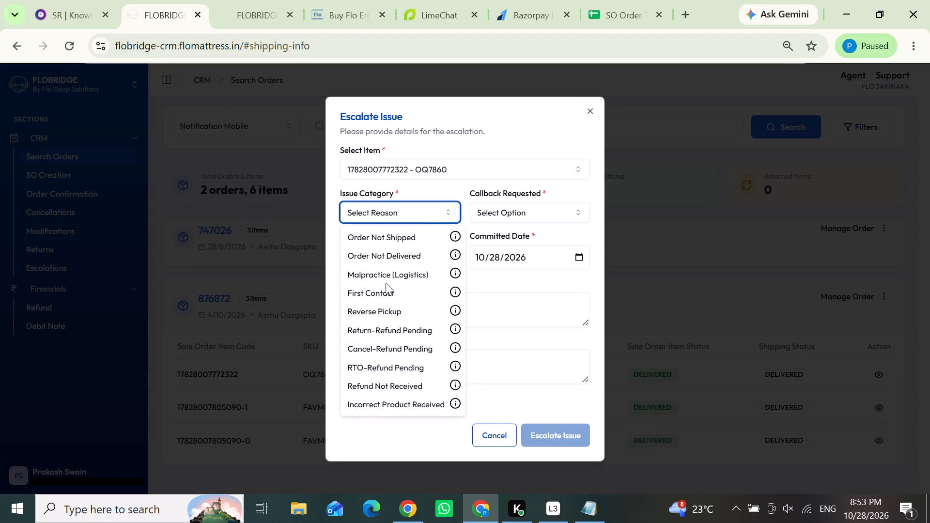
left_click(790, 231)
left_click(848, 306)
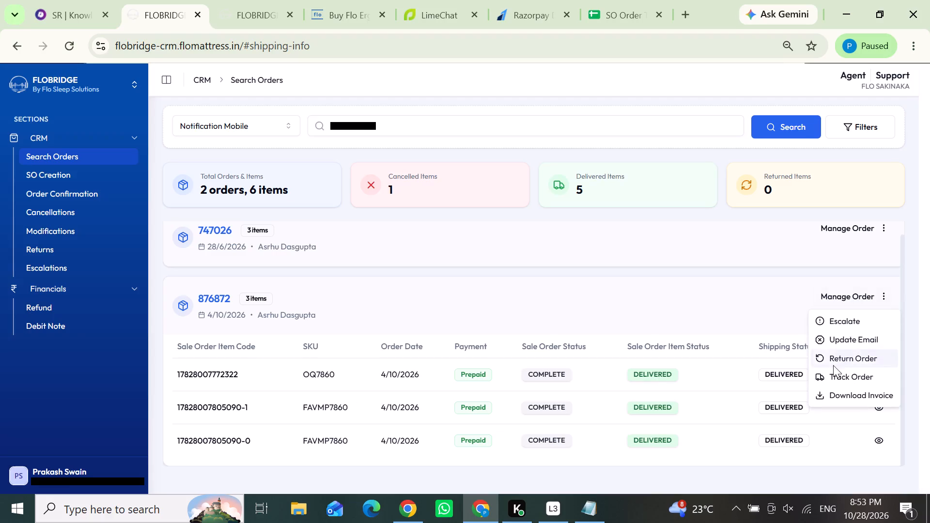
left_click(826, 358)
left_click(456, 232)
scroll(457, 235, "down", 1)
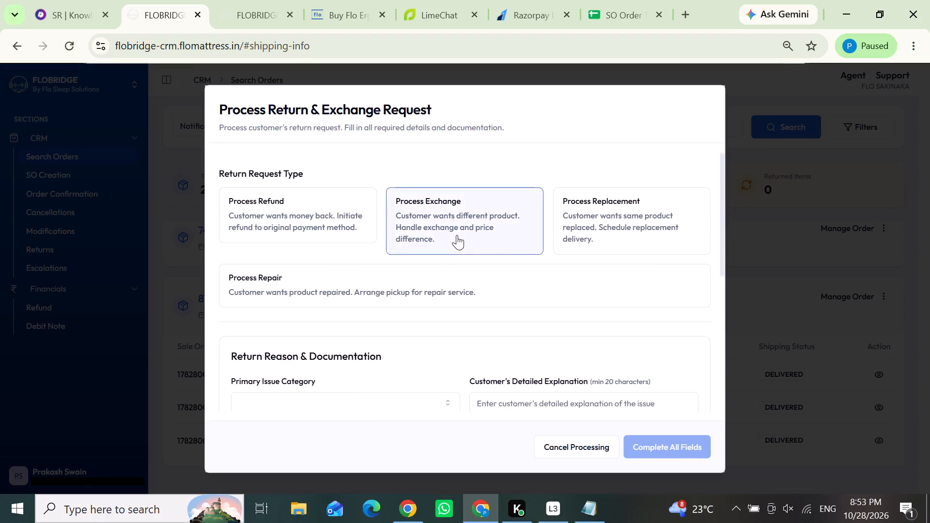
left_click(448, 155)
left_click(449, 150)
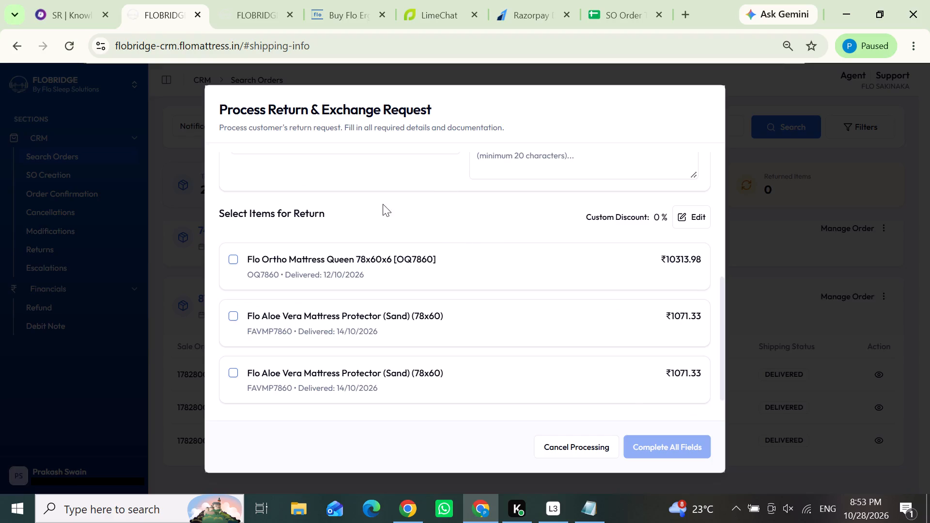
scroll(419, 236, "up", 1)
left_click(443, 400)
scroll(410, 308, "down", 3)
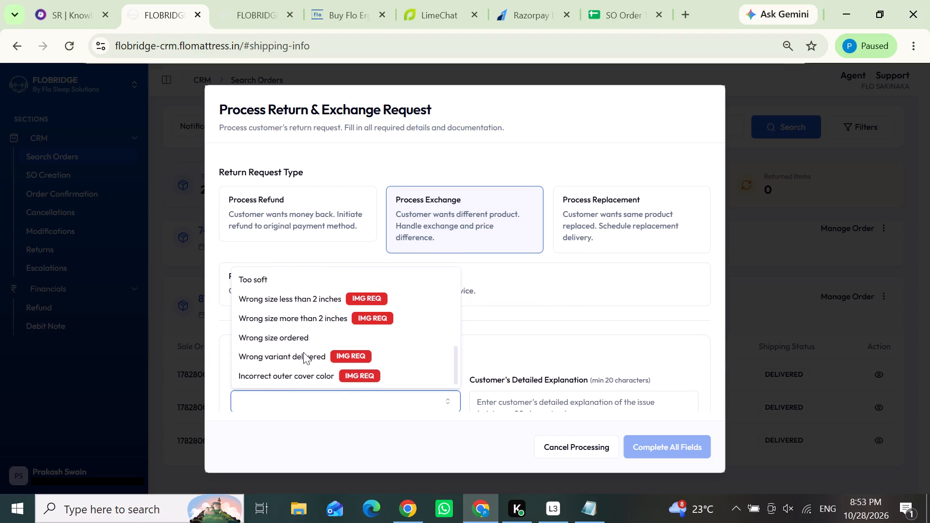
scroll(291, 320, "up", 1)
left_click(258, 379)
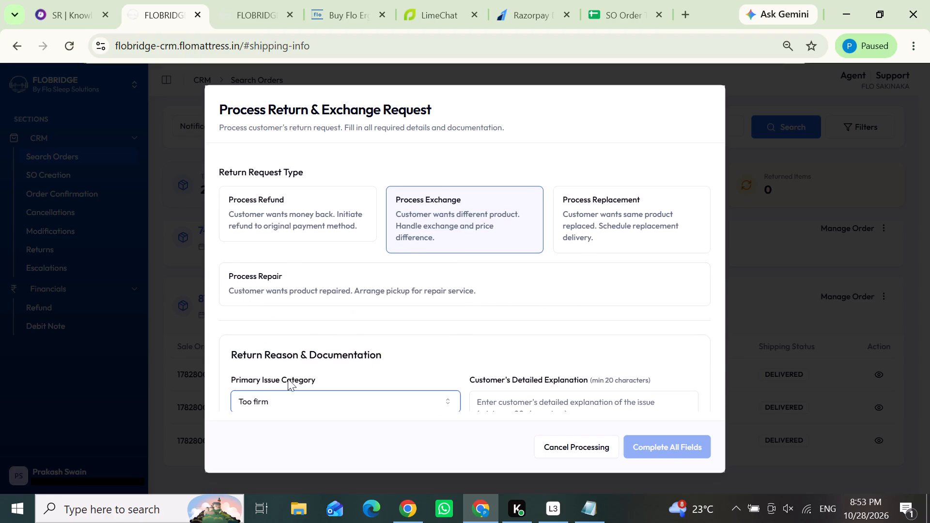
scroll(414, 346, "down", 1)
left_click(680, 215)
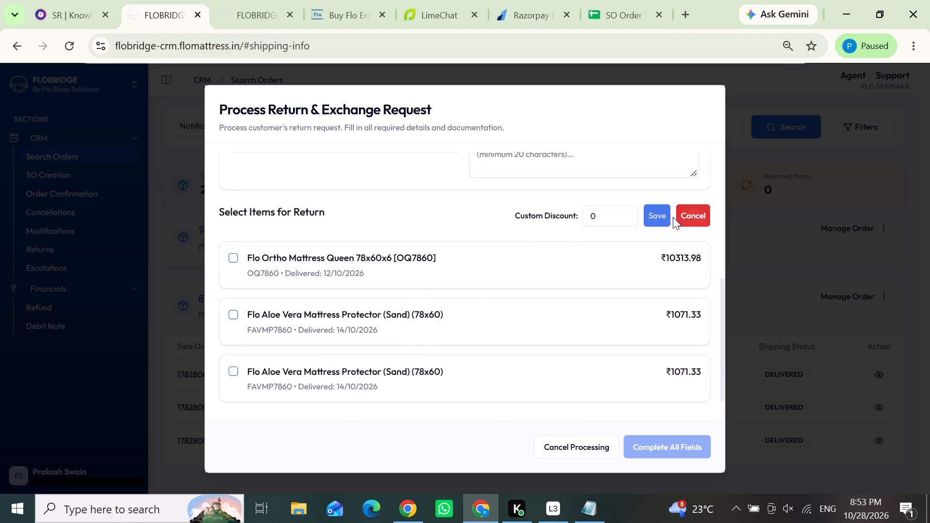
left_click(237, 1)
left_click_drag(382, 153, 324, 154)
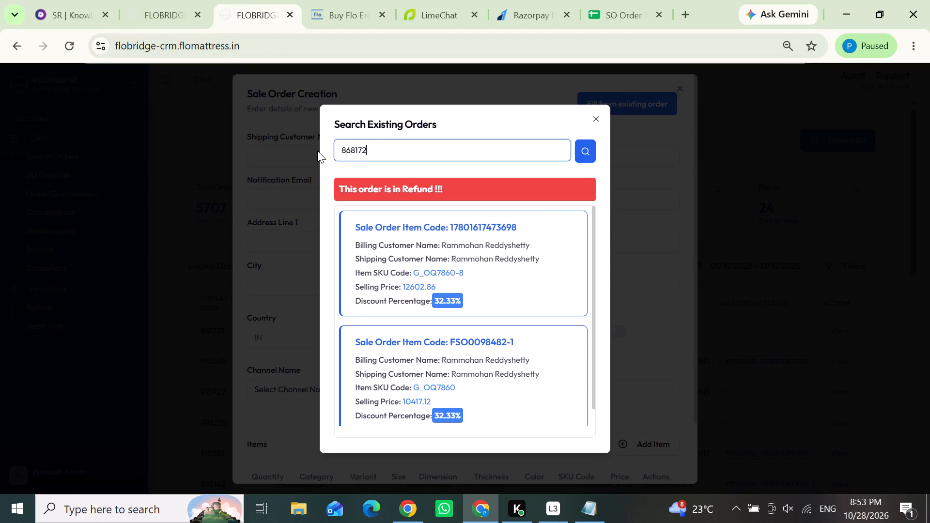
key("ctrl+v")
left_click(595, 151)
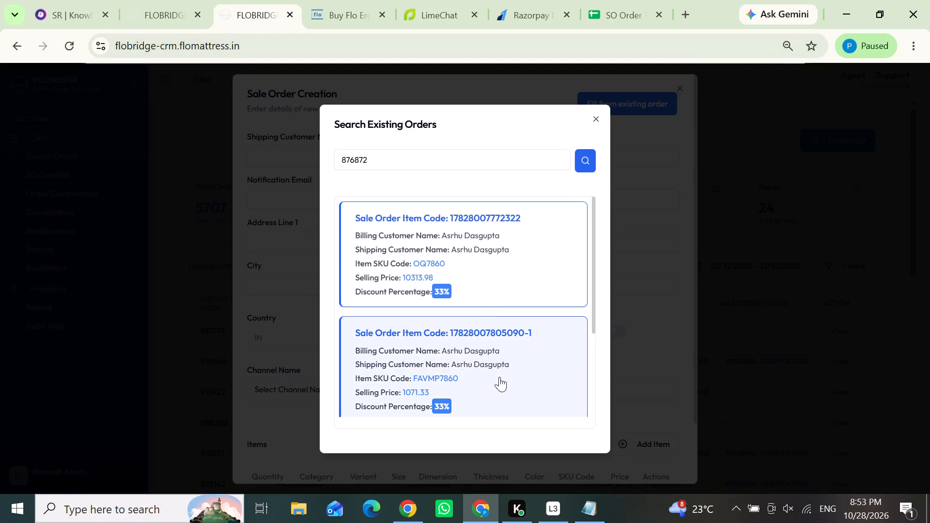
left_click(151, 0)
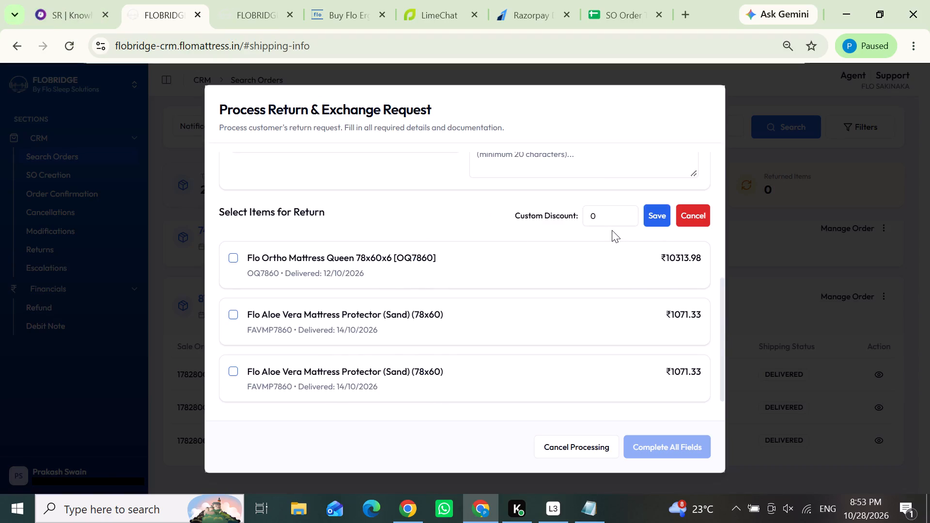
left_click_drag(605, 215, 566, 215)
type("33")
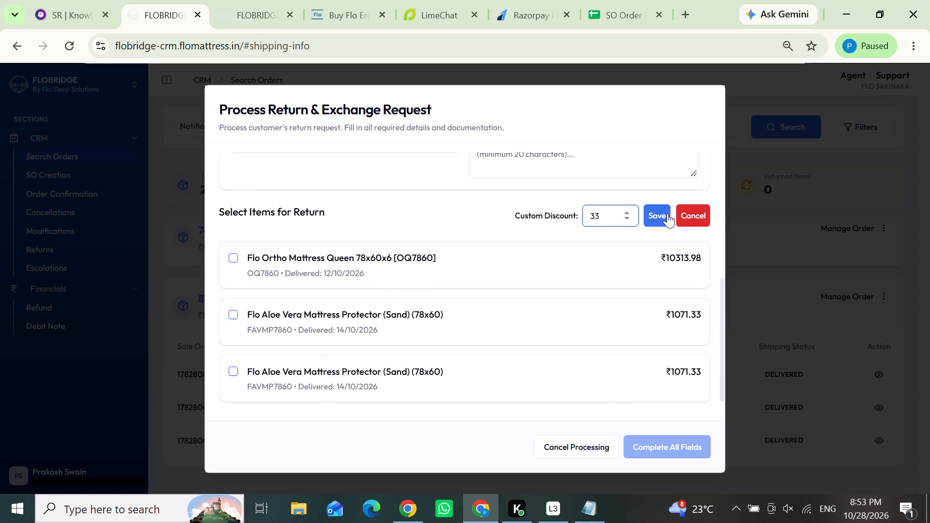
left_click(659, 210)
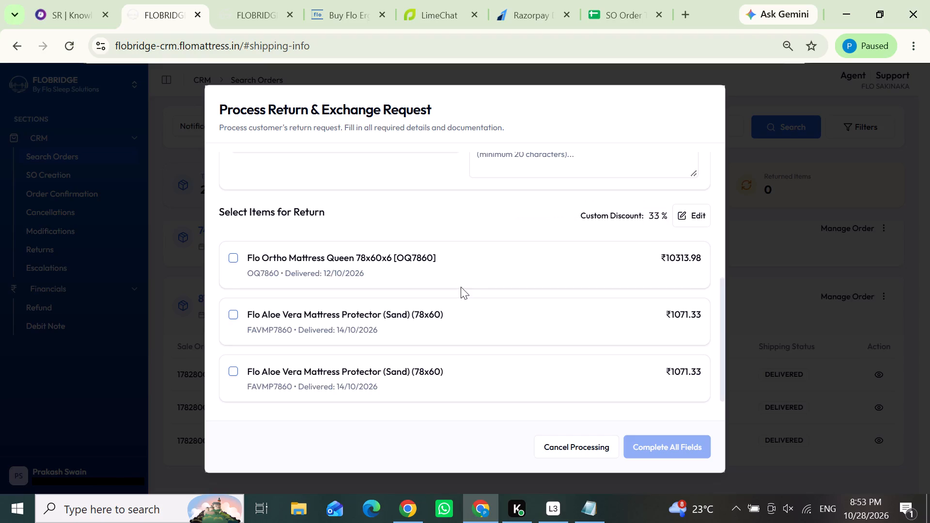
Select the Flo Ortho Mattress Queen for return and choose an Ergo mattress, 78 x 60 x 6 inches, as its exchange product.
scroll(312, 295, "down", 1)
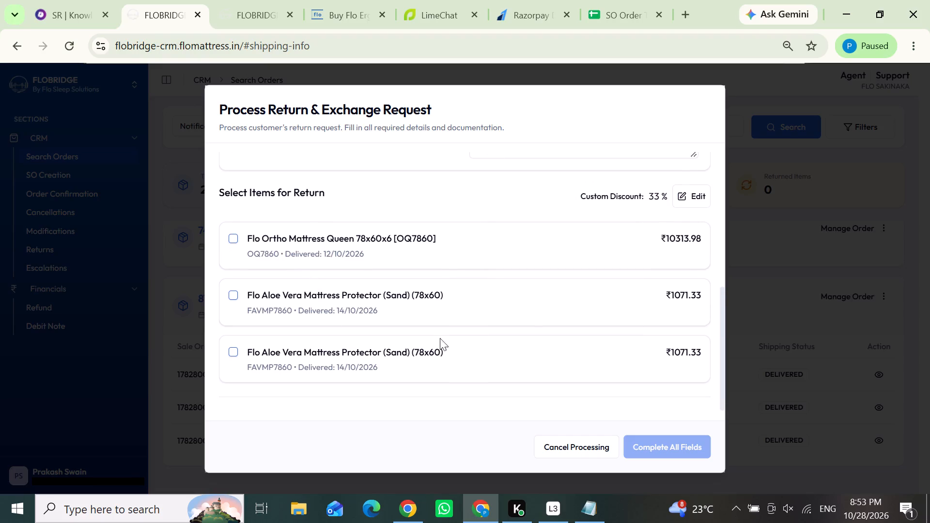
left_click(232, 240)
left_click(409, 347)
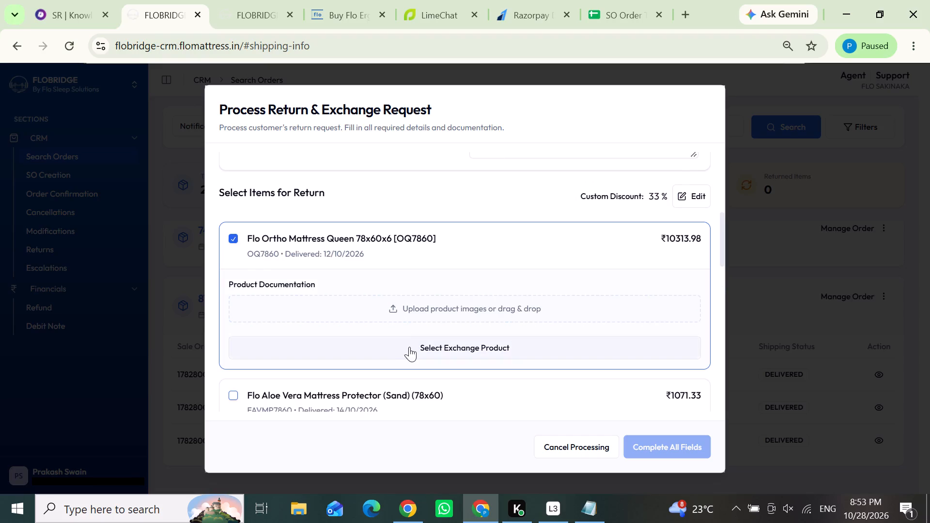
left_click(421, 283)
left_click(422, 303)
left_click(424, 275)
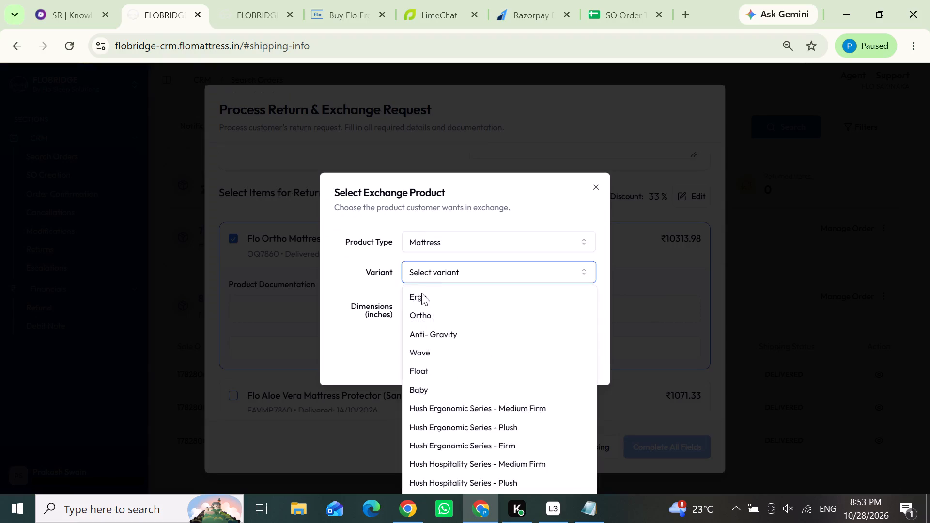
left_click(421, 293)
left_click(418, 301)
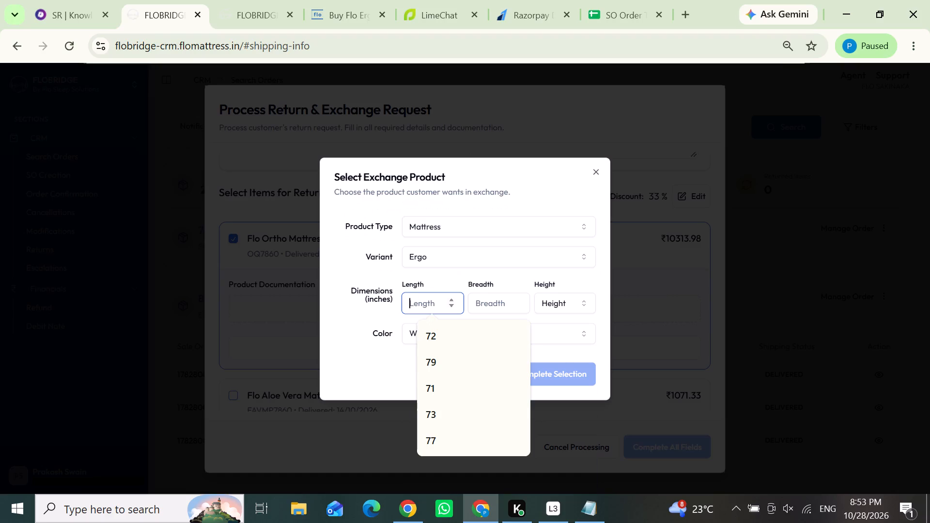
key("7")
key("8")
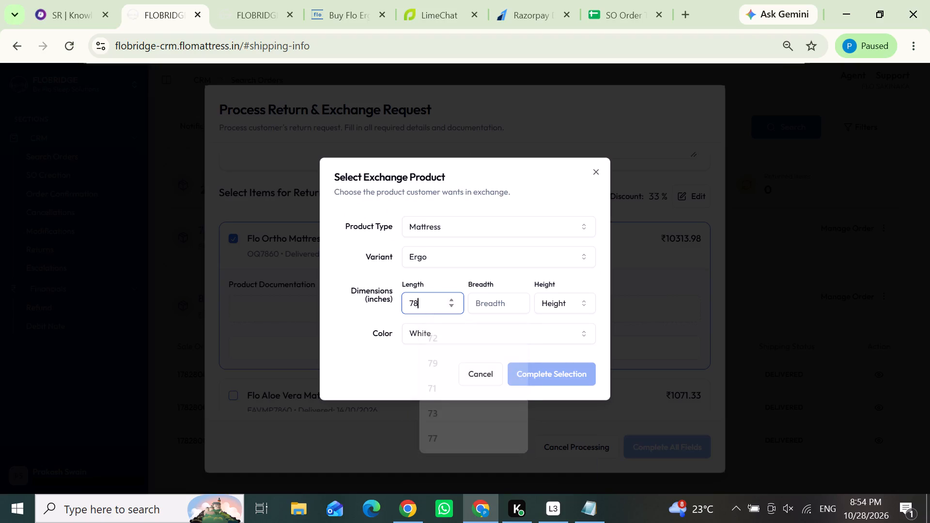
left_click(486, 301)
type("60")
left_click(564, 302)
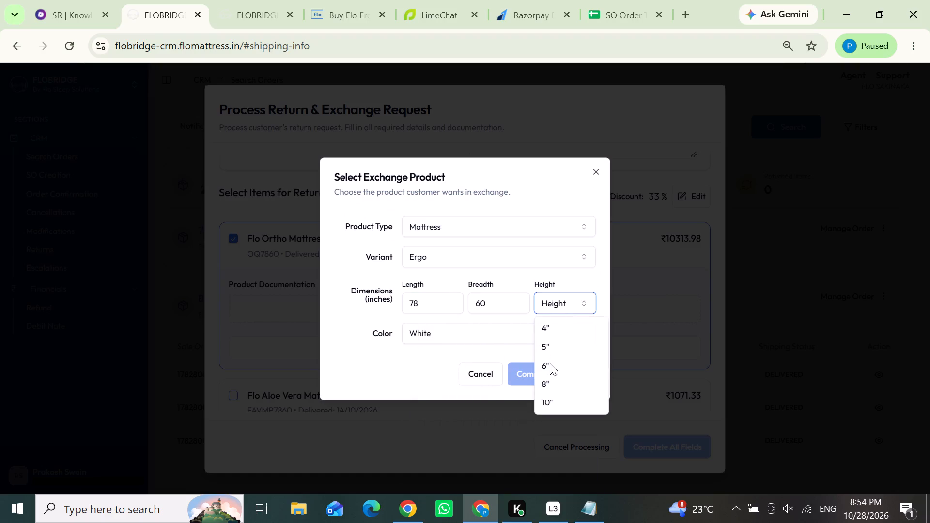
left_click(550, 363)
scroll(526, 324, "down", 1)
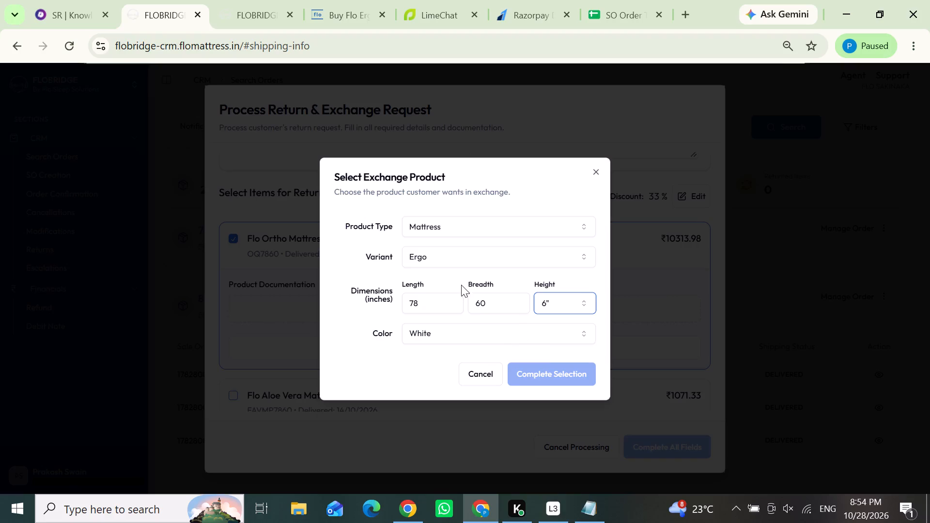
left_click(556, 439)
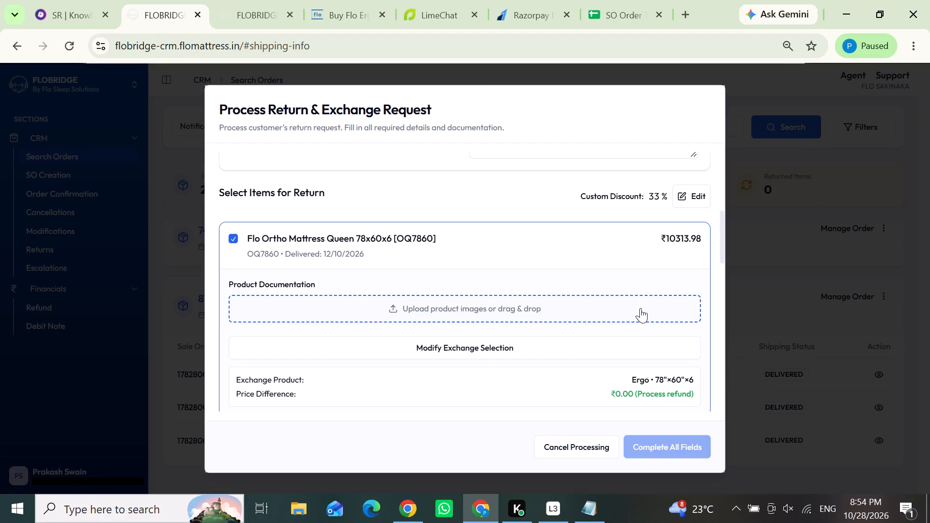
Enter "guided for pick up images" as the return request's internal agent note.
scroll(640, 308, "down", 2)
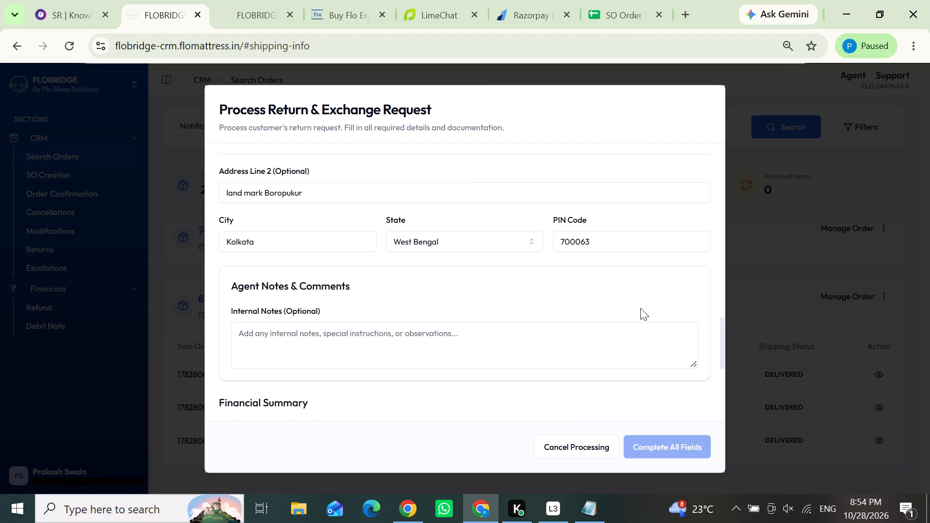
left_click(300, 365)
scroll(514, 330, "up", 1)
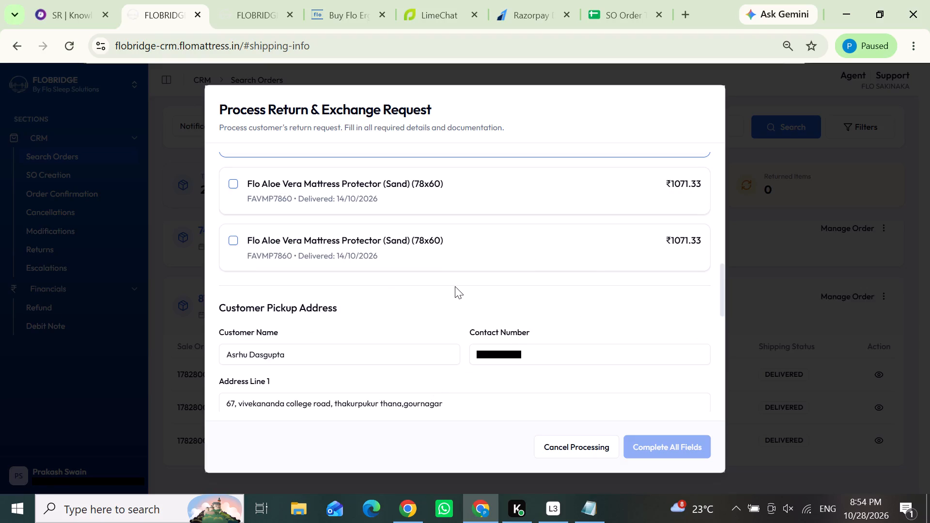
scroll(455, 286, "down", 2)
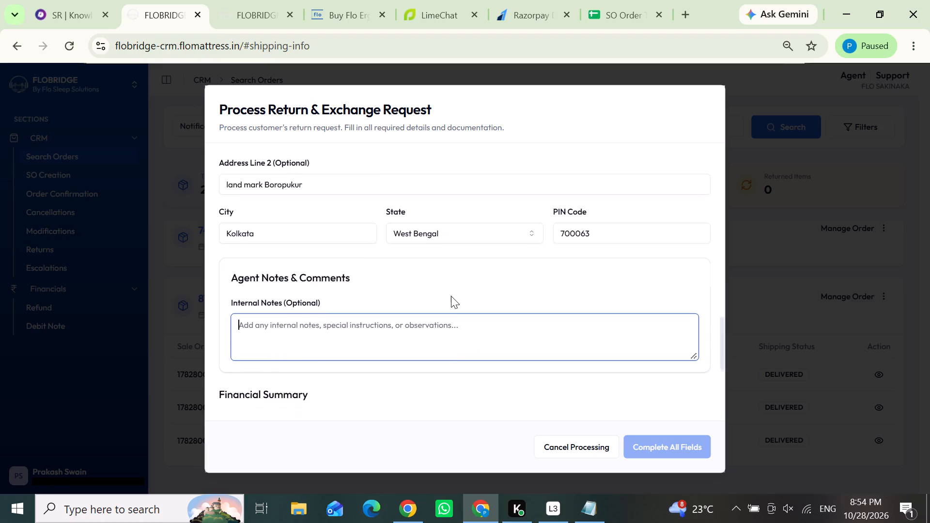
scroll(356, 305, "up", 1)
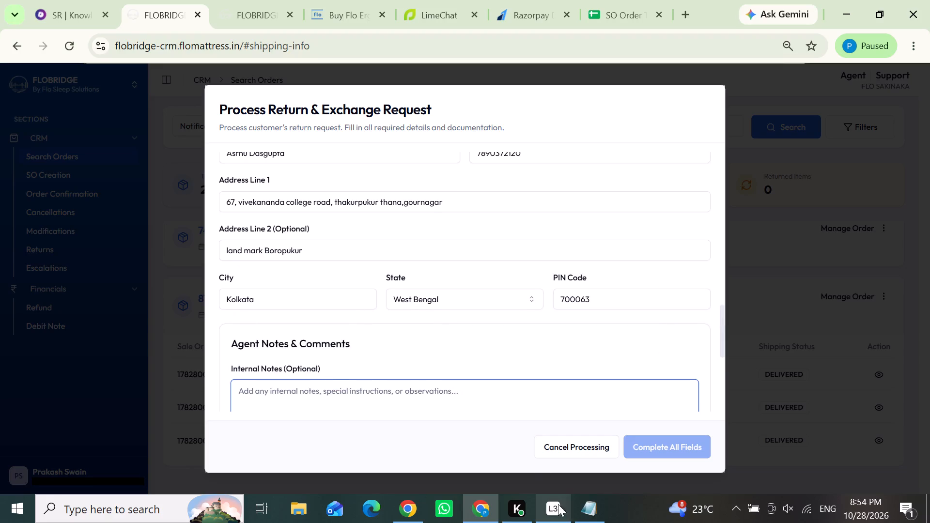
type("gui")
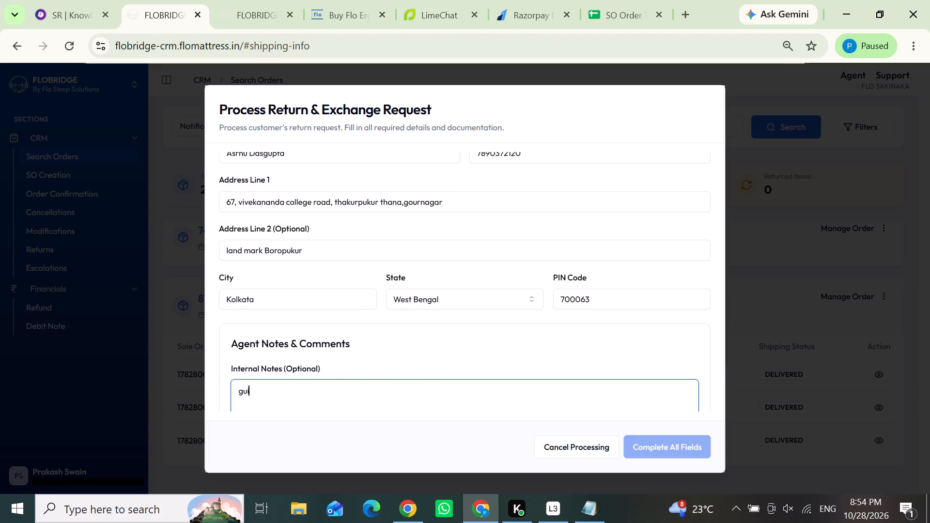
type("ded")
key("space")
type("fi")
key("BackSpace")
type("or pick")
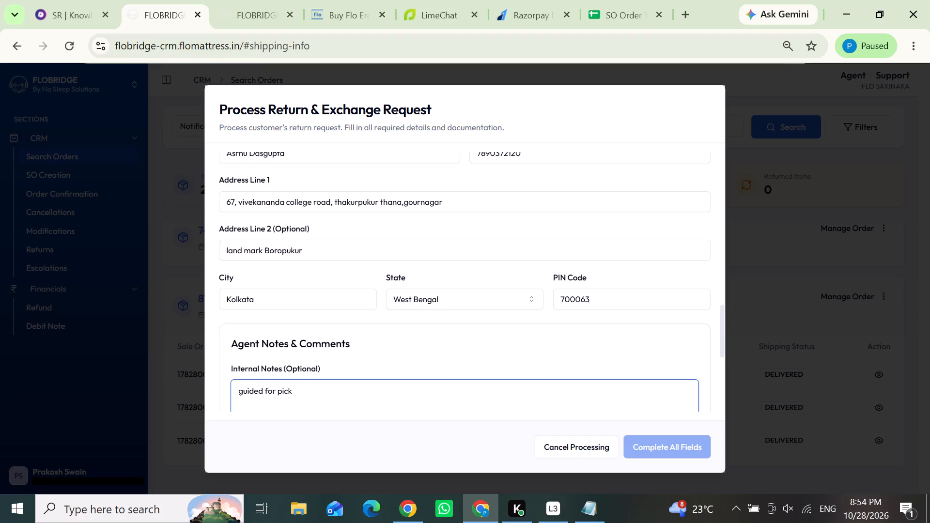
key("space")
type("up image s")
key("BackSpace")
key("BackSpace")
type("s")
key("space")
Enter "customer finding too hard want medium firm mattress" as the customer's detailed explanation of the issue.
scroll(602, 251, "down", 2)
scroll(571, 338, "up", 2)
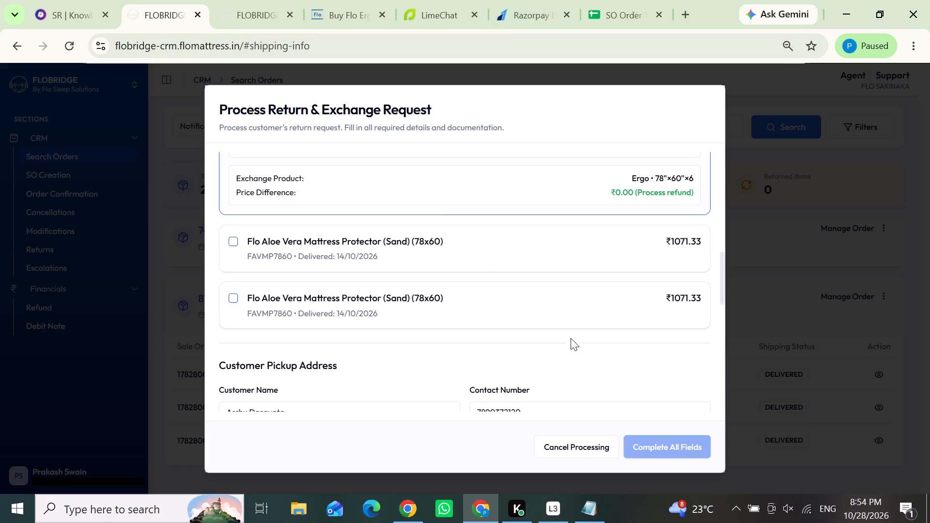
scroll(537, 240, "up", 1)
left_click(518, 192)
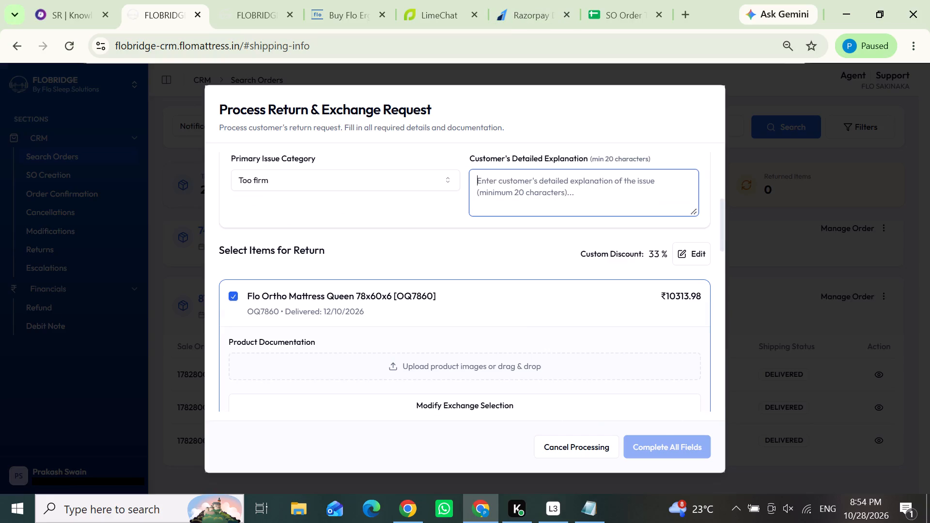
type("custon")
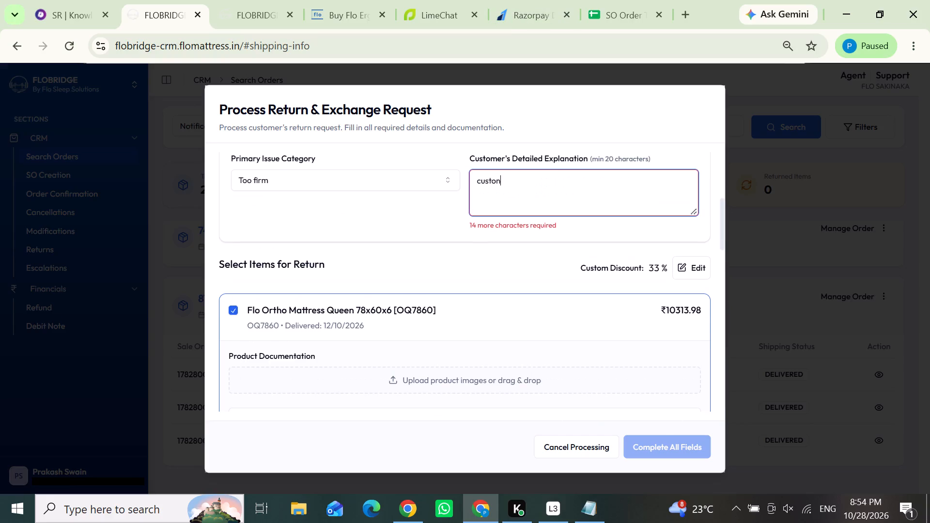
key("BackSpace")
type("mer finding")
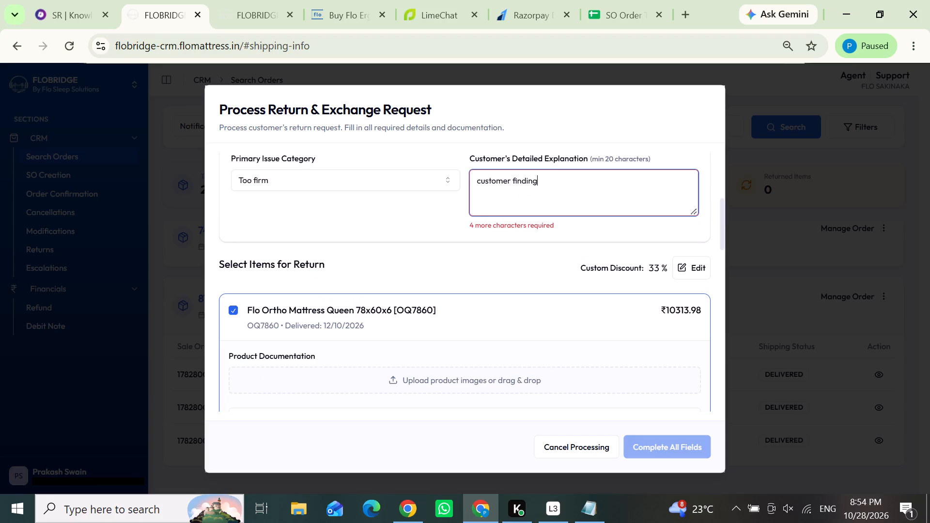
key("space")
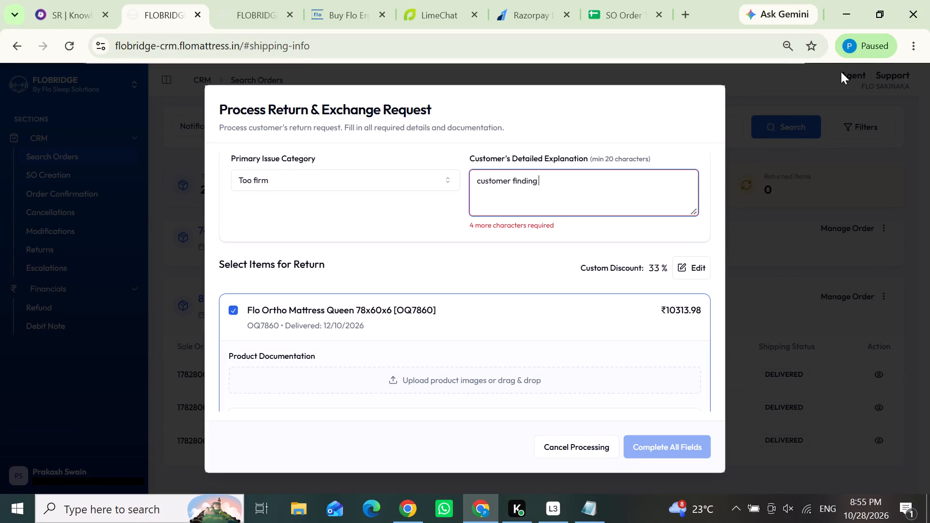
type("to")
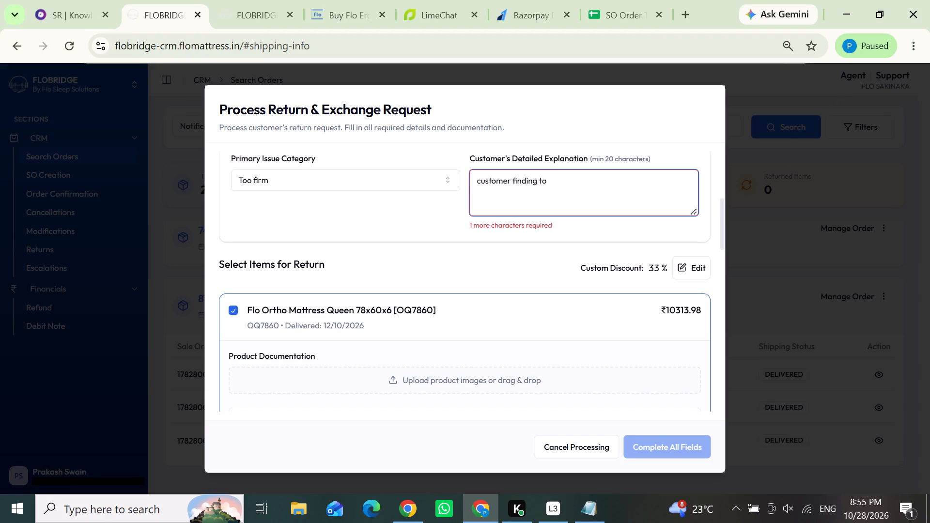
type("o hrd")
key("space")
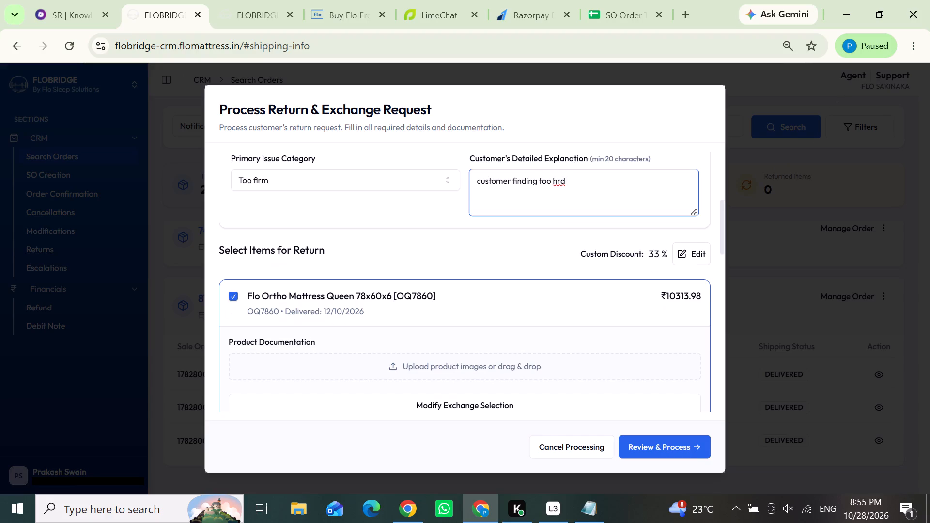
key("BackSpace")
key("BackSpace")
key("BackSpace")
type("ard")
key("space")
type("wanr")
key("space")
key("BackSpace")
key("BackSpace")
type("t medium")
key("space")
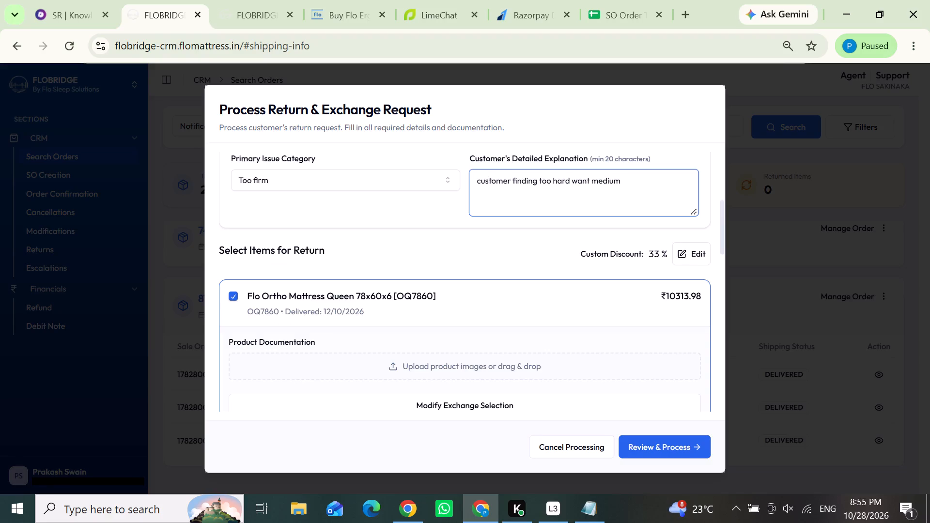
type("firm mattress")
scroll(562, 250, "down", 2)
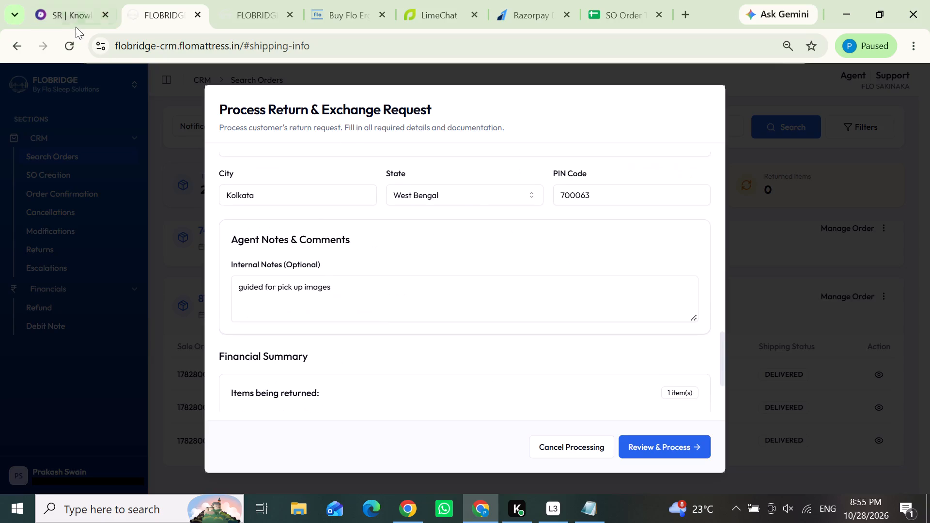
Switch to Knowlarity to check the ongoing return-refund call.
left_click(62, 10)
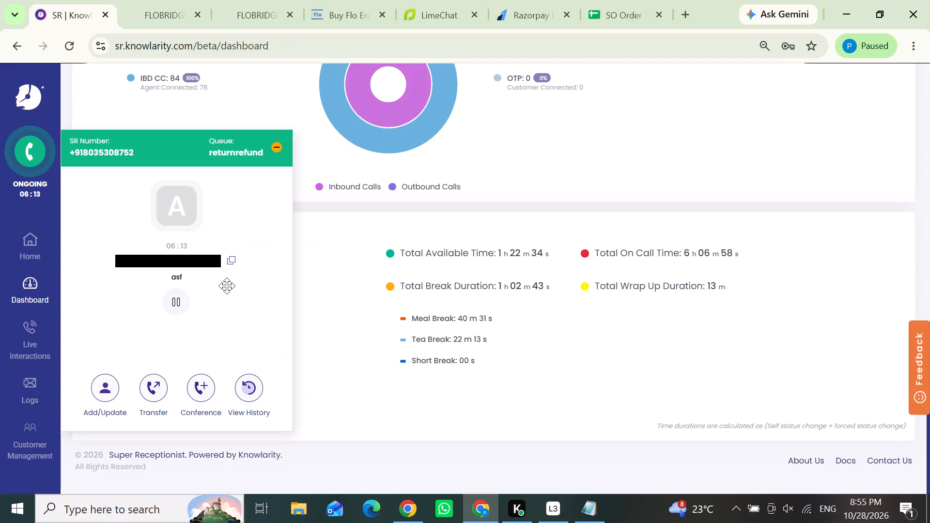
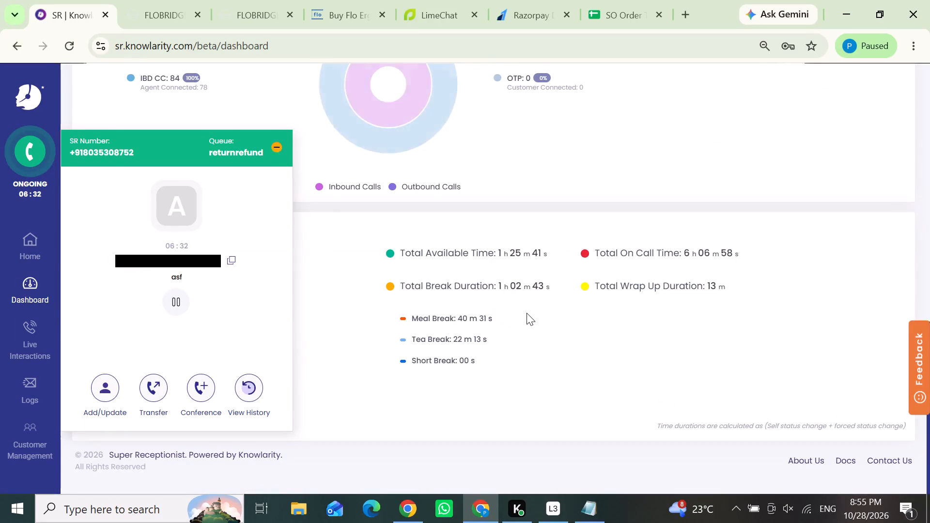
Minimise the ongoing-call window to examine the login and break durations under Your Performance, and restore it.
left_click(275, 146)
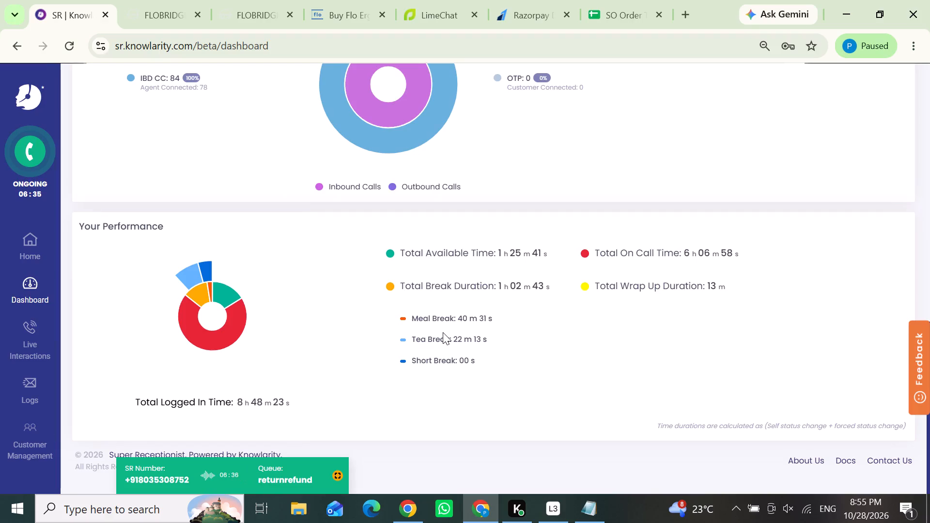
scroll(443, 332, "up", 1)
scroll(443, 332, "down", 3)
left_click_drag(292, 398, 250, 399)
left_click(316, 434)
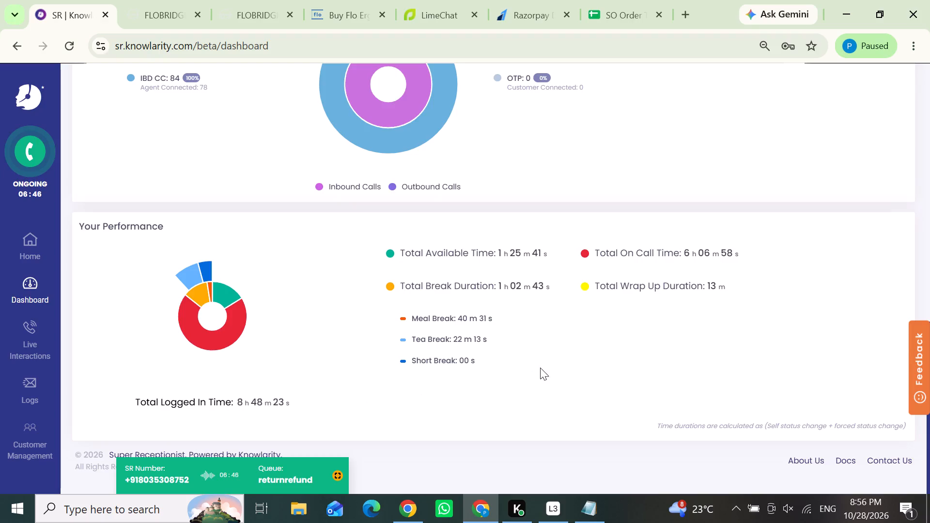
left_click(336, 474)
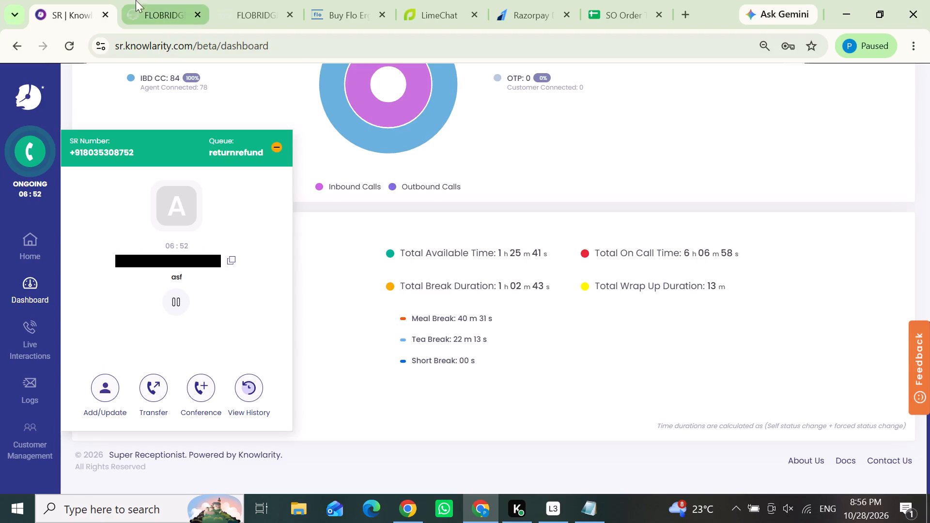
Switch to FLOBRIDGE, review the exchange request's pickup address and notes, and submit the request for processing.
left_click(149, 0)
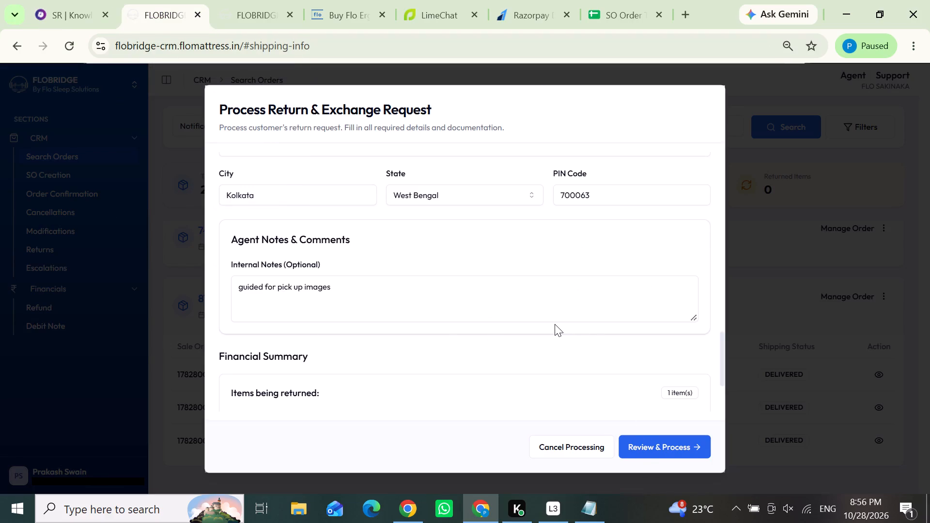
left_click(34, 0)
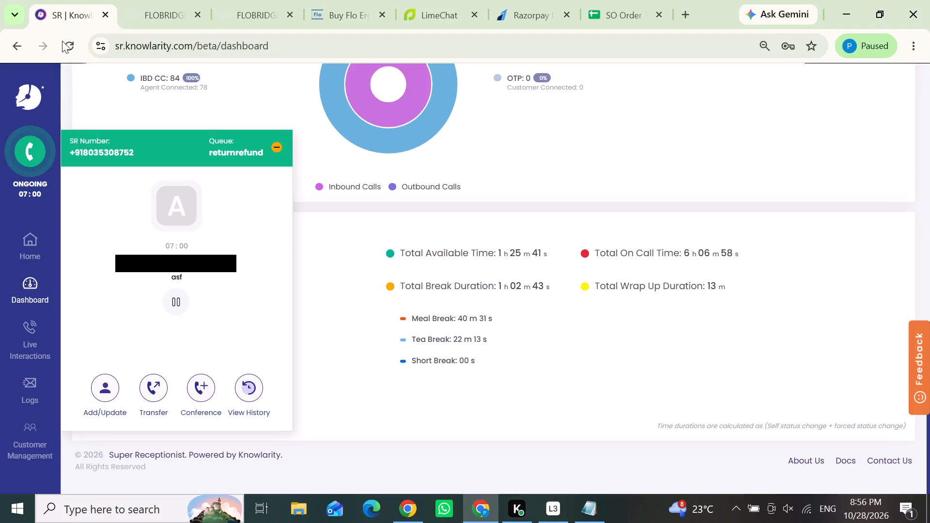
left_click(149, 17)
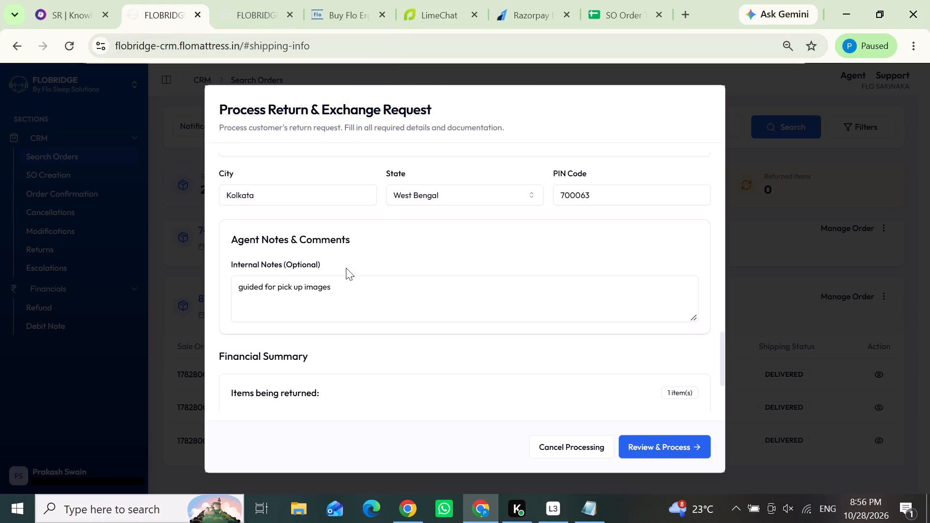
scroll(420, 276, "up", 1)
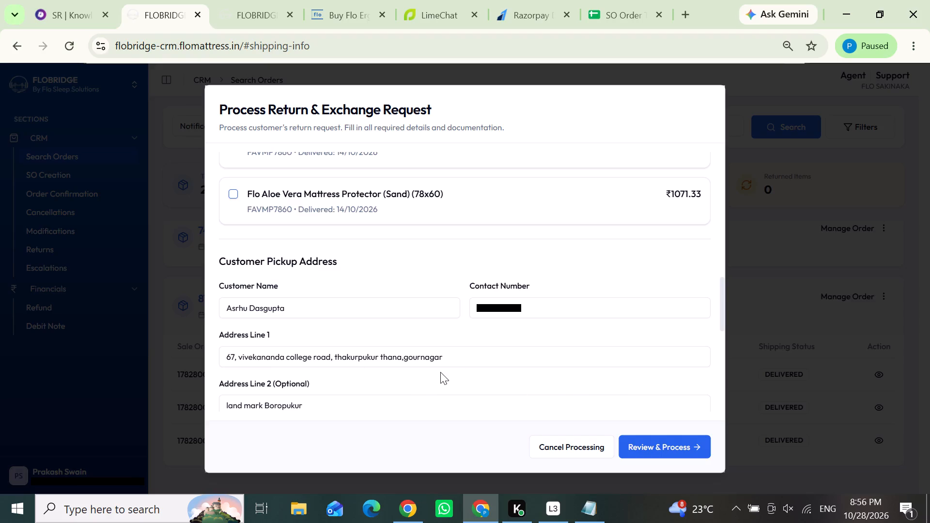
scroll(441, 372, "down", 1)
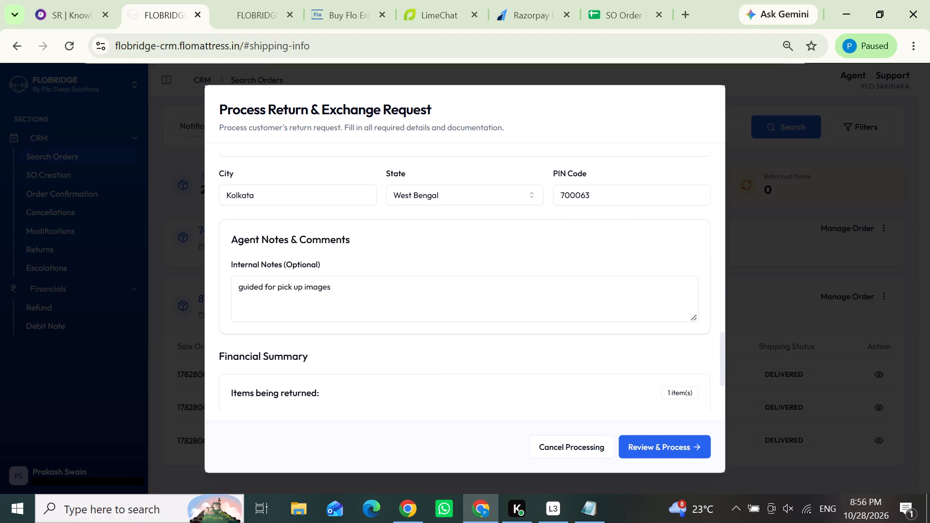
left_click(631, 442)
scroll(556, 336, "up", 2)
scroll(556, 336, "down", 1)
left_click(651, 448)
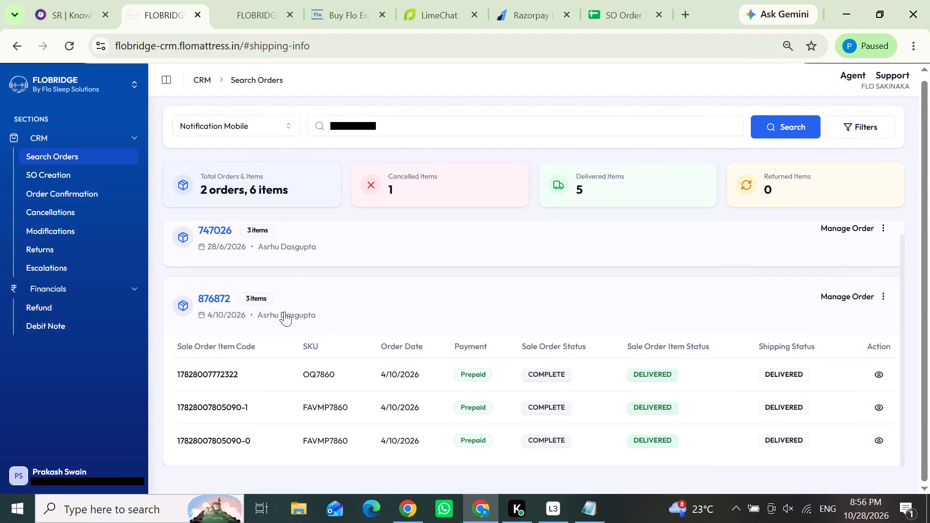
left_click_drag(233, 293, 186, 294)
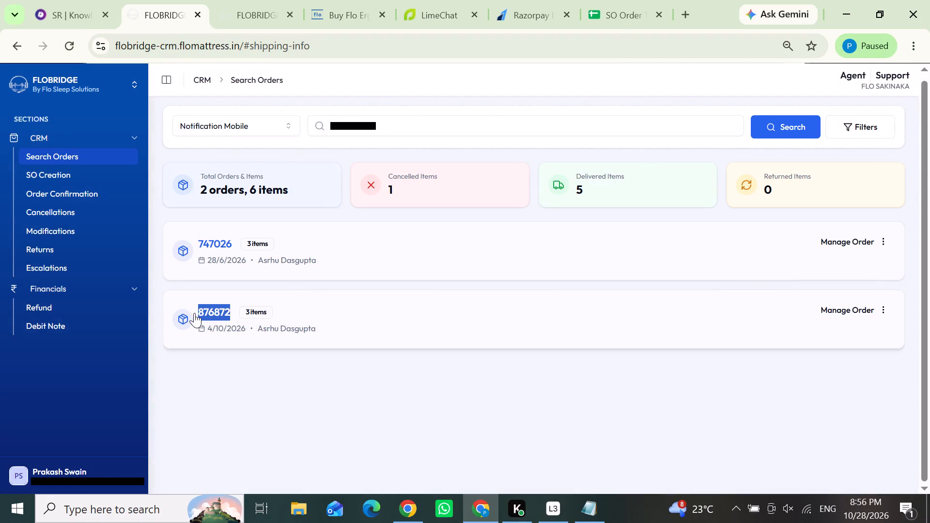
key("ctrl+c")
left_click(35, 252)
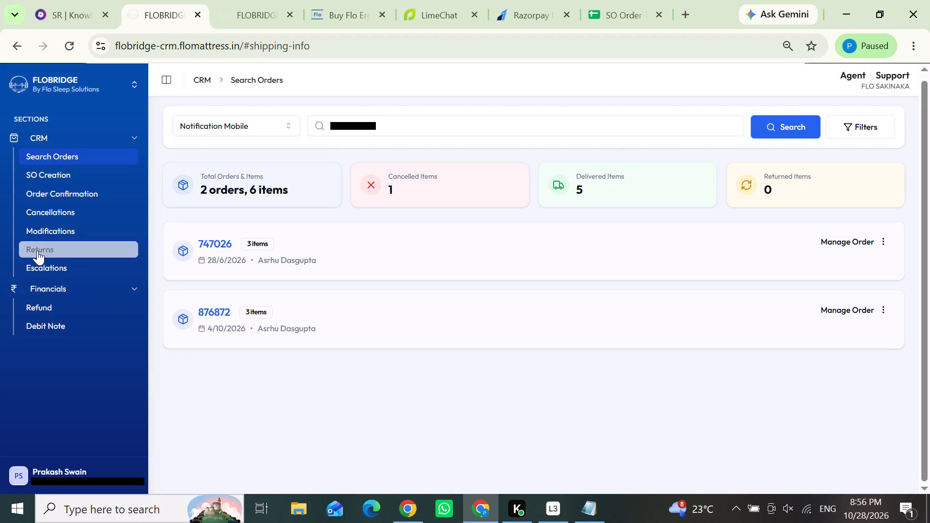
left_click(358, 260)
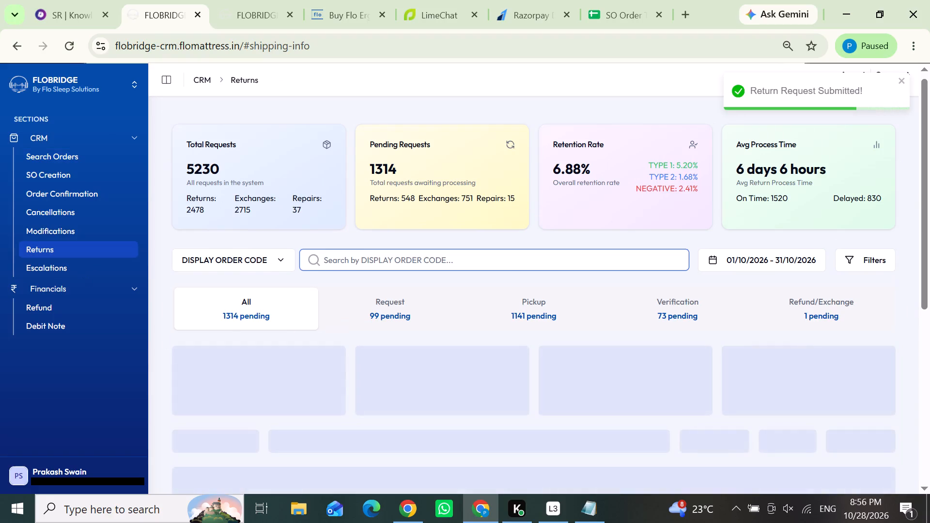
key("ctrl+v")
key("Return")
key("Return")
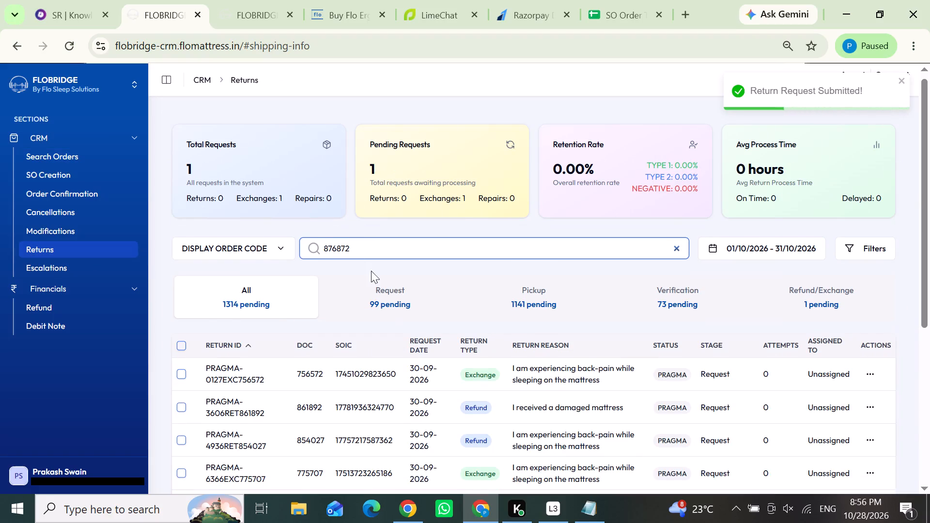
left_click(853, 372)
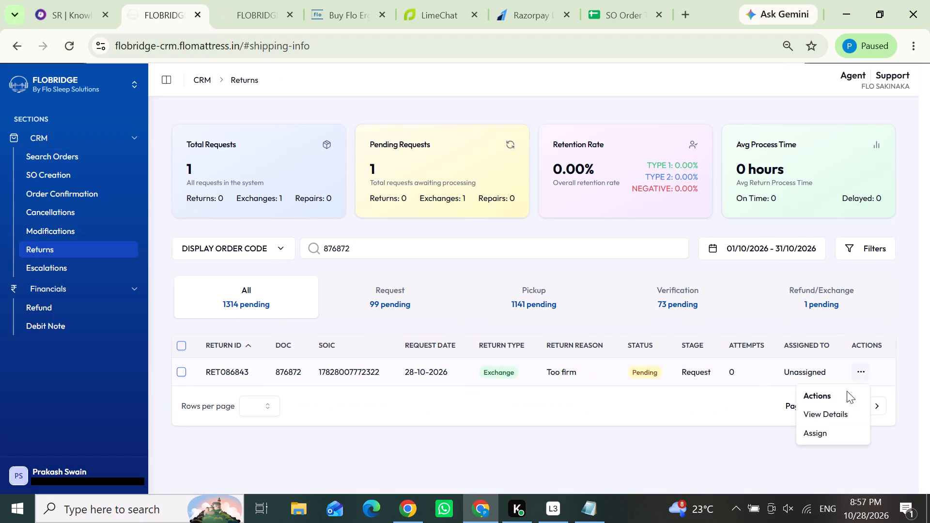
left_click(820, 411)
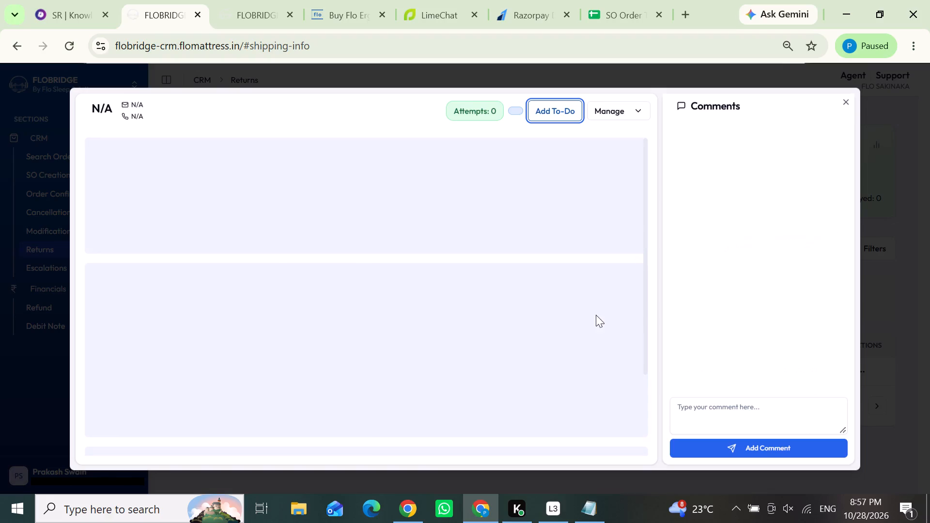
Examine the exchange request's return details, detailed reason, item SKU and price, and customer pickup details.
scroll(578, 332, "down", 2)
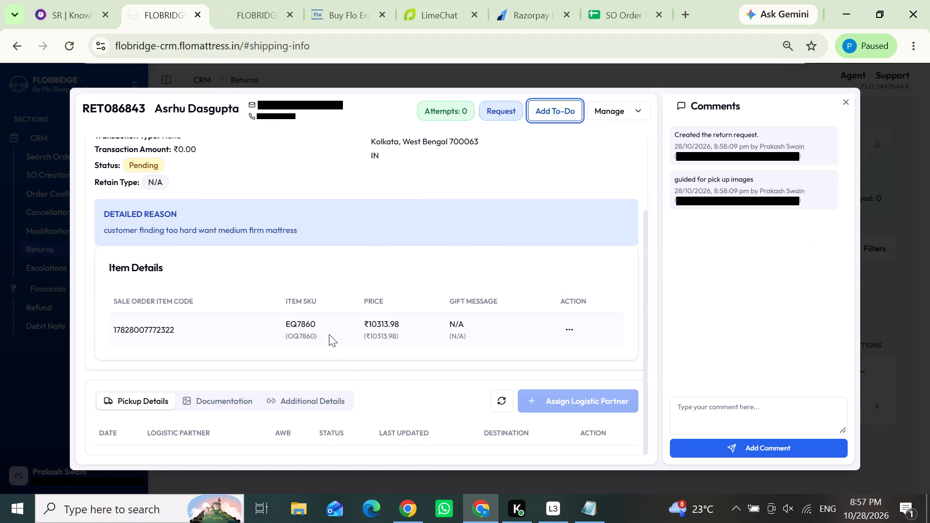
scroll(447, 246, "up", 1)
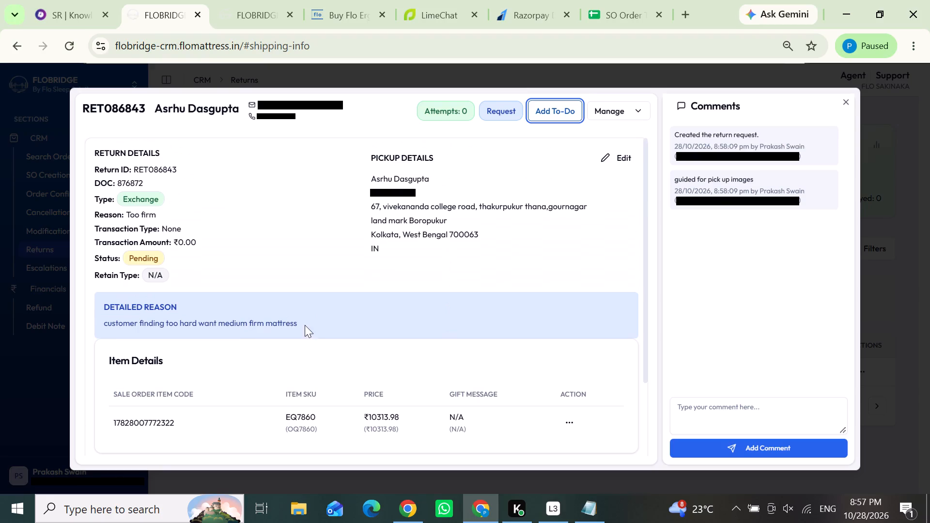
left_click_drag(305, 325, 100, 326)
left_click(418, 309)
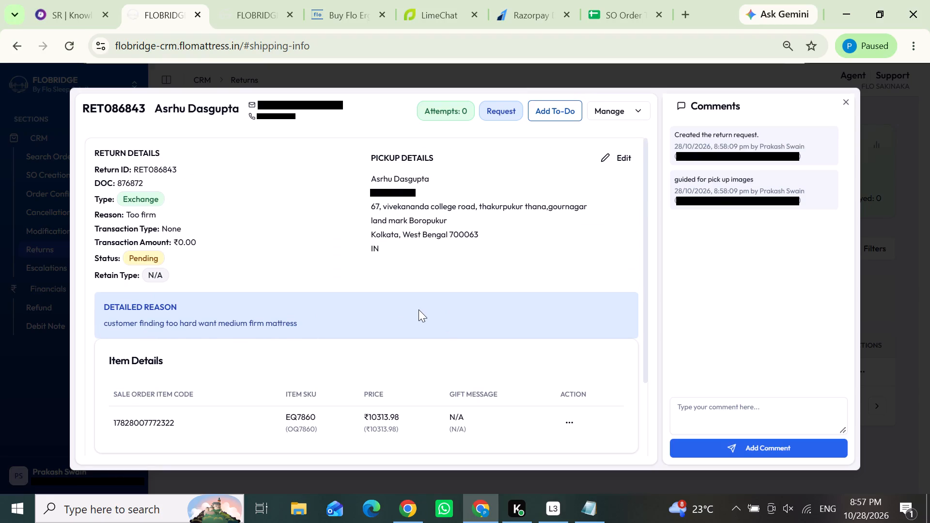
scroll(418, 303, "down", 1)
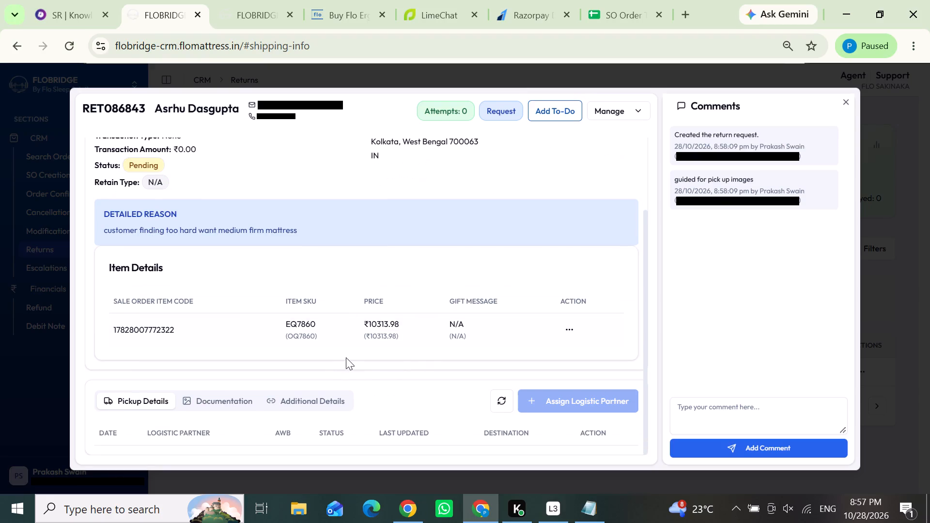
left_click_drag(396, 333, 368, 337)
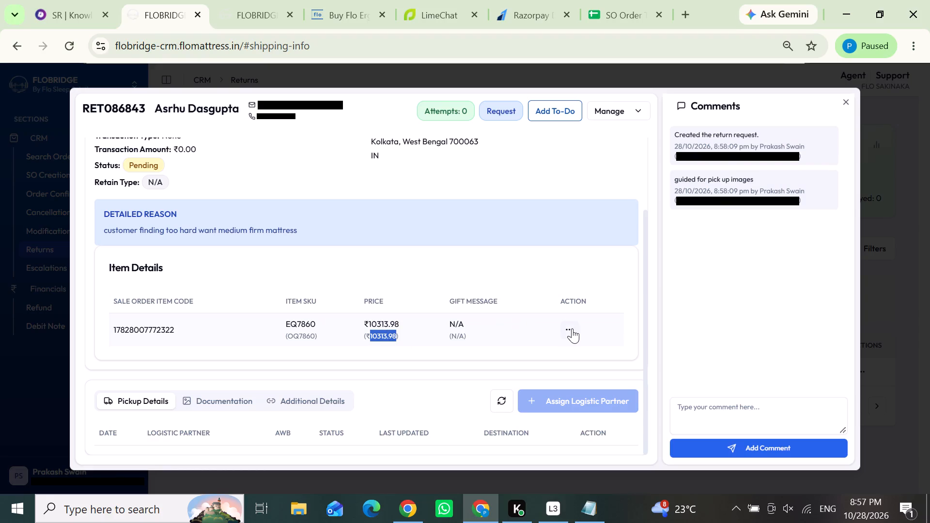
left_click_drag(645, 348, 641, 375)
scroll(740, 324, "up", 1)
scroll(684, 324, "up", 1)
scroll(606, 319, "up", 2)
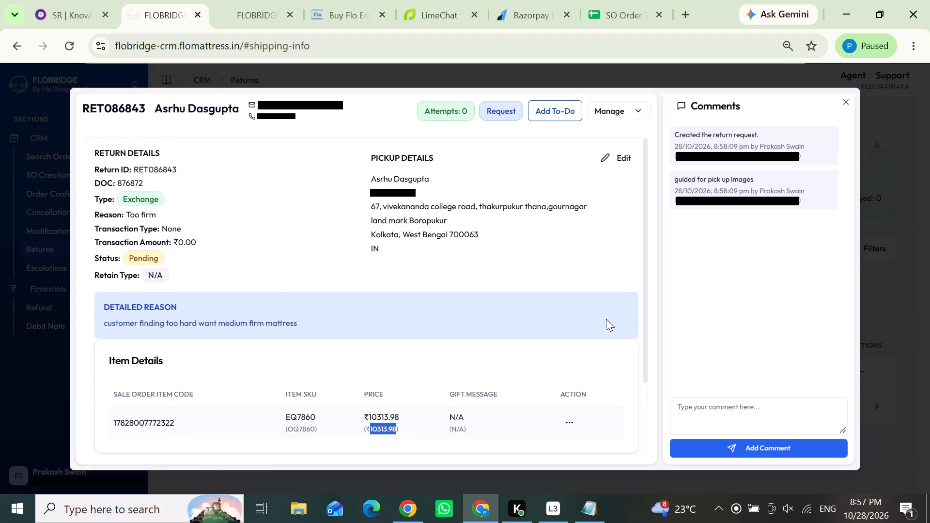
left_click(629, 112)
left_click(489, 170)
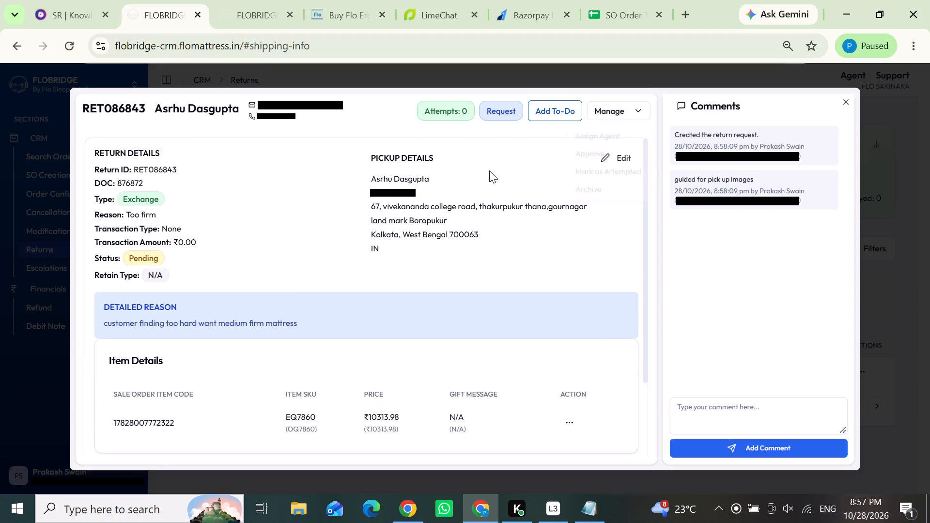
left_click_drag(431, 179, 395, 181)
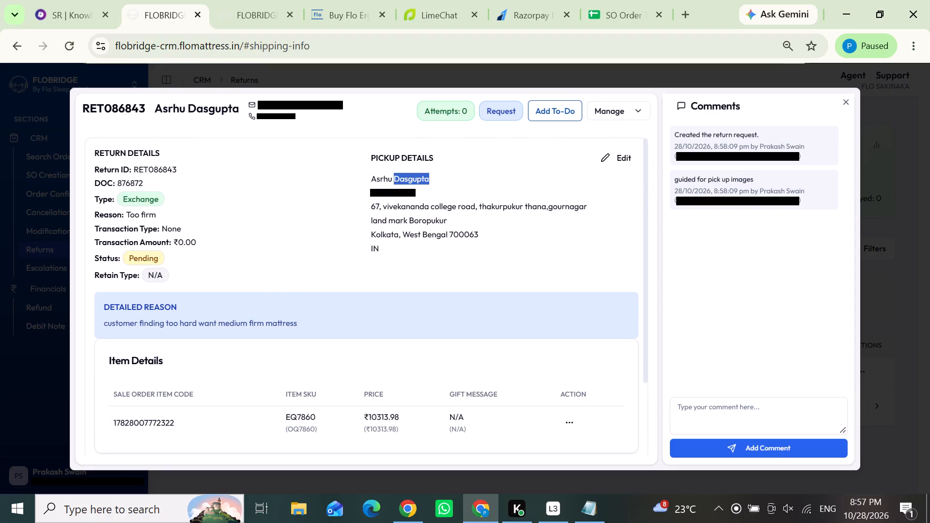
left_click(480, 192)
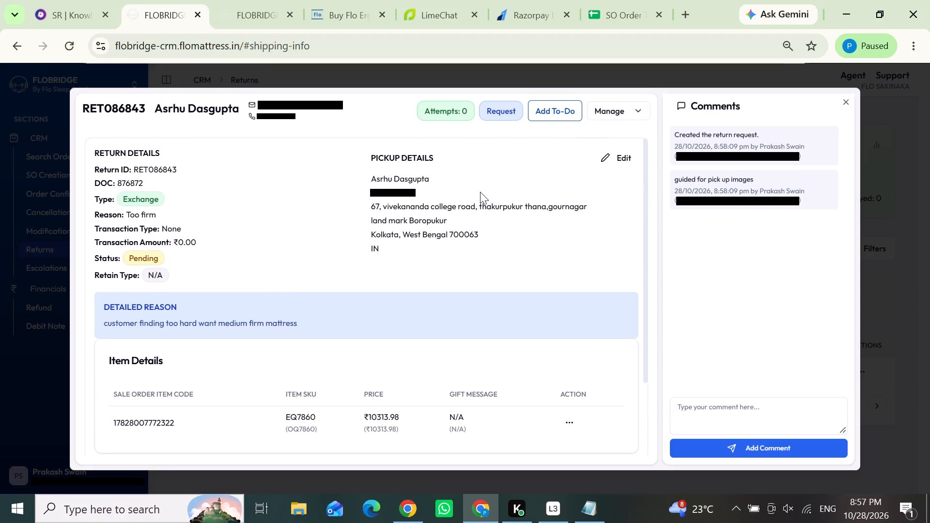
scroll(499, 243, "down", 3)
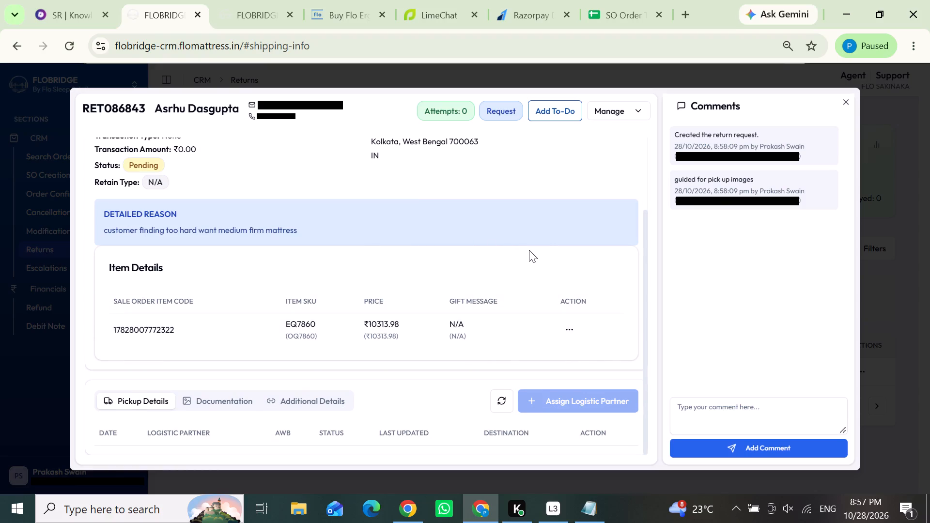
scroll(529, 250, "up", 2)
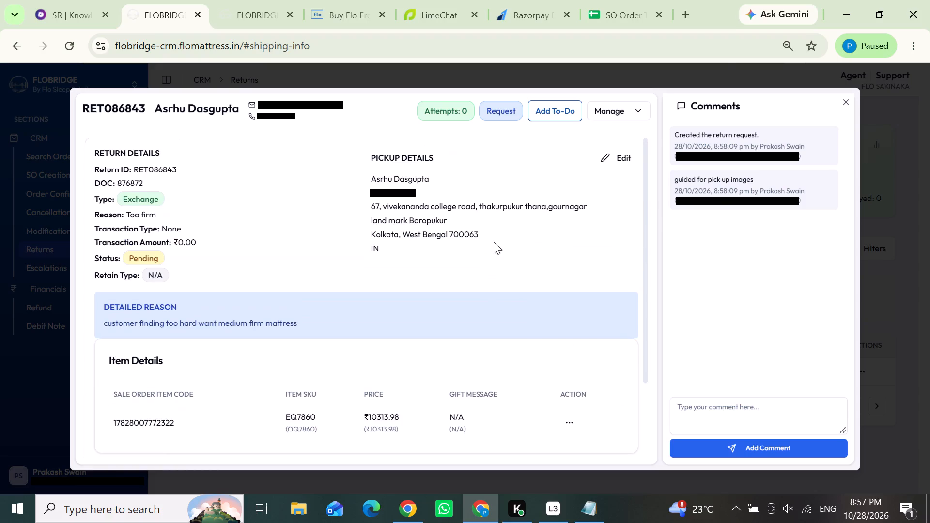
scroll(447, 254, "down", 3)
left_click_drag(467, 330, 439, 331)
left_click(418, 329)
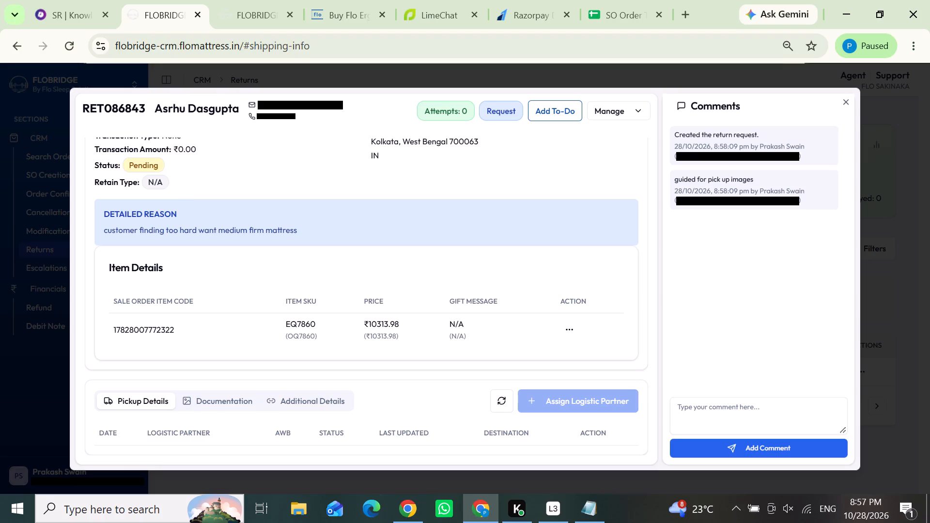
scroll(385, 176, "up", 2)
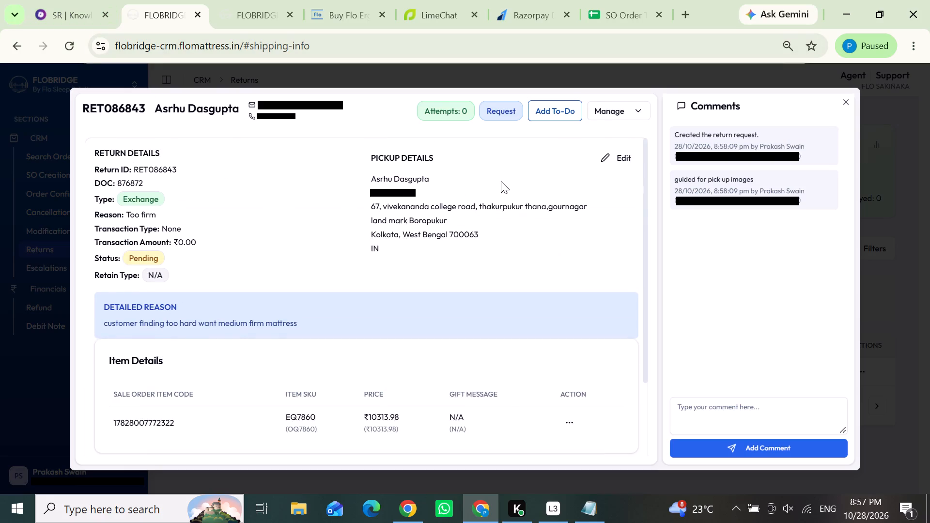
scroll(501, 181, "down", 2)
Switch to Knowlarity, reload today's dashboard statistics, and move the call window aside to check the total logged-in time.
left_click(55, 17)
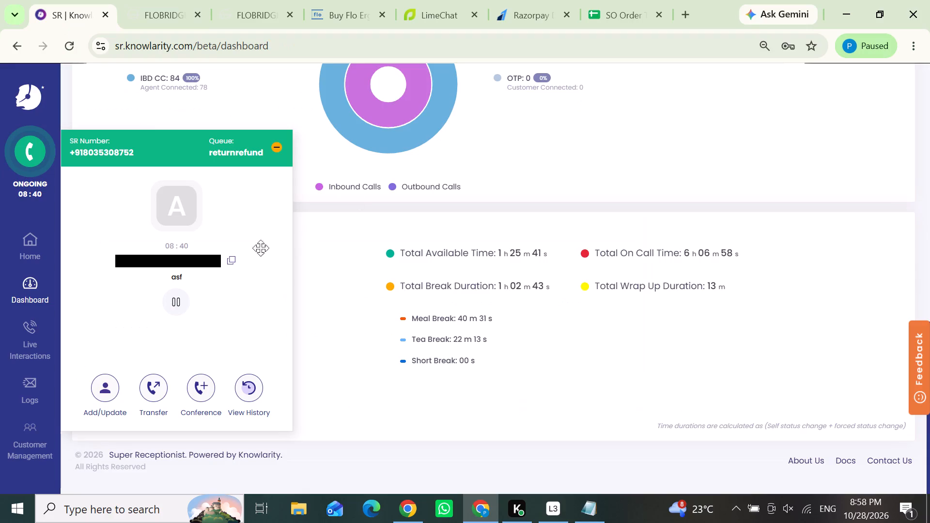
scroll(561, 245, "up", 2)
left_click(648, 146)
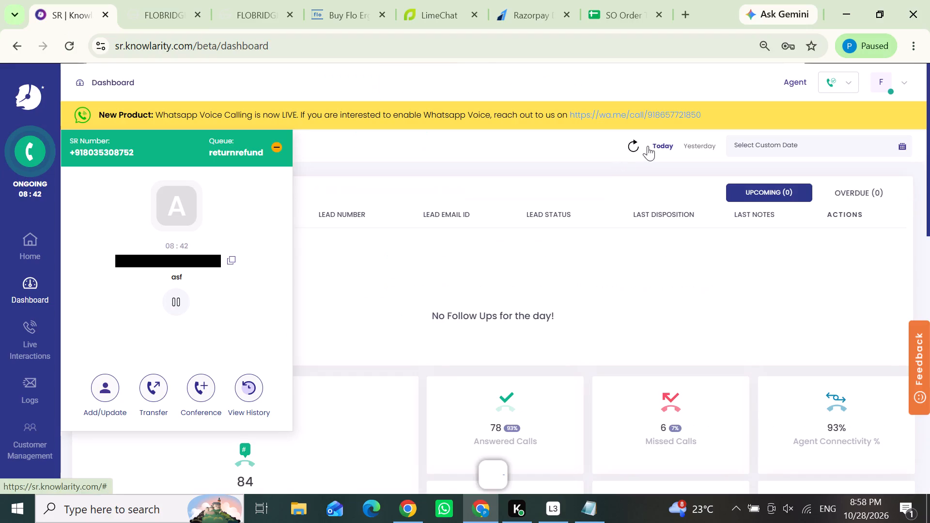
scroll(611, 268, "down", 4)
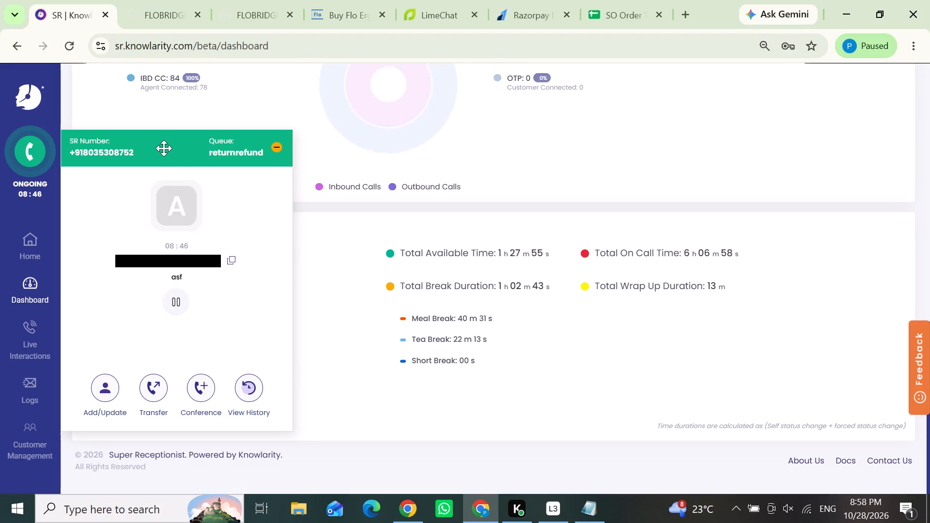
left_click_drag(164, 148, 401, 139)
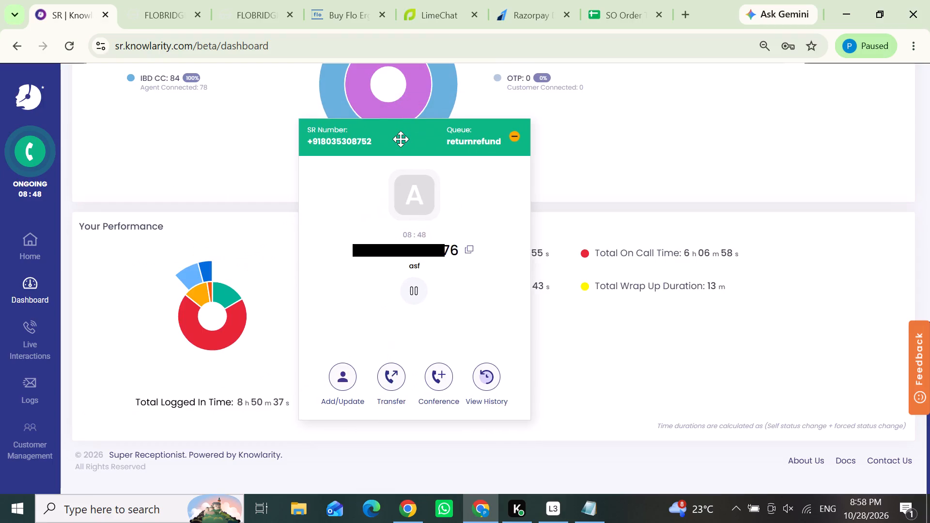
left_click_drag(401, 139, 398, 156)
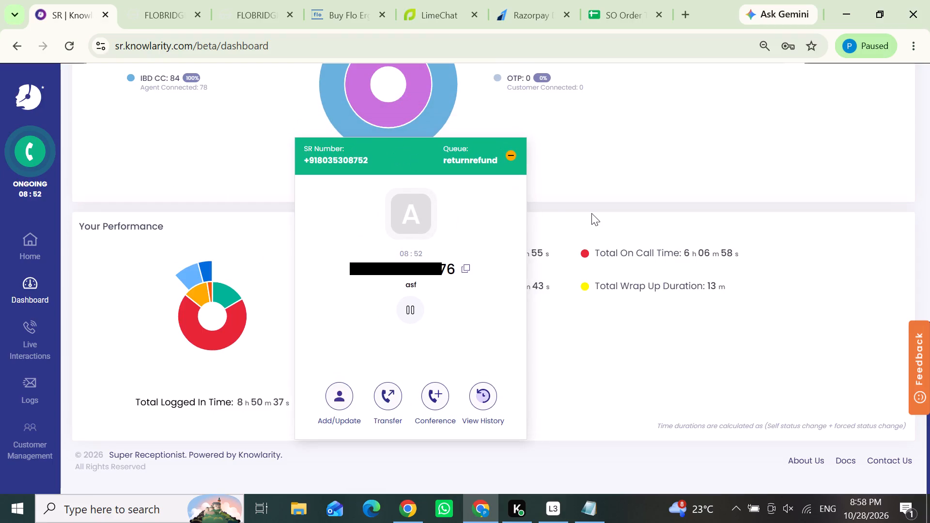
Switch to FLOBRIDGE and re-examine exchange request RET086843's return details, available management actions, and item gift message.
left_click(186, 0)
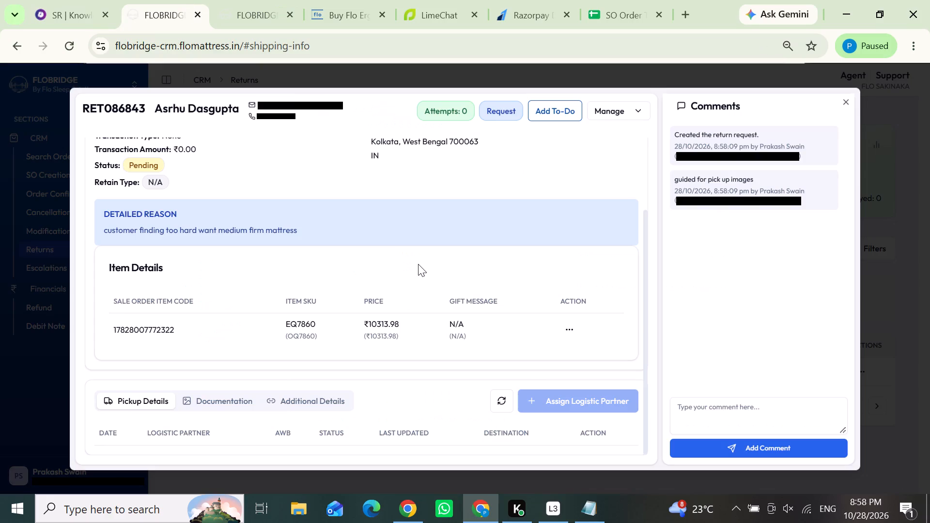
scroll(499, 261, "up", 1)
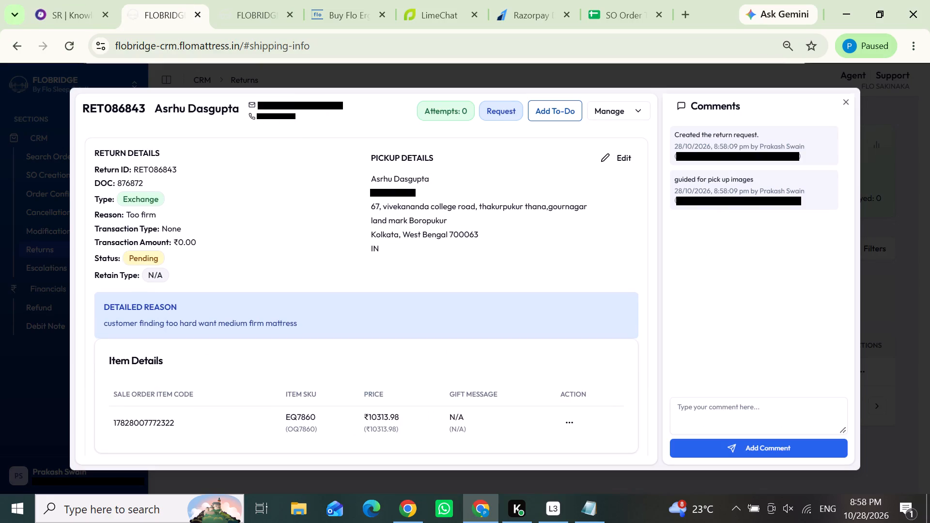
left_click(607, 115)
left_click(603, 231)
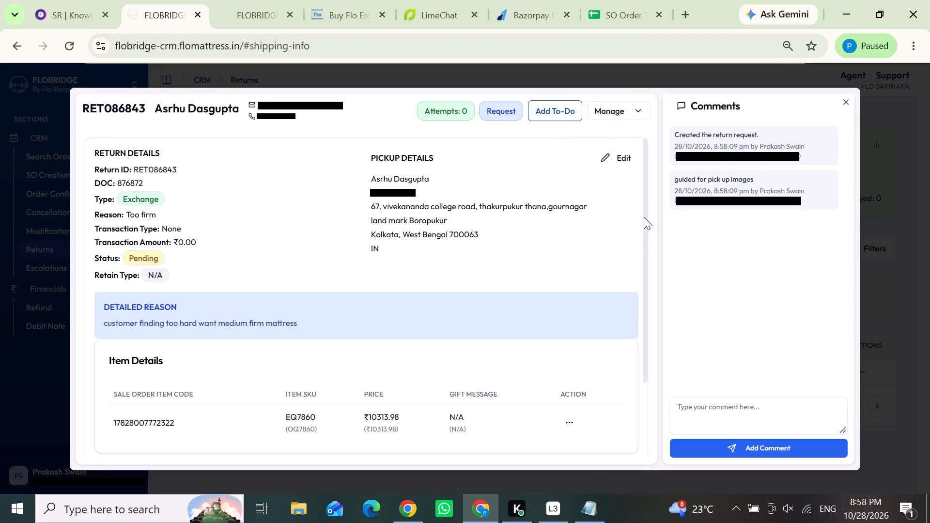
left_click_drag(644, 216, 640, 185)
left_click(618, 112)
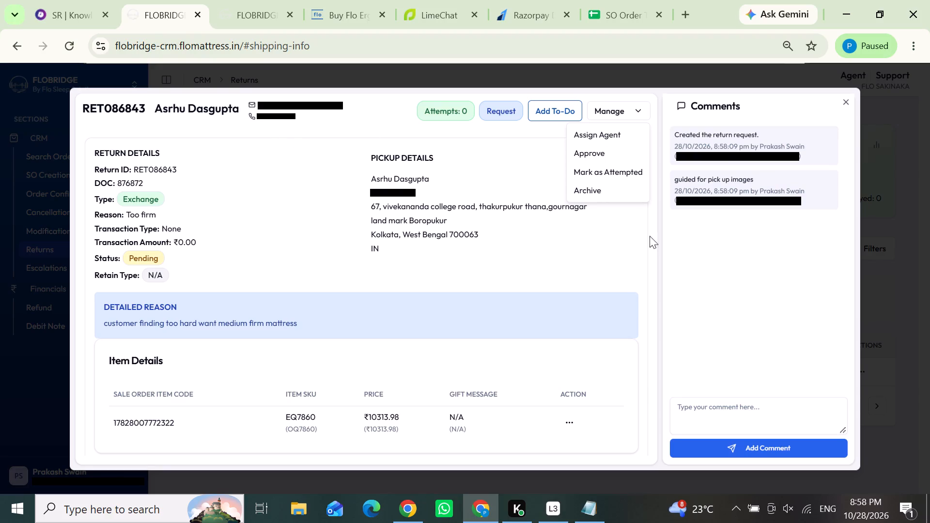
left_click(630, 240)
left_click_drag(644, 235, 645, 338)
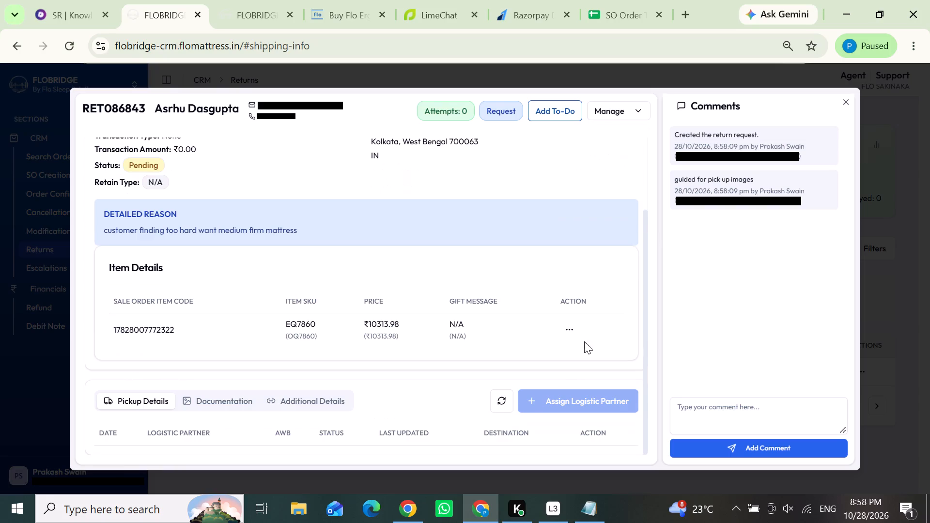
left_click_drag(449, 334, 465, 335)
left_click(480, 331)
left_click_drag(470, 325, 449, 325)
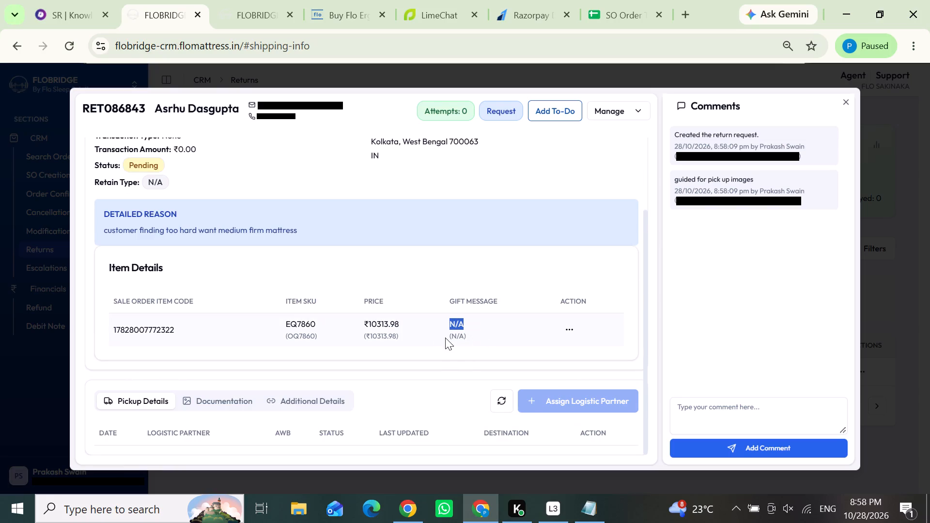
left_click_drag(451, 338, 467, 338)
left_click(473, 343)
left_click_drag(466, 326, 449, 324)
left_click(453, 338)
scroll(568, 296, "up", 3)
left_click(621, 116)
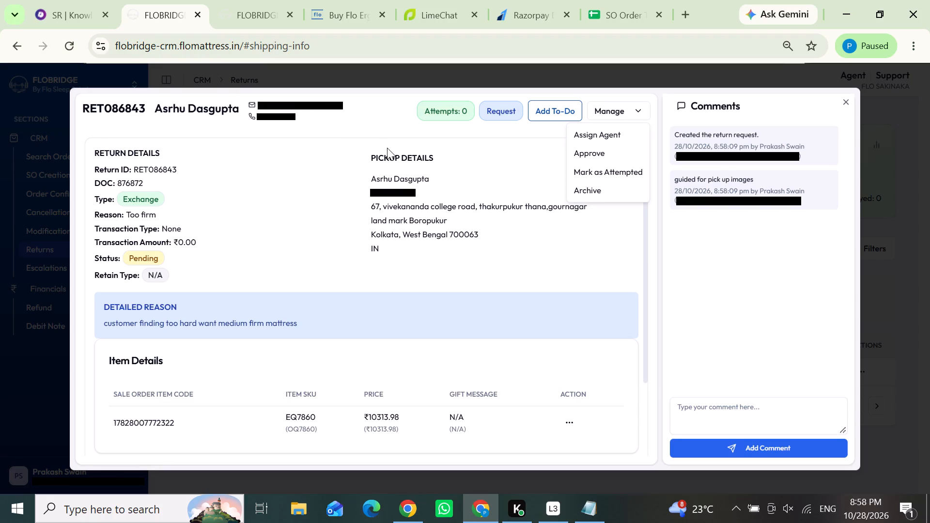
left_click(586, 150)
Assign EKARTHEAVY_20KG as the logistic partner for facility Flo Vasai on the approved exchange, and close the request details.
scroll(500, 273, "down", 3)
left_click(542, 397)
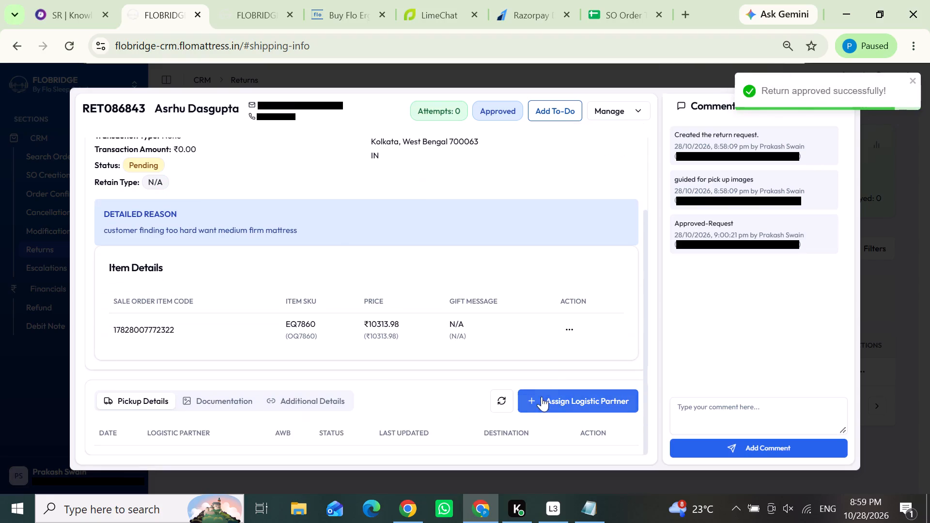
left_click(405, 336)
left_click(364, 398)
left_click(569, 380)
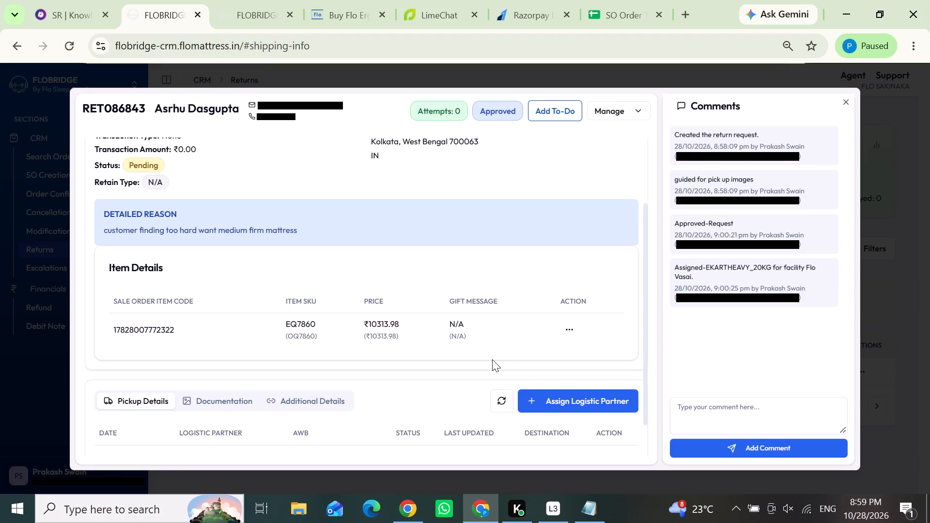
left_click(929, 239)
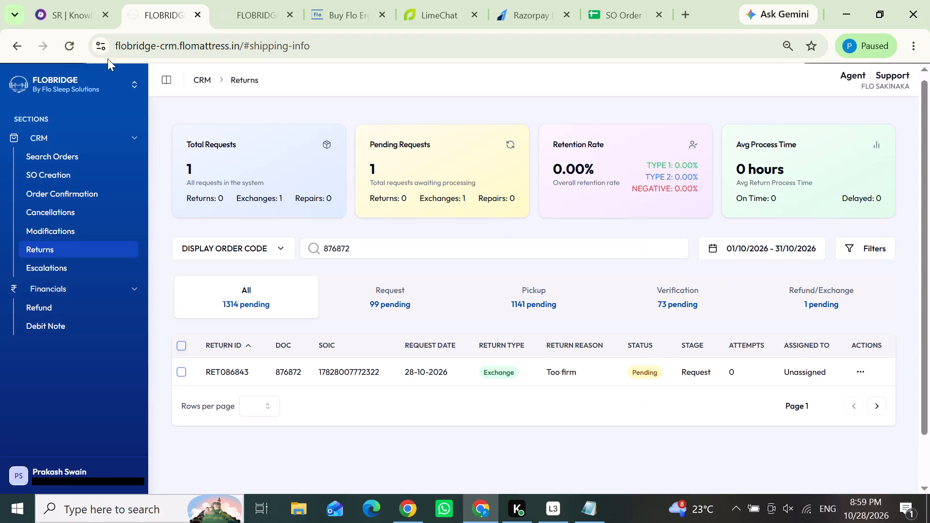
Switch to Knowlarity, reload today's dashboard statistics, and move the incoming call window aside to check the performance times.
left_click(84, 15)
scroll(699, 230, "up", 2)
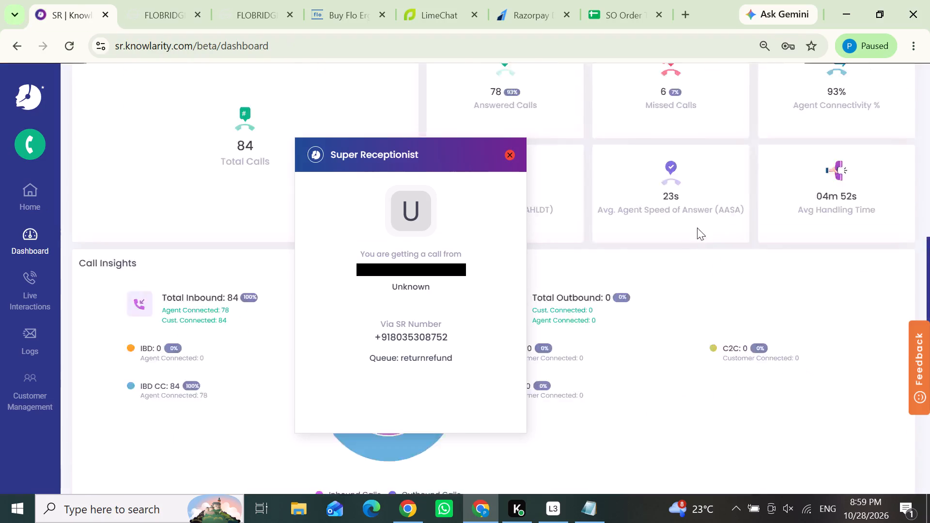
left_click(667, 147)
scroll(622, 260, "down", 4)
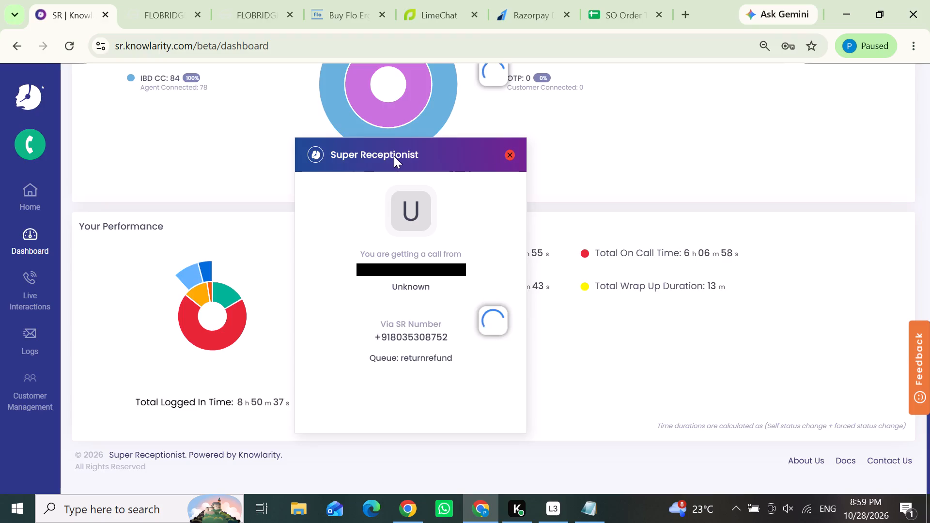
left_click_drag(397, 159, 407, 154)
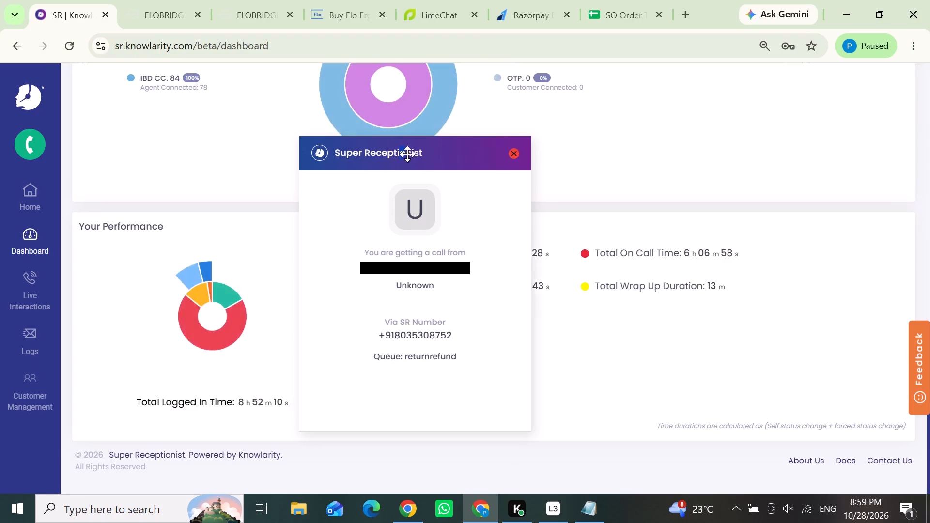
left_click_drag(407, 154, 170, 113)
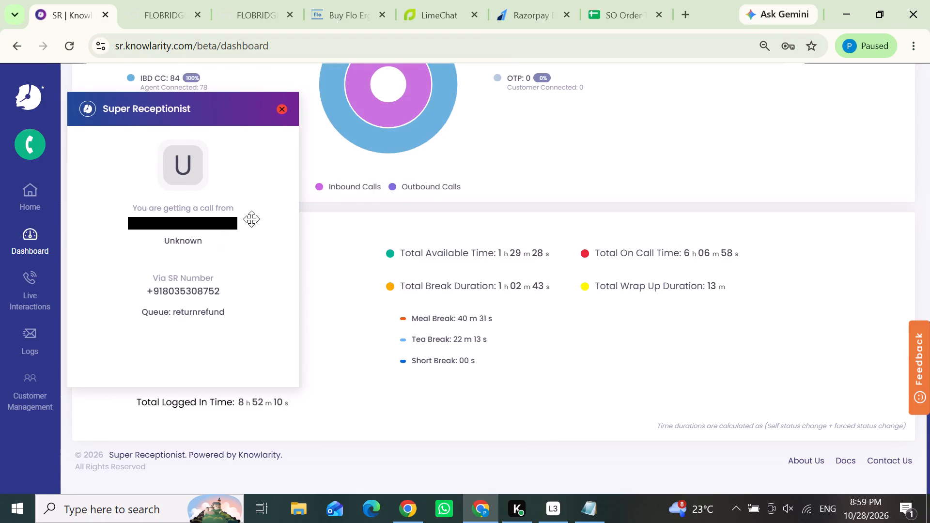
Copy the incoming caller's number from the call window and switch to FLOBRIDGE.
left_click_drag(253, 222, 149, 226)
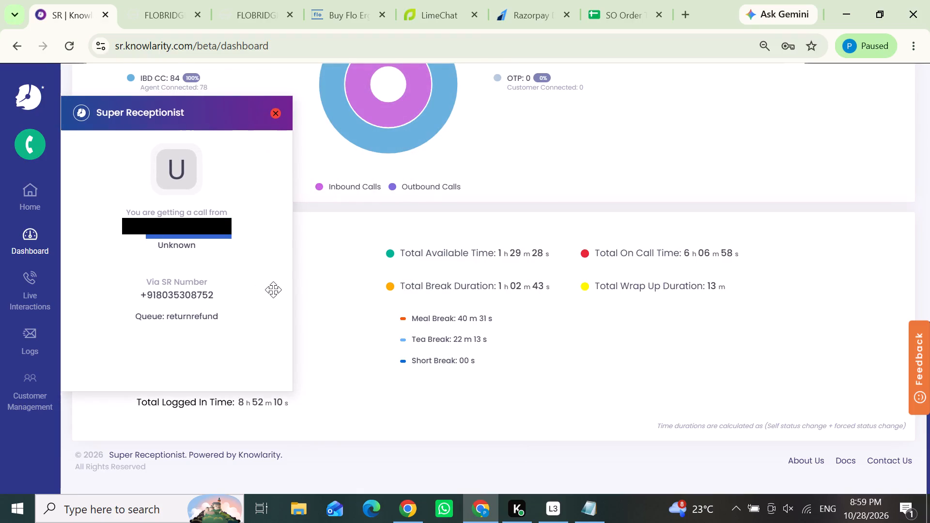
key("ctrl+c")
left_click(159, 18)
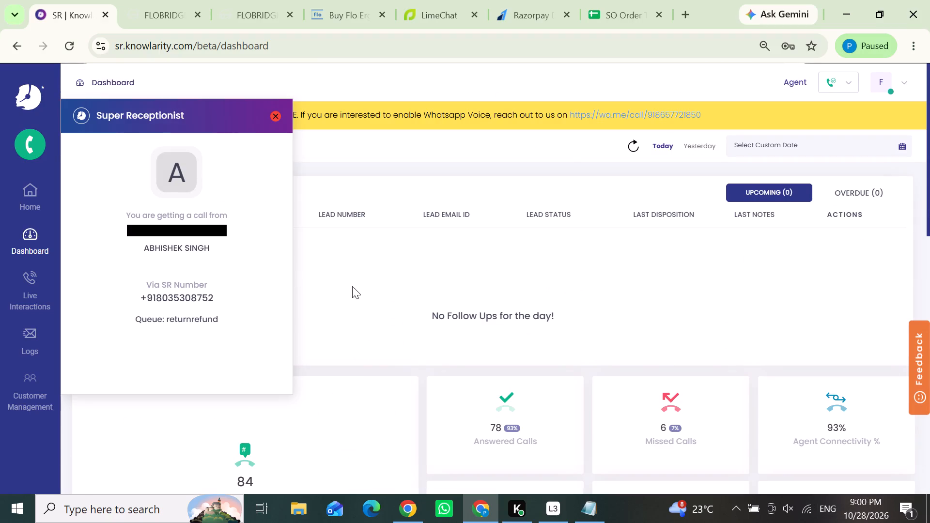
Copy the new incoming caller's number from Knowlarity and search FLOBRIDGE orders for it by notification mobile.
left_click_drag(245, 237, 151, 237)
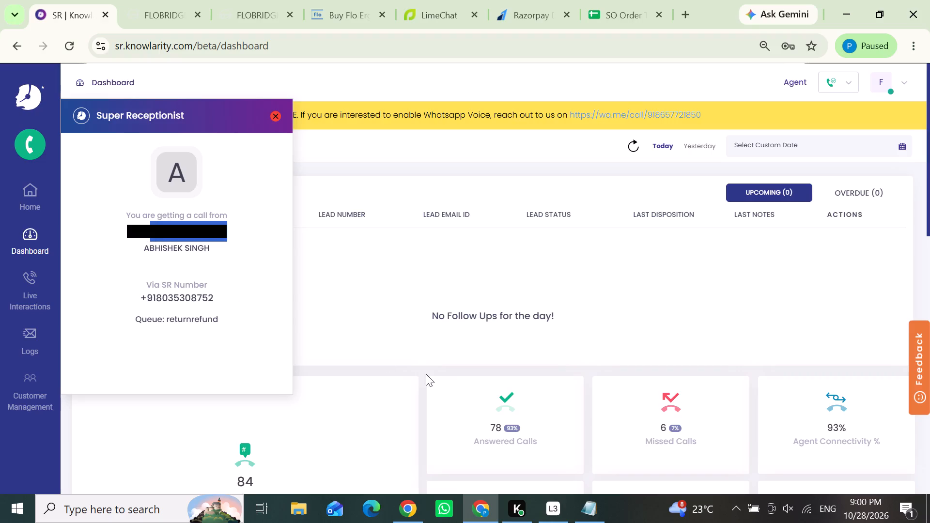
key("ctrl+c")
left_click(170, 0)
left_click_drag(382, 128, 195, 132)
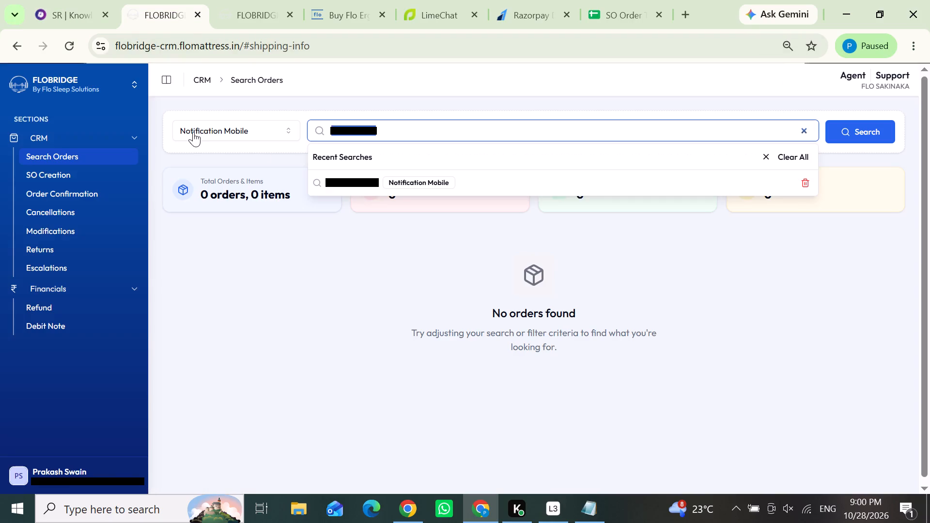
key("ctrl+v")
left_click(850, 134)
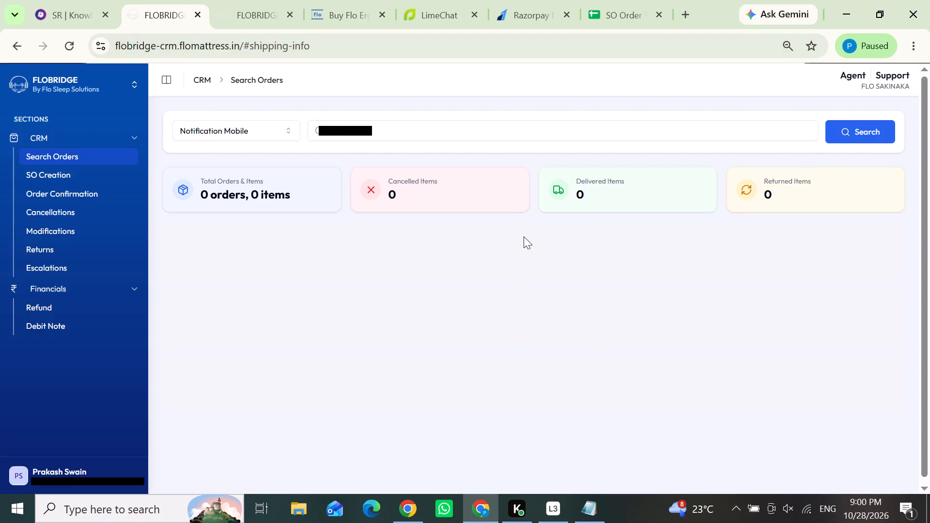
scroll(557, 389, "down", 2)
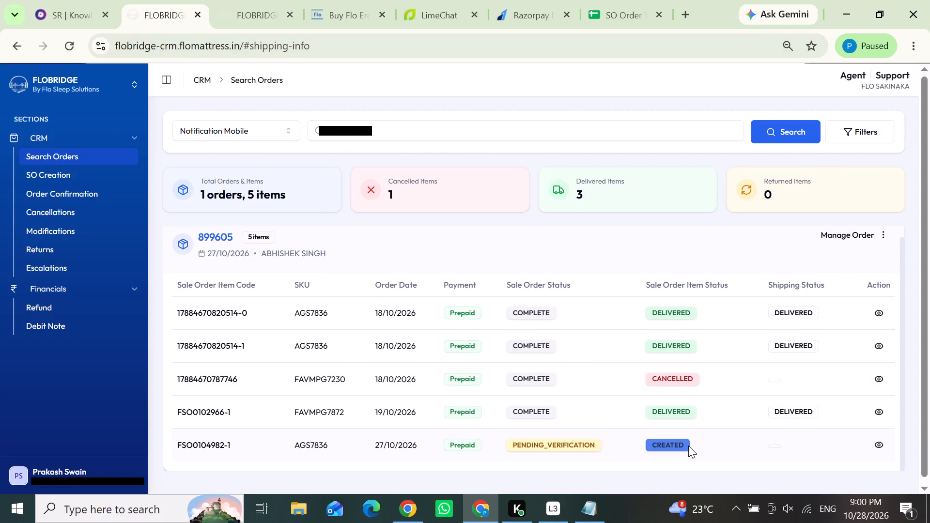
left_click(880, 379)
left_click(880, 379)
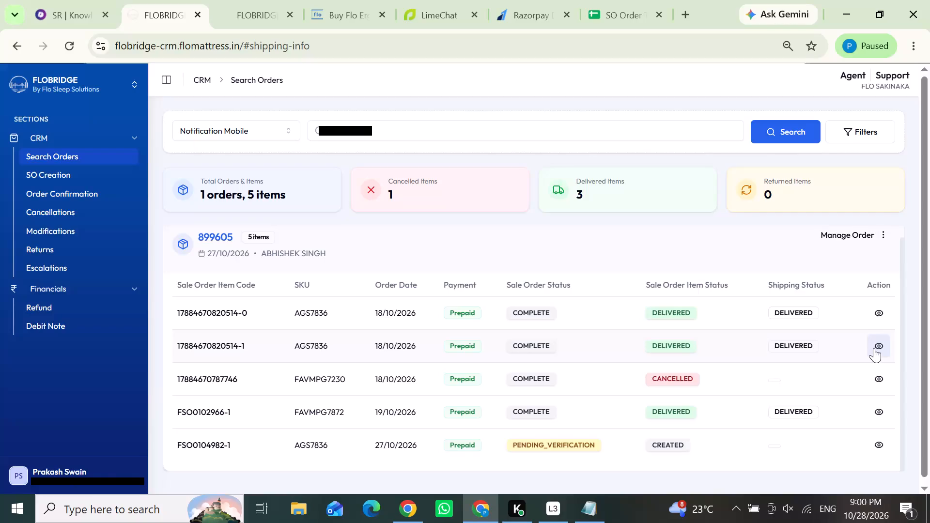
left_click(875, 344)
left_click(344, 261)
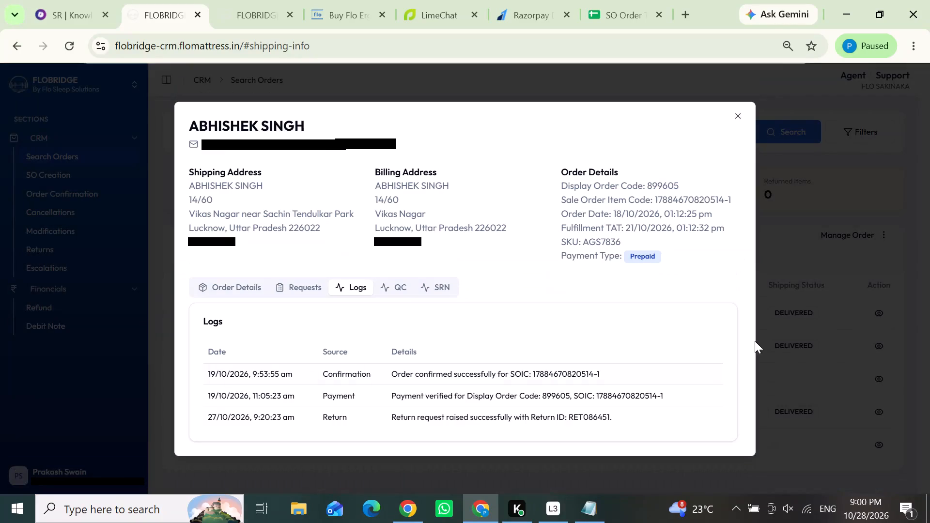
left_click(831, 355)
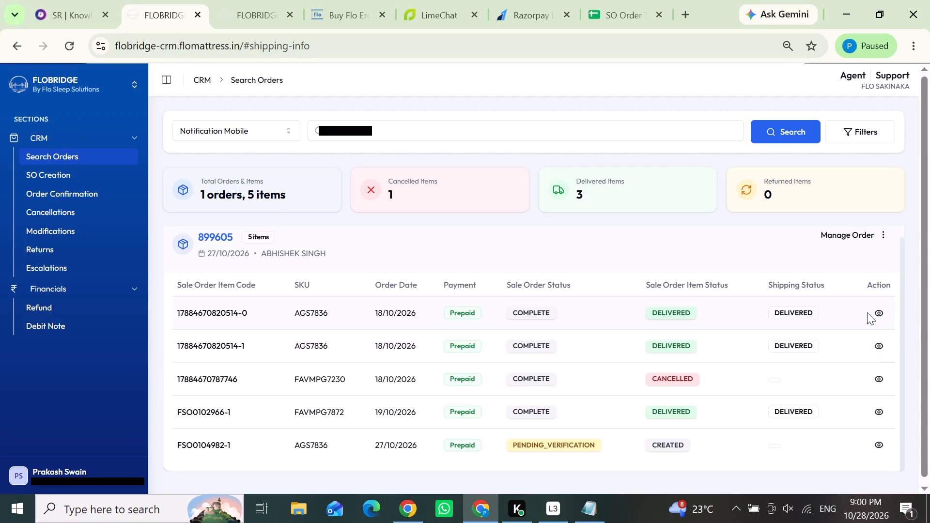
left_click(870, 308)
left_click(349, 263)
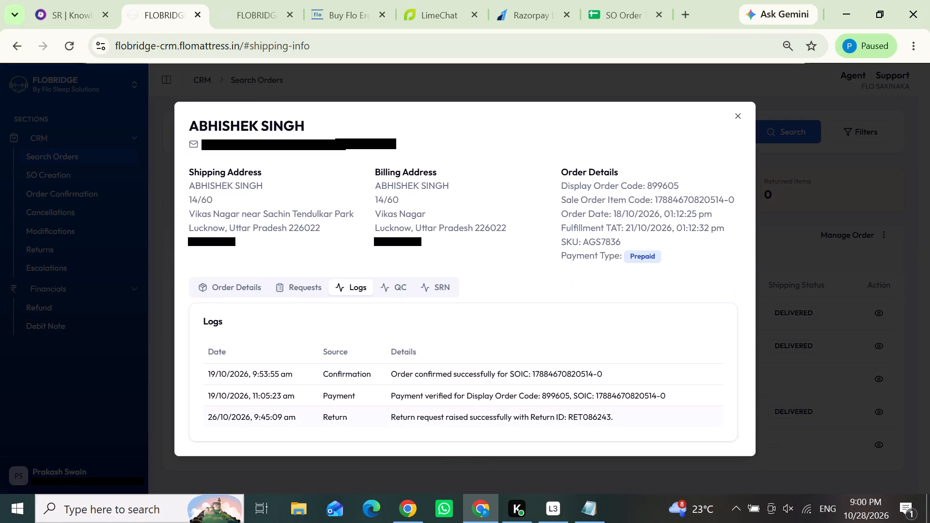
left_click(815, 387)
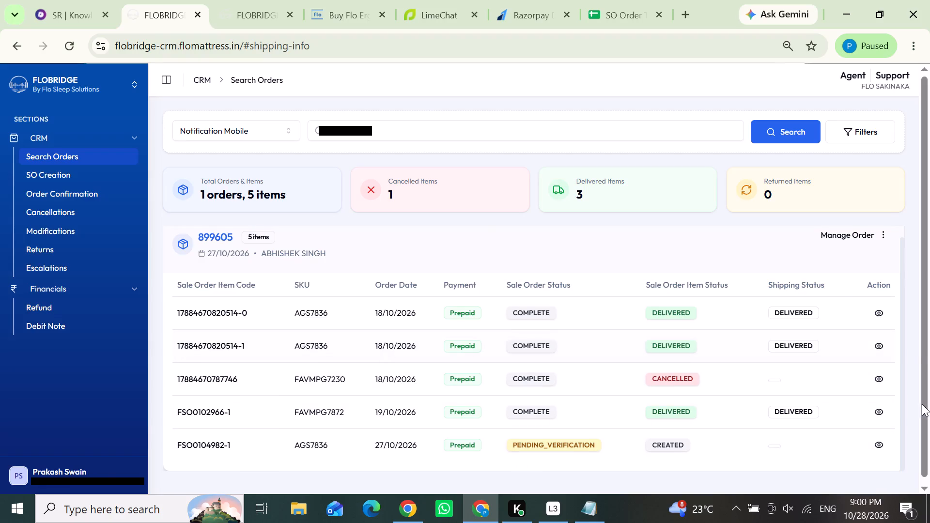
left_click_drag(235, 236, 187, 238)
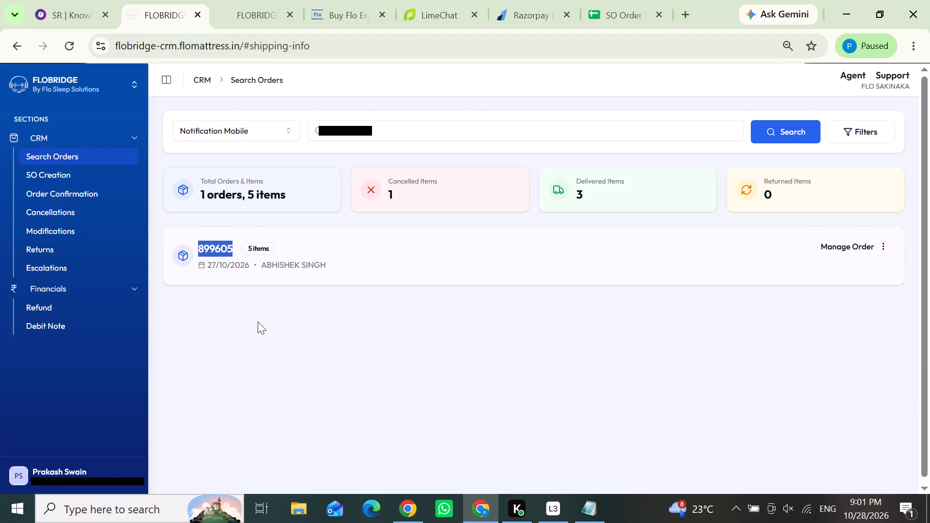
key("ctrl+c")
left_click(75, 0)
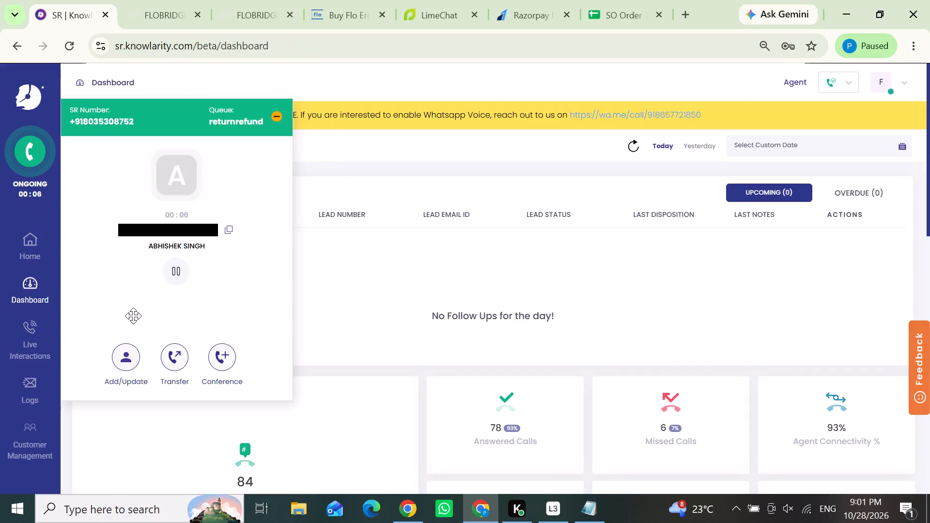
left_click(125, 343)
scroll(176, 288, "down", 1)
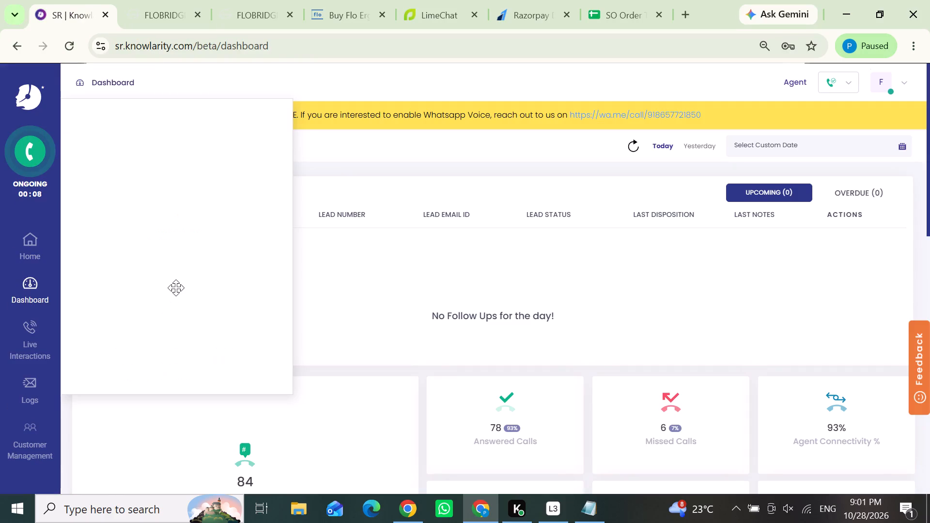
scroll(176, 264, "down", 1)
left_click(156, 302)
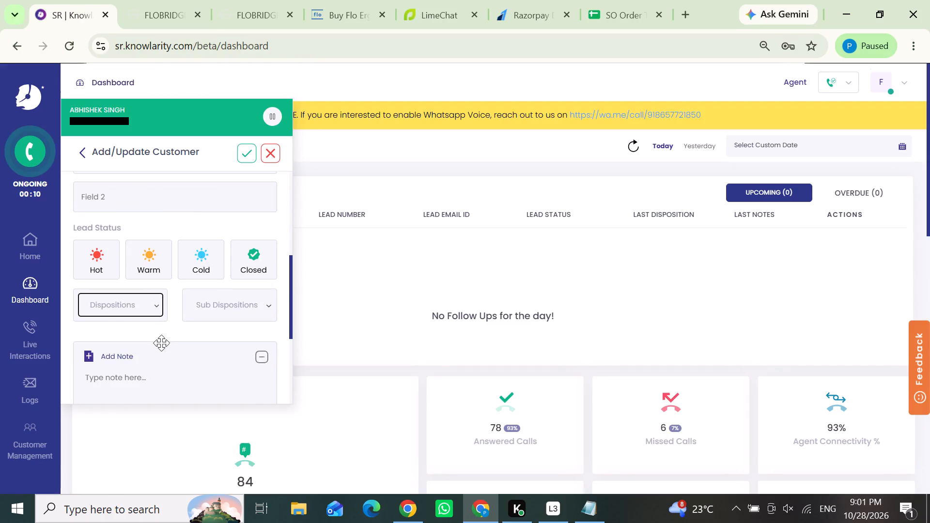
left_click(176, 6)
left_click(377, 256)
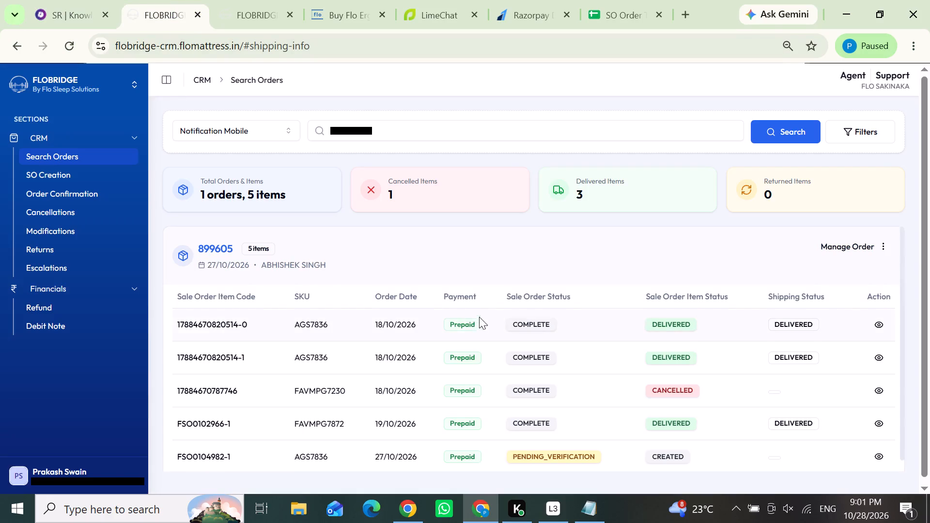
scroll(479, 320, "down", 2)
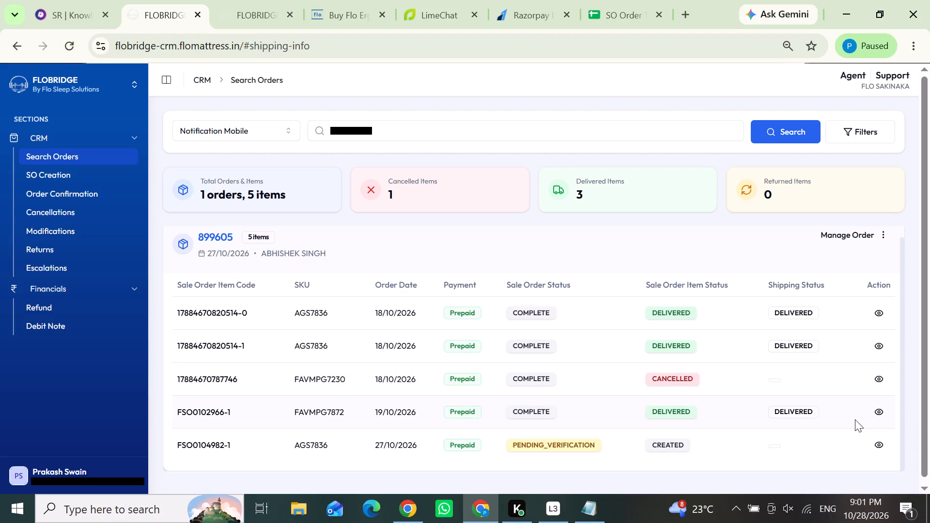
scroll(805, 378, "up", 1)
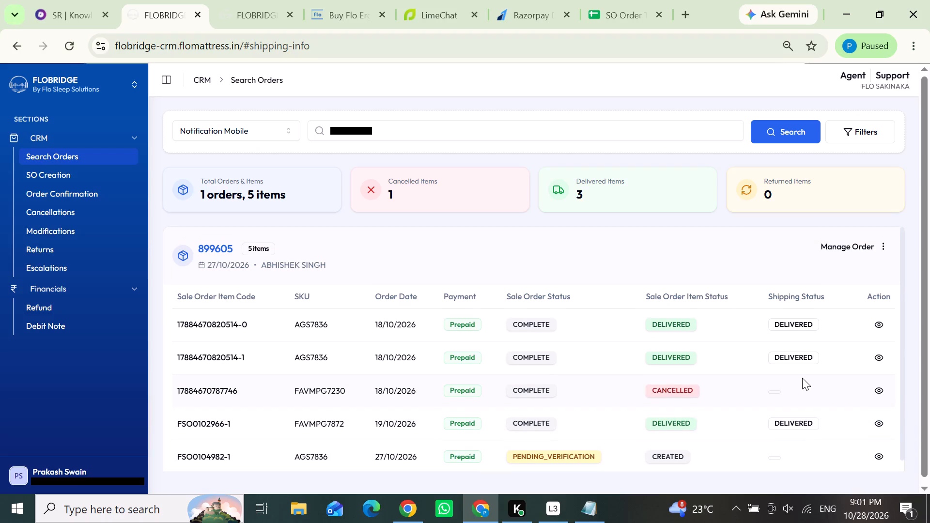
left_click(880, 324)
left_click(341, 267)
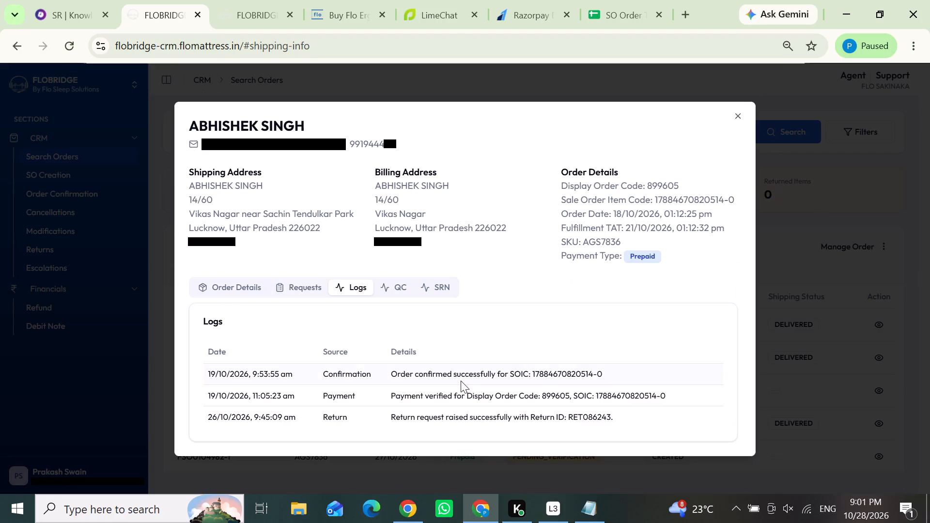
left_click(318, 473)
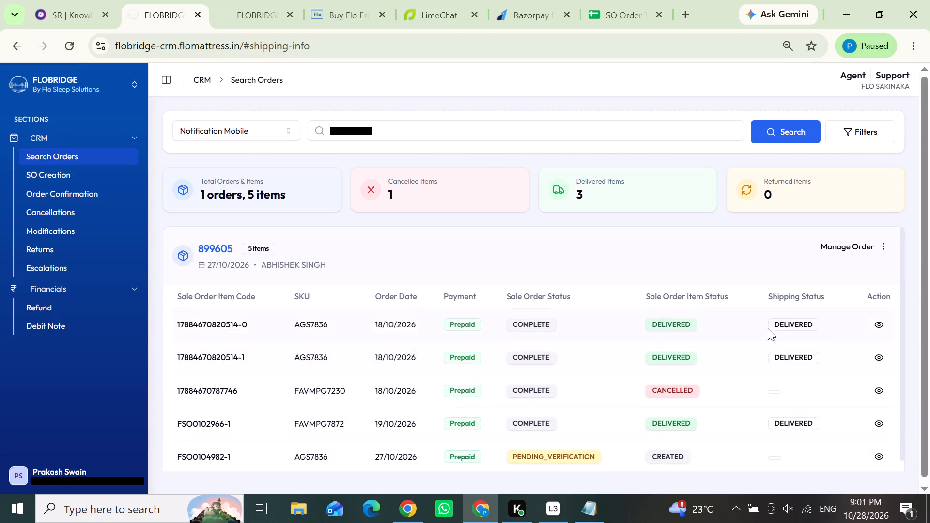
left_click(874, 327)
left_click(348, 262)
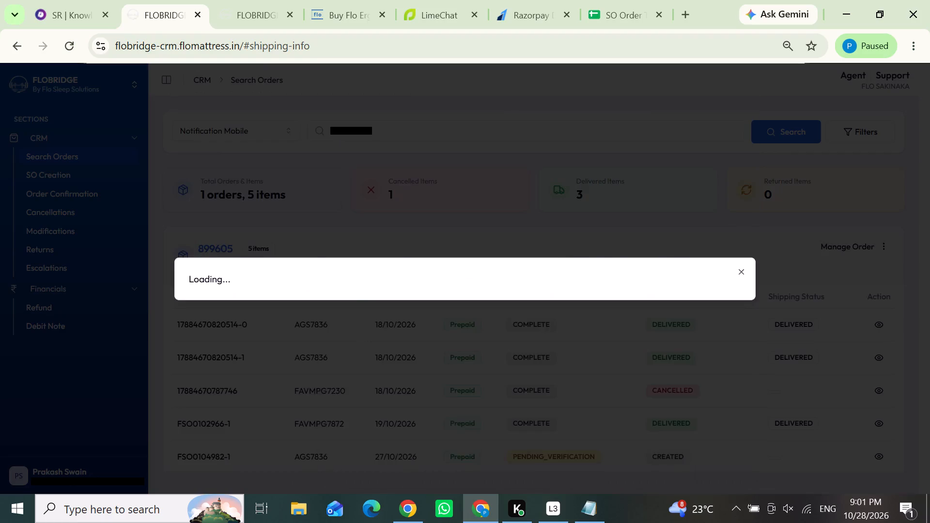
scroll(522, 376, "down", 2)
left_click(379, 468)
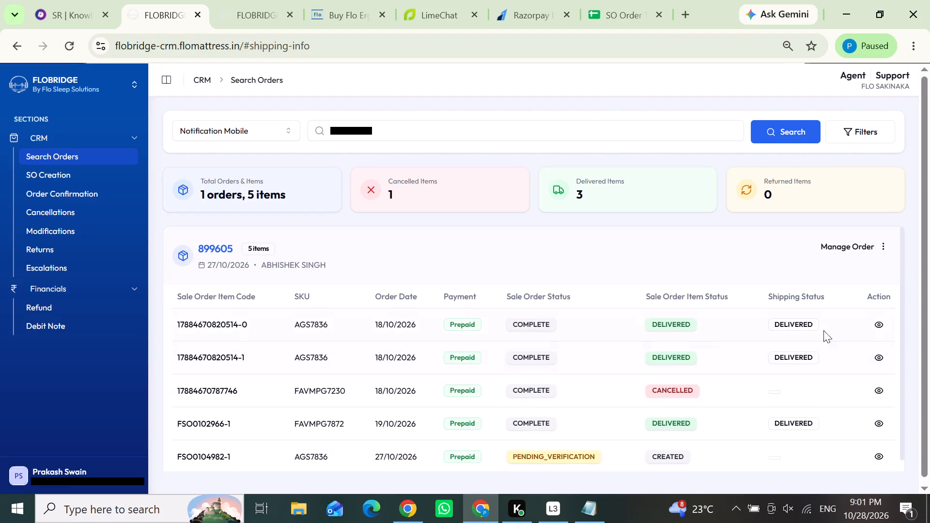
left_click(874, 322)
left_click(351, 264)
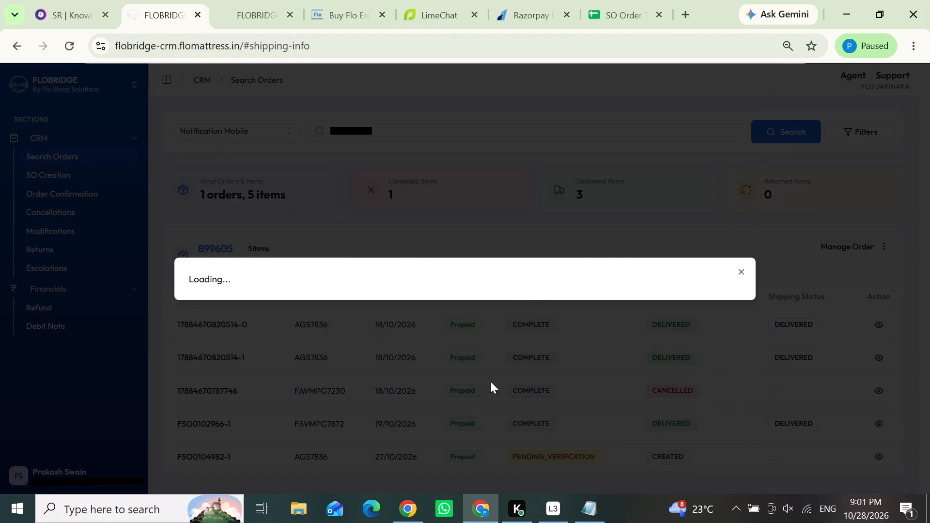
scroll(438, 377, "down", 3)
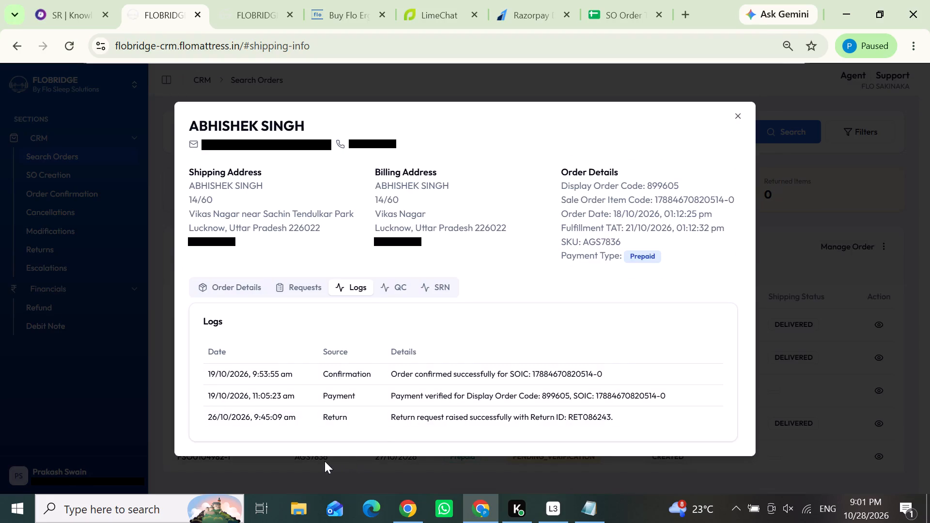
left_click(319, 461)
left_click_drag(333, 457, 302, 457)
left_click(342, 458)
scroll(423, 367, "down", 2)
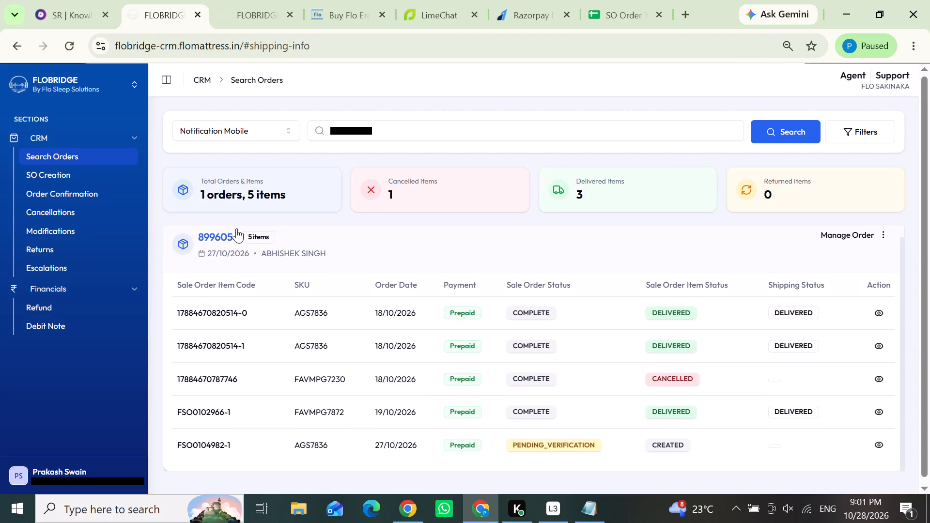
left_click_drag(236, 235, 190, 247)
key("ctrl+c")
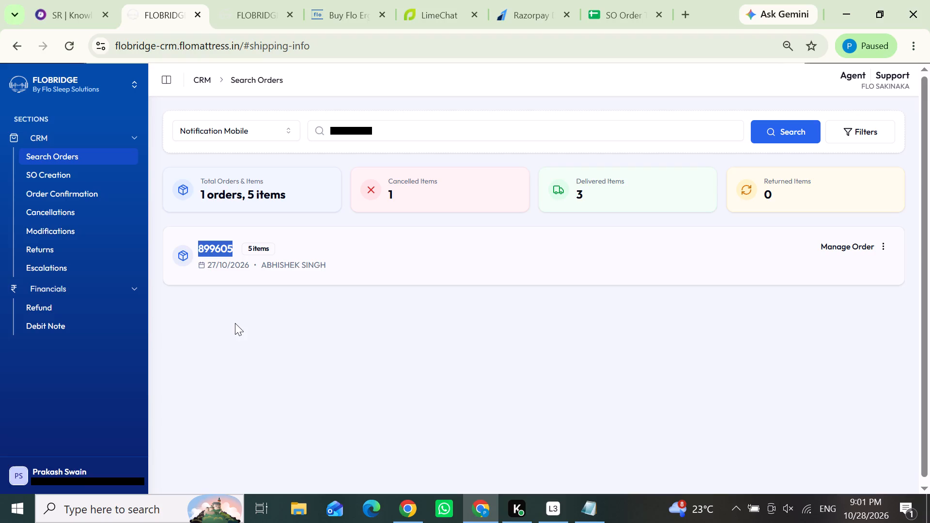
left_click(447, 251)
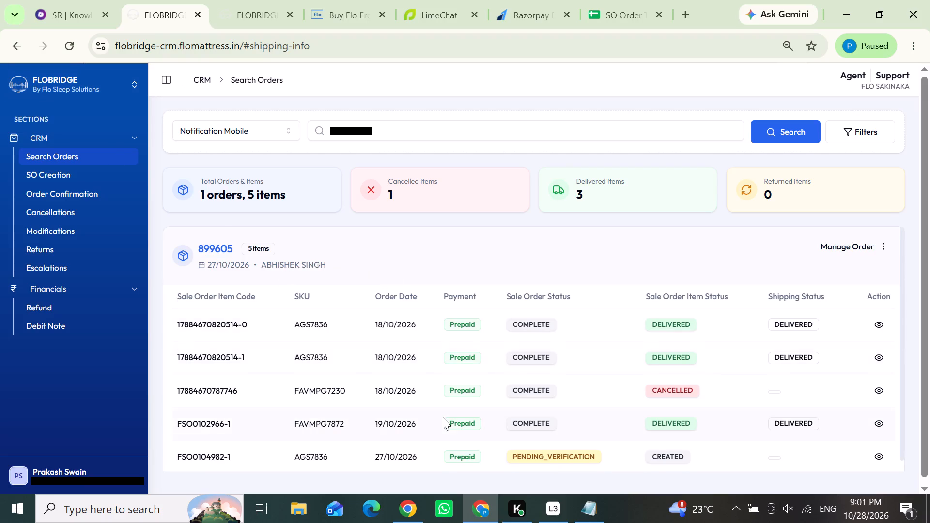
scroll(443, 417, "down", 3)
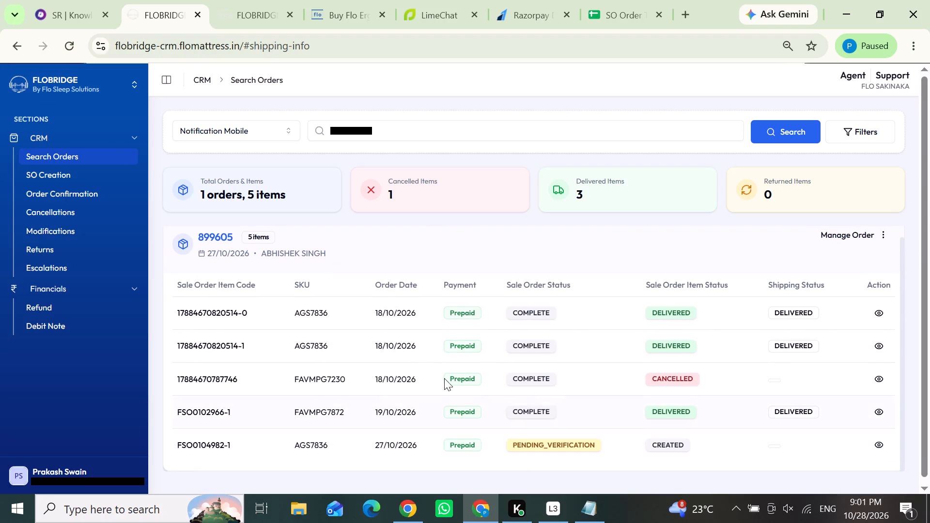
left_click(75, 0)
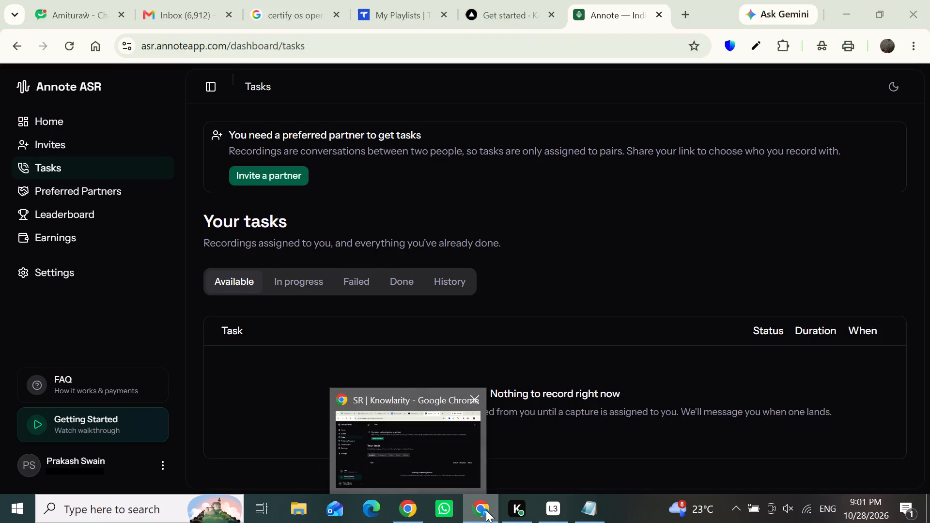
left_click(486, 473)
left_click(169, 14)
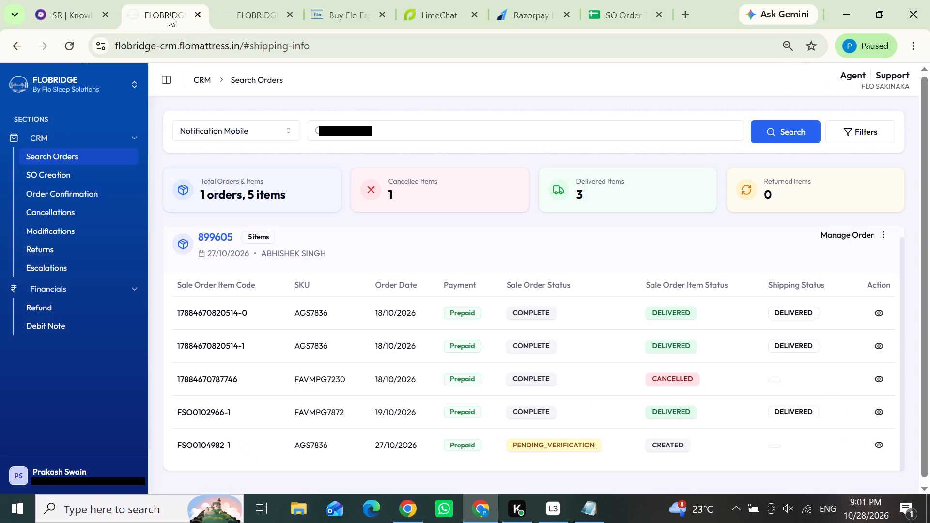
left_click(885, 313)
left_click(344, 259)
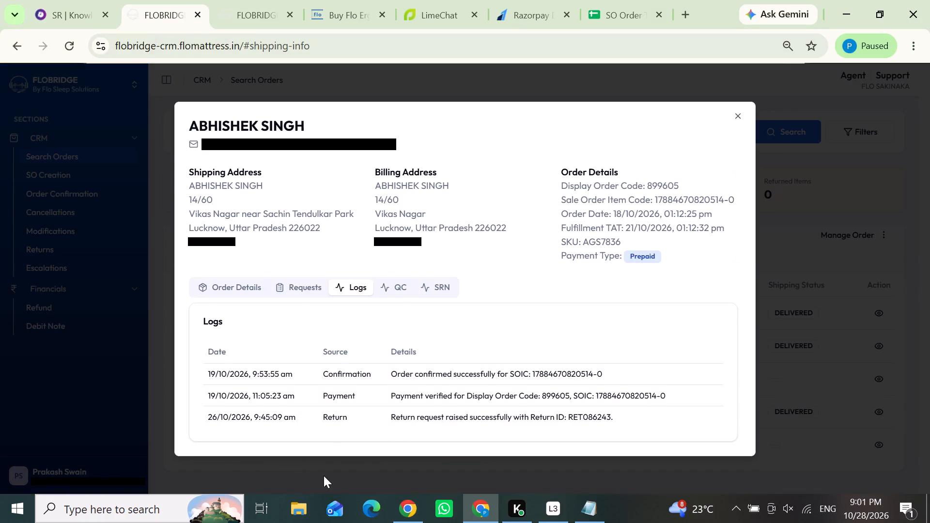
left_click(319, 472)
left_click_drag(234, 236, 195, 236)
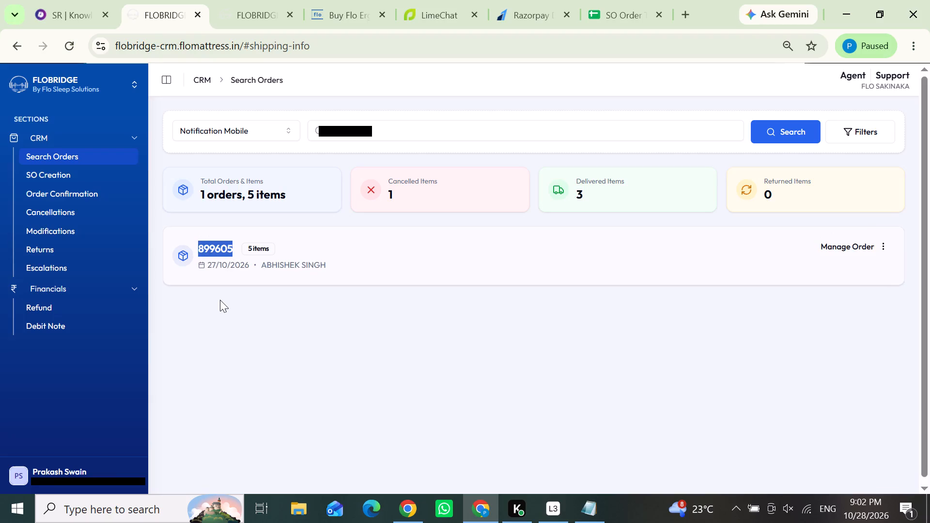
key("ctrl+c")
left_click(73, 249)
left_click(420, 258)
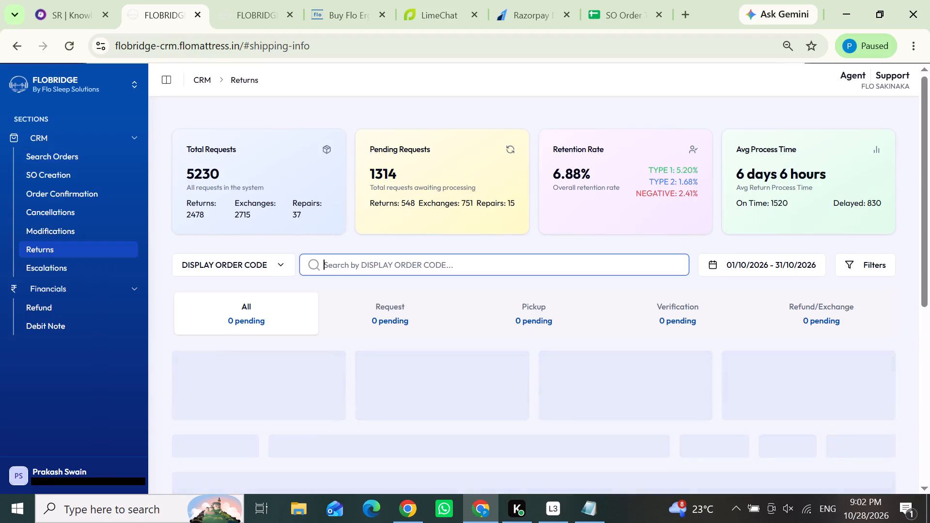
key("ctrl+v")
key("Return")
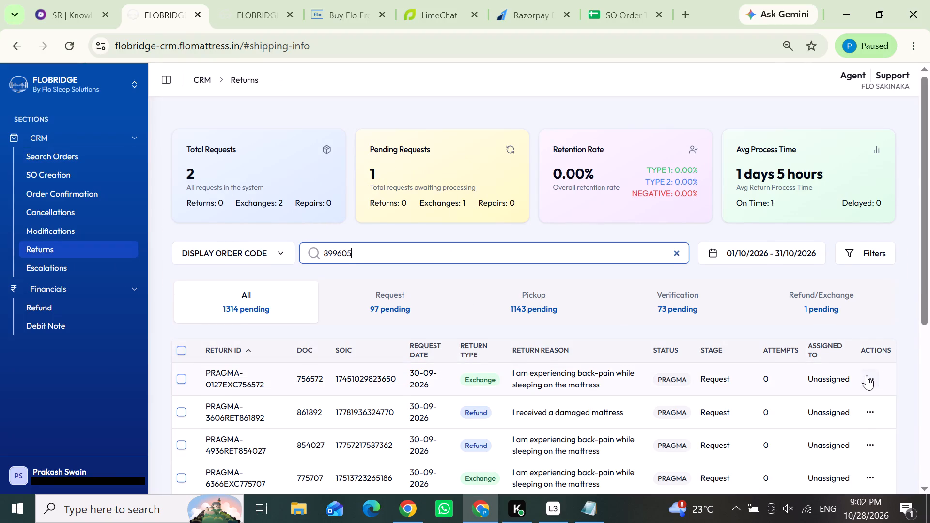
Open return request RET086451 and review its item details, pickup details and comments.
left_click(870, 406)
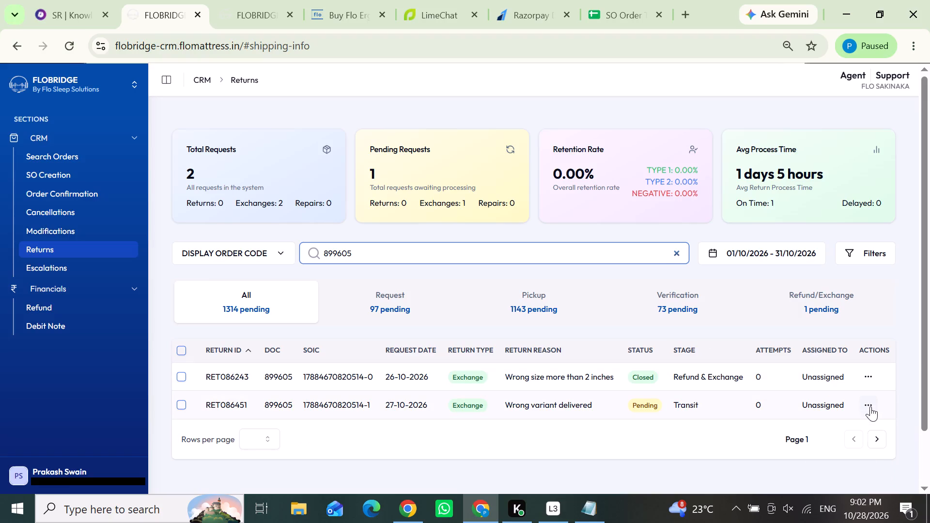
left_click(826, 439)
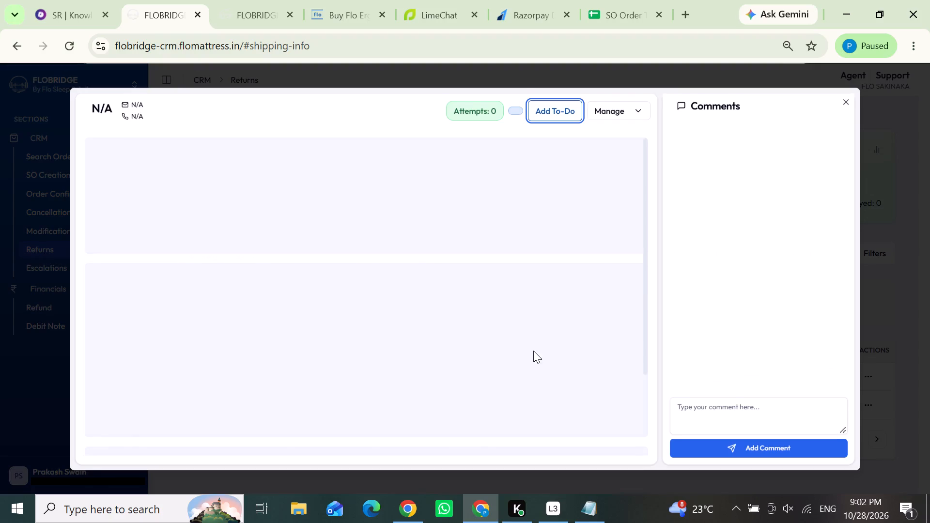
scroll(526, 344, "down", 3)
scroll(706, 350, "down", 3)
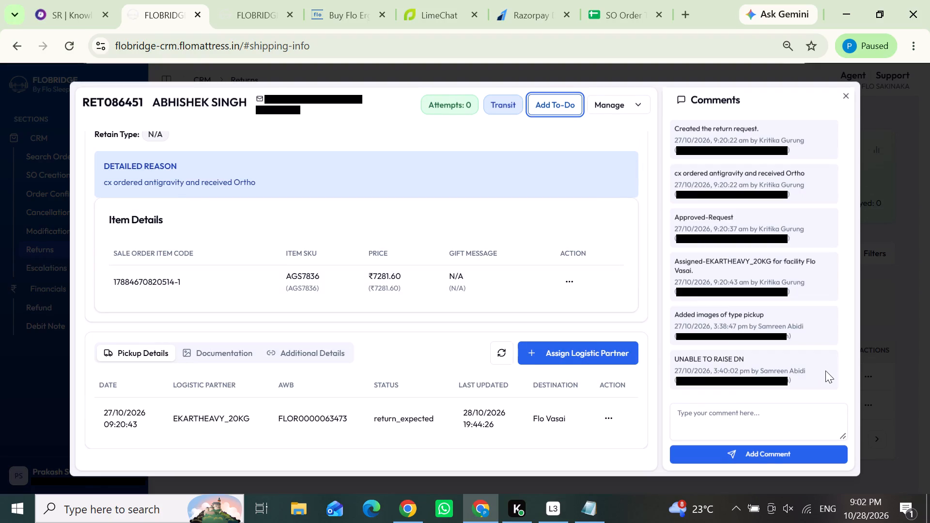
scroll(775, 347, "down", 3)
scroll(349, 338, "down", 3)
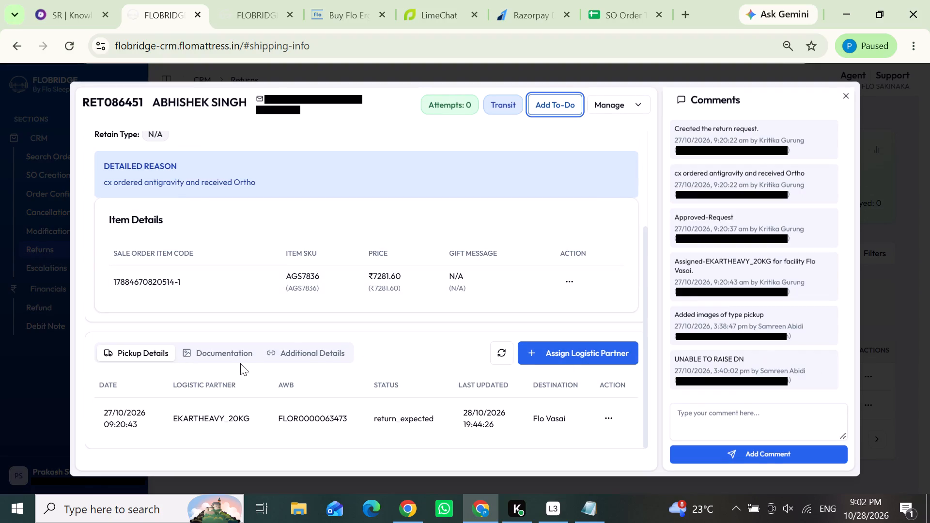
left_click(219, 354)
scroll(484, 318, "down", 3)
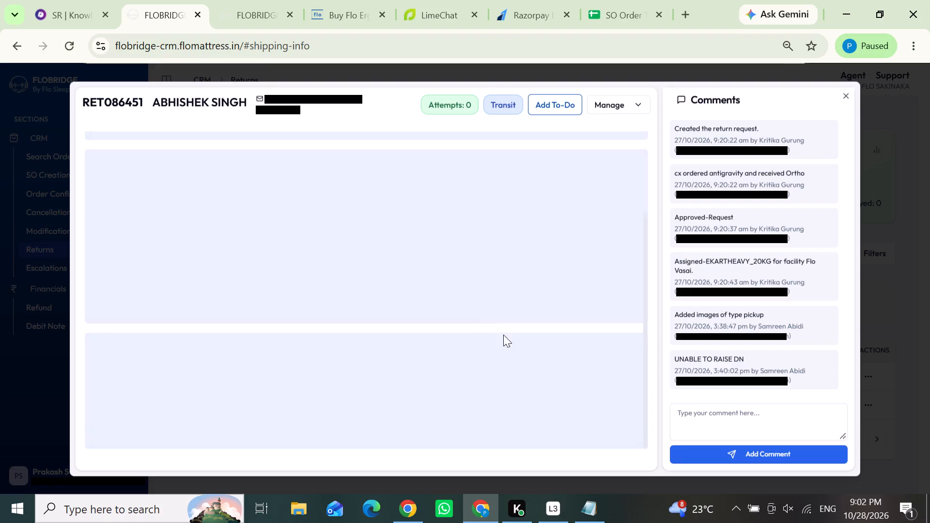
scroll(538, 315, "up", 4)
scroll(444, 300, "down", 4)
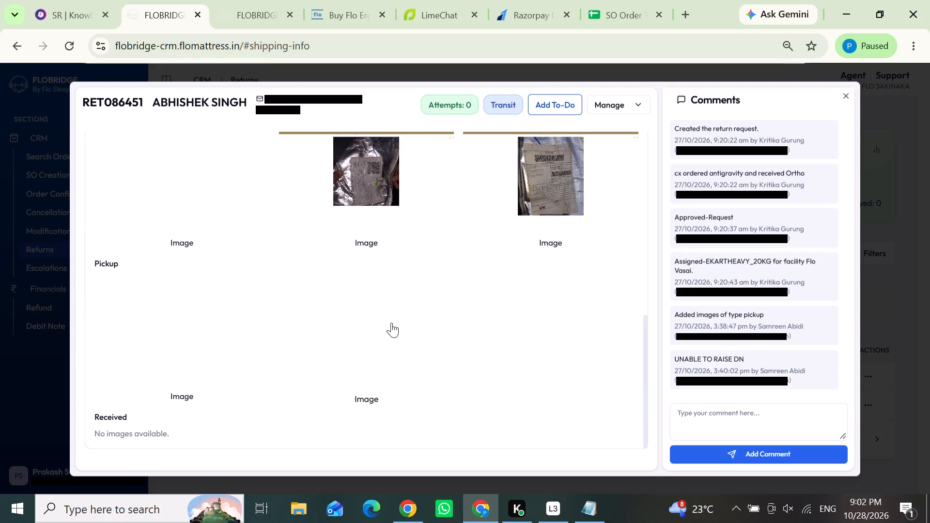
scroll(560, 260, "up", 1)
scroll(549, 263, "down", 1)
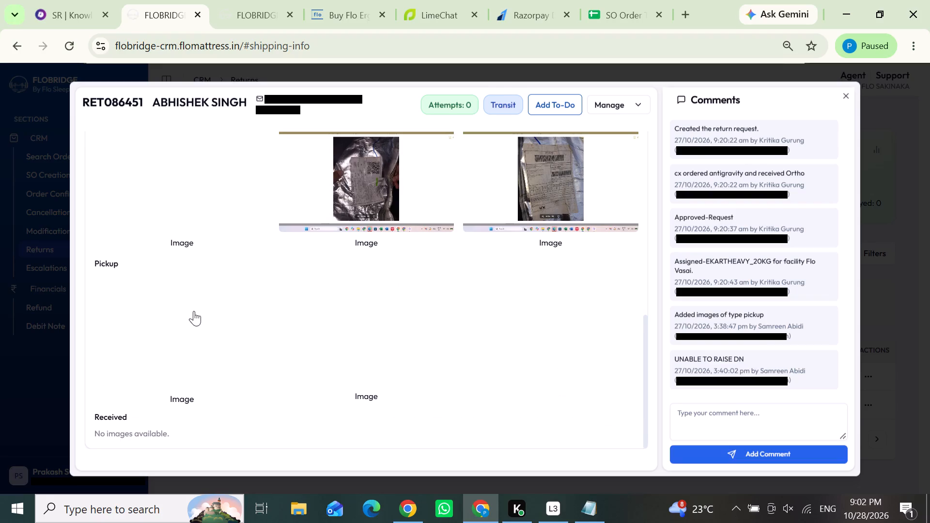
scroll(547, 308, "up", 1)
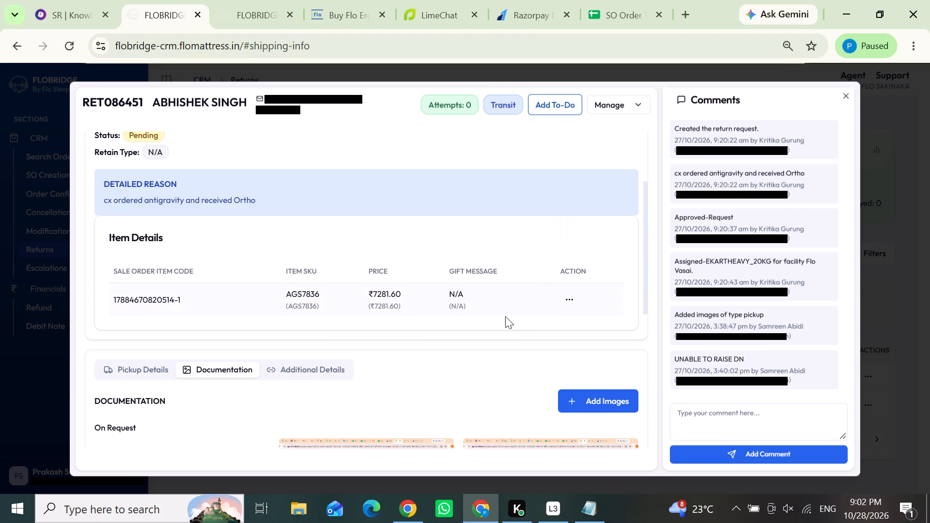
scroll(235, 257, "up", 2)
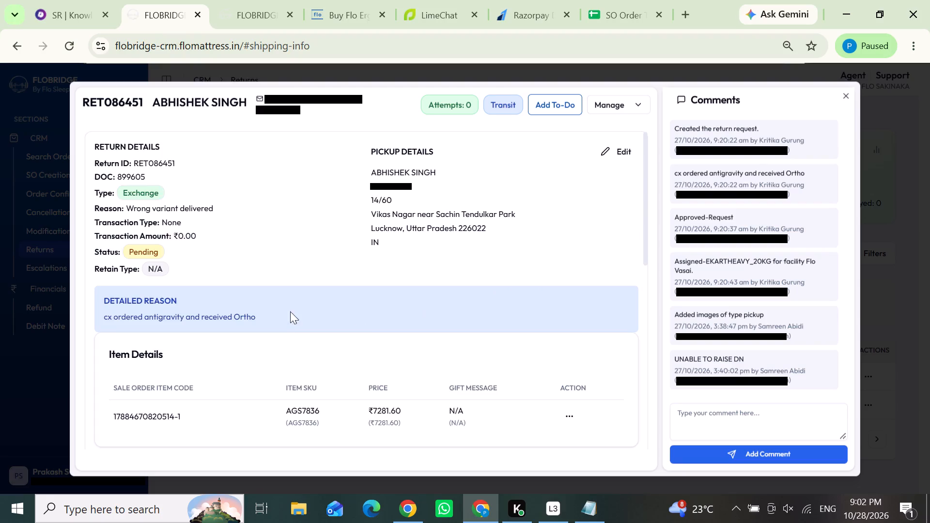
scroll(290, 311, "down", 3)
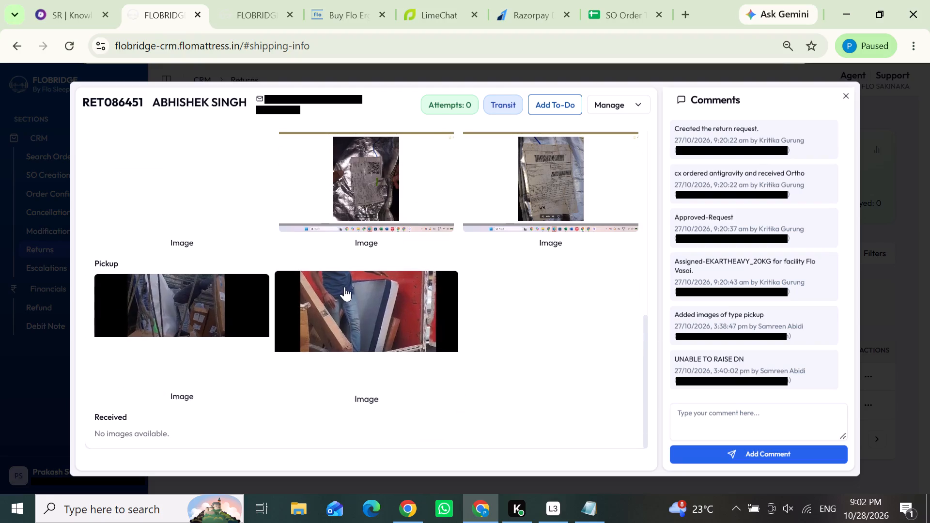
scroll(344, 286, "up", 1)
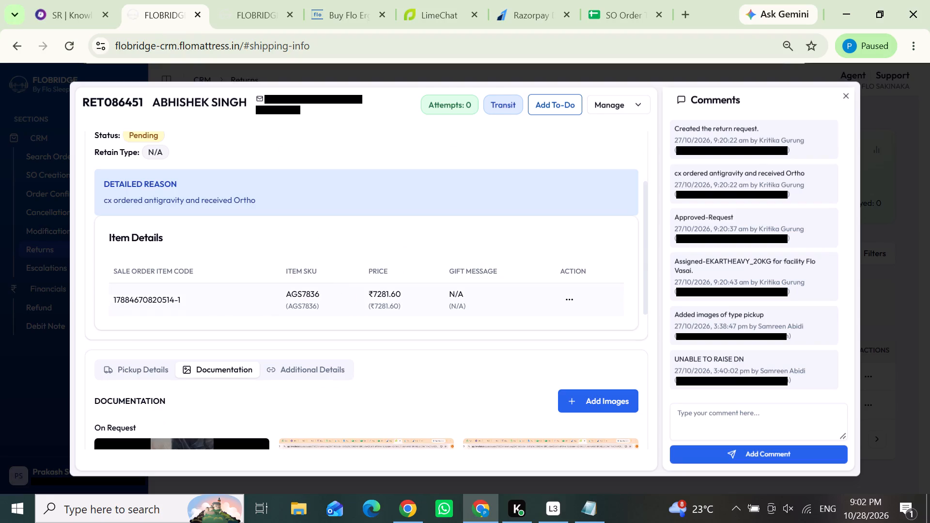
scroll(387, 292, "down", 2)
left_click(363, 297)
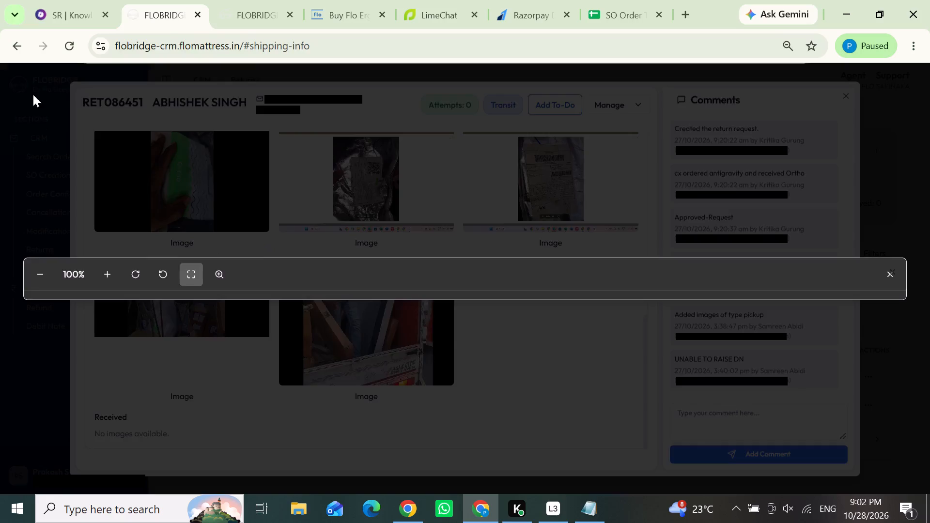
Switch to Knowlarity and reload the dashboard for today.
left_click(58, 0)
left_click(656, 146)
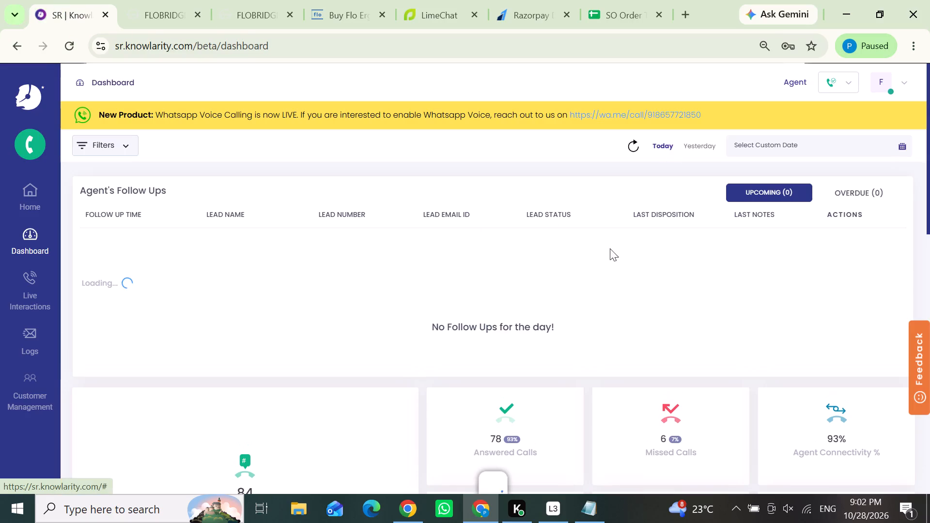
scroll(578, 280, "down", 3)
left_click(147, 0)
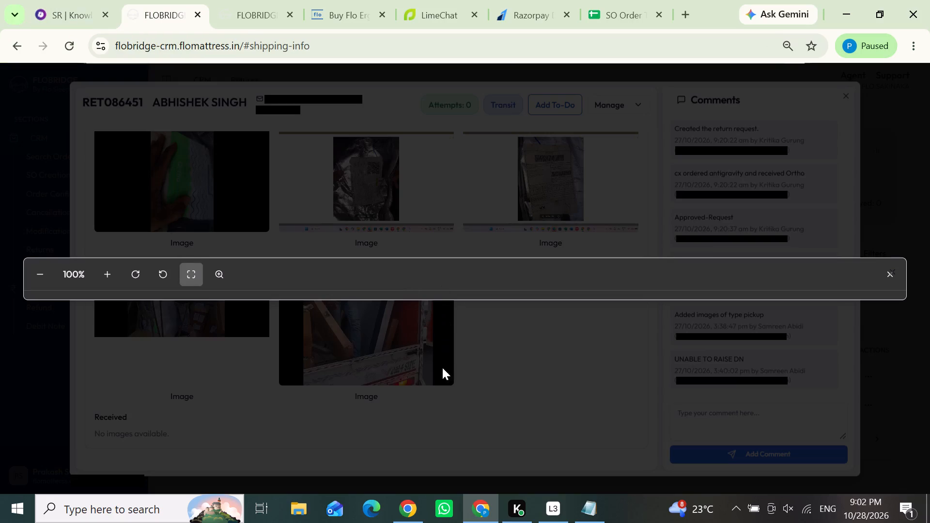
left_click(561, 349)
scroll(567, 329, "up", 1)
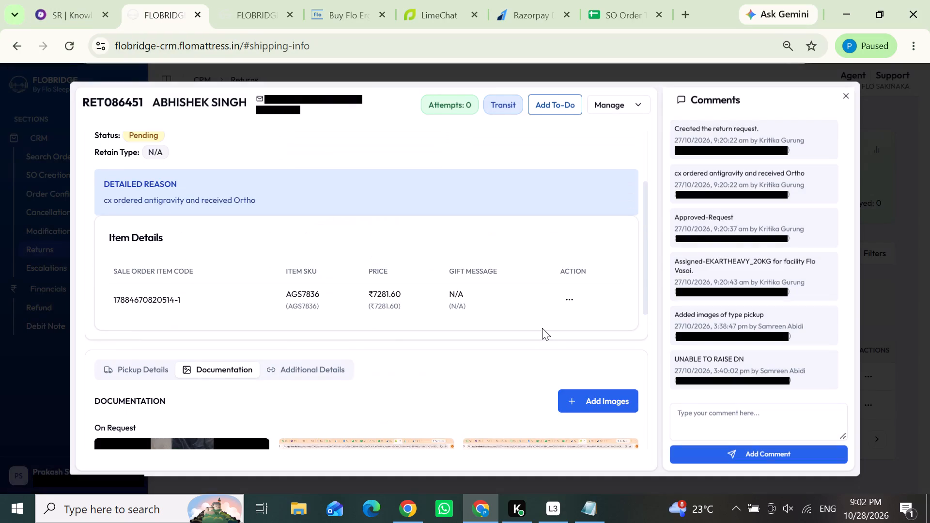
Switch to Knowlarity and review the dashboard's call insights and the agent's performance durations.
left_click(77, 0)
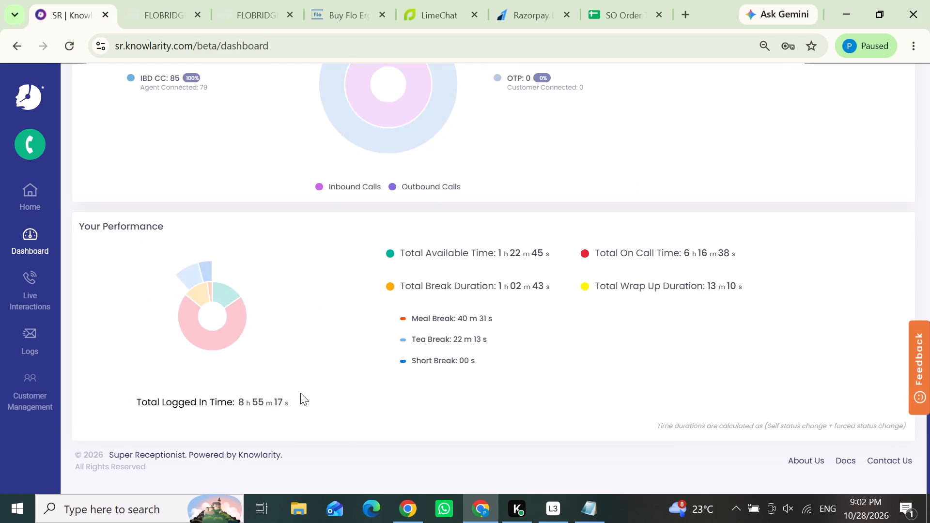
scroll(568, 357, "up", 2)
scroll(566, 357, "down", 1)
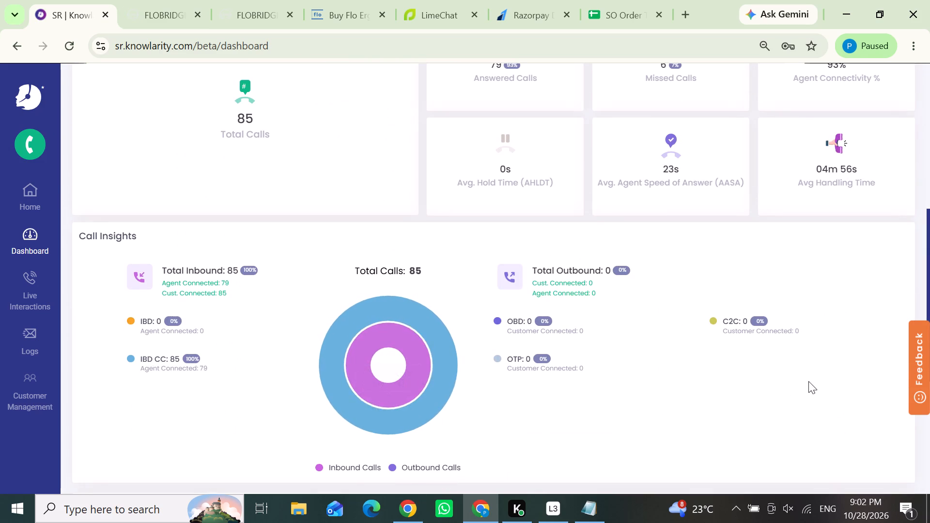
scroll(704, 362, "down", 3)
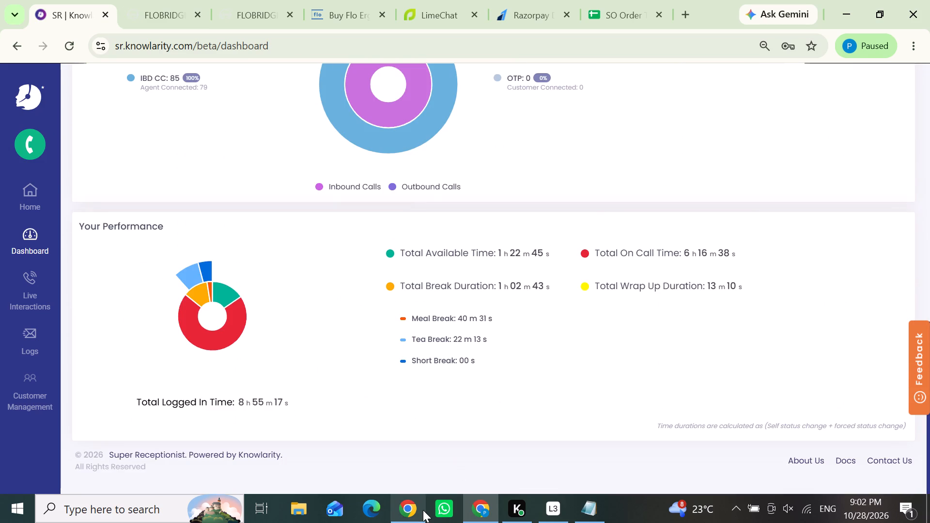
left_click(415, 456)
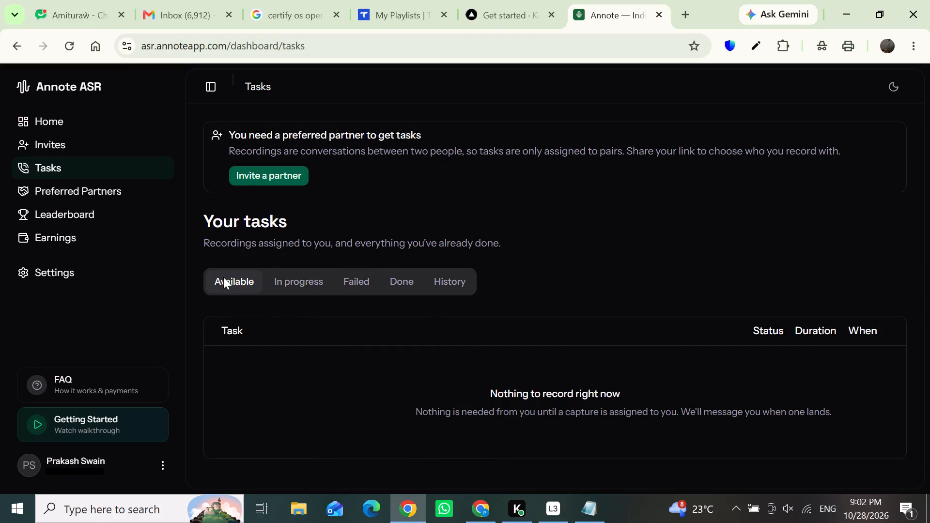
left_click(480, 507)
In Knowlarity, reload today's dashboard and review the agent's break, on-call and total logged-in durations.
scroll(470, 259, "down", 3)
left_click_drag(299, 400, 235, 399)
left_click(249, 431)
scroll(679, 278, "up", 3)
left_click(657, 146)
scroll(696, 261, "down", 5)
left_click_drag(412, 362, 504, 361)
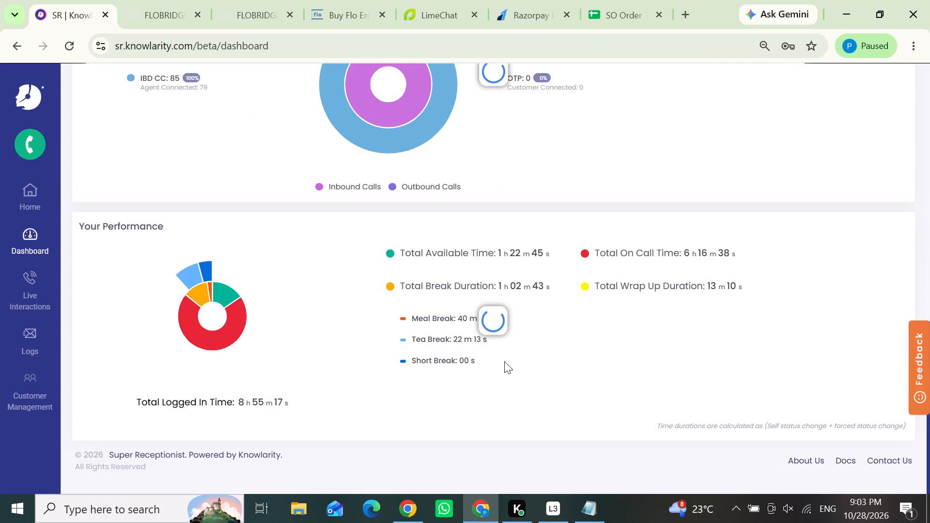
left_click_drag(504, 361, 505, 361)
scroll(493, 364, "down", 2)
scroll(493, 364, "up", 3)
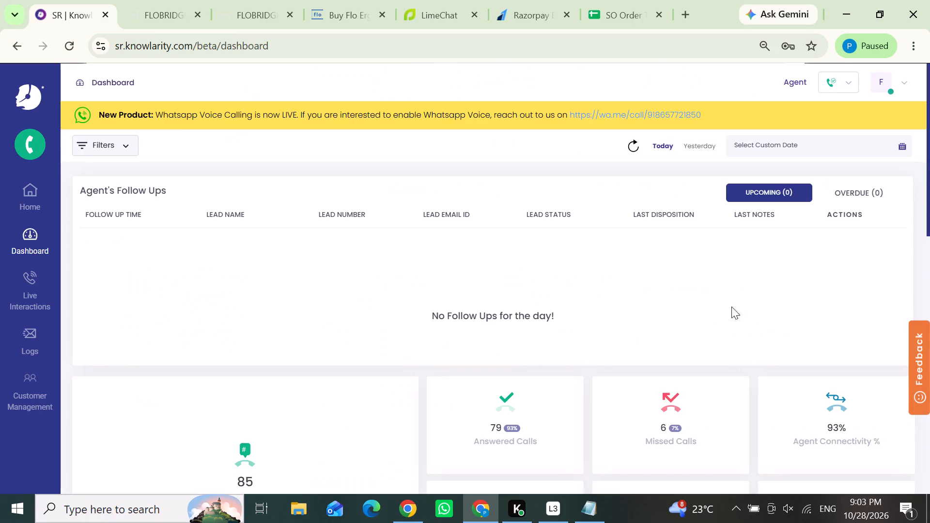
left_click_drag(929, 181, 929, 424)
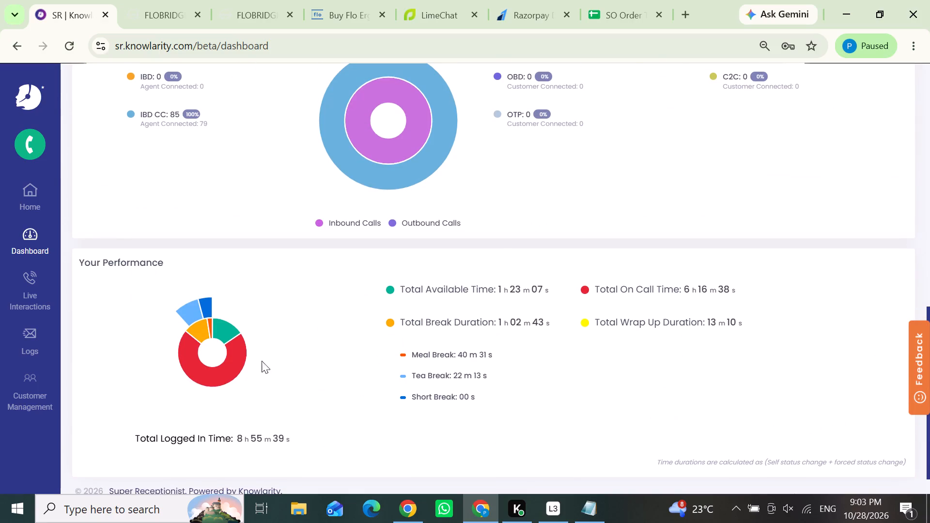
left_click(162, 0)
scroll(558, 306, "up", 2)
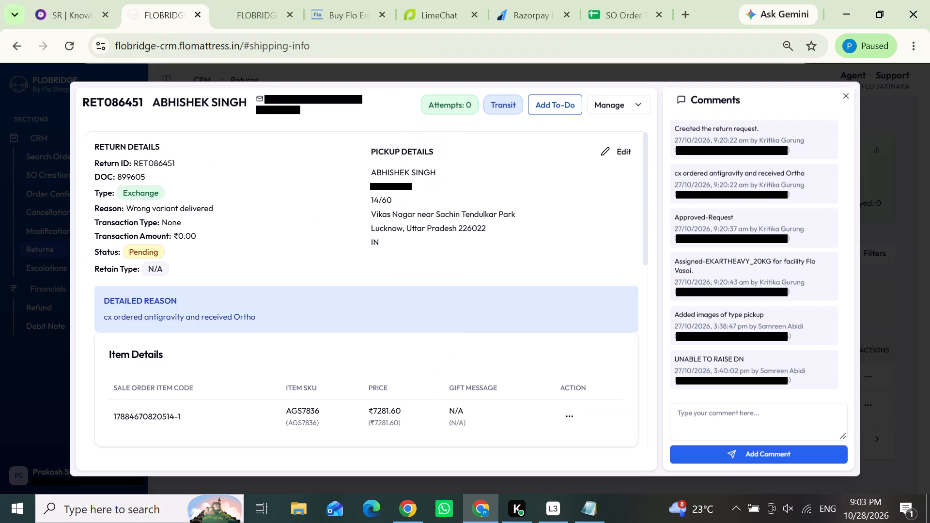
left_click(32, 366)
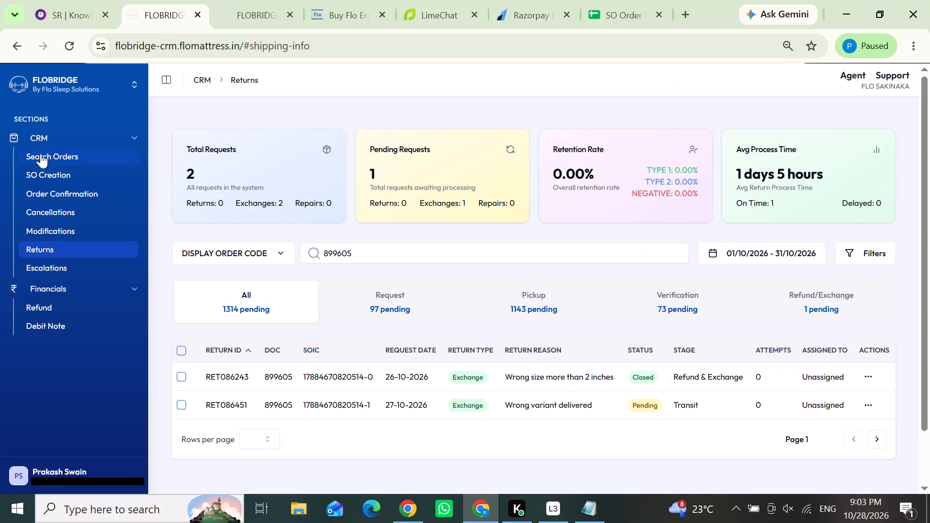
left_click(41, 154)
left_click(225, 133)
left_click(369, 125)
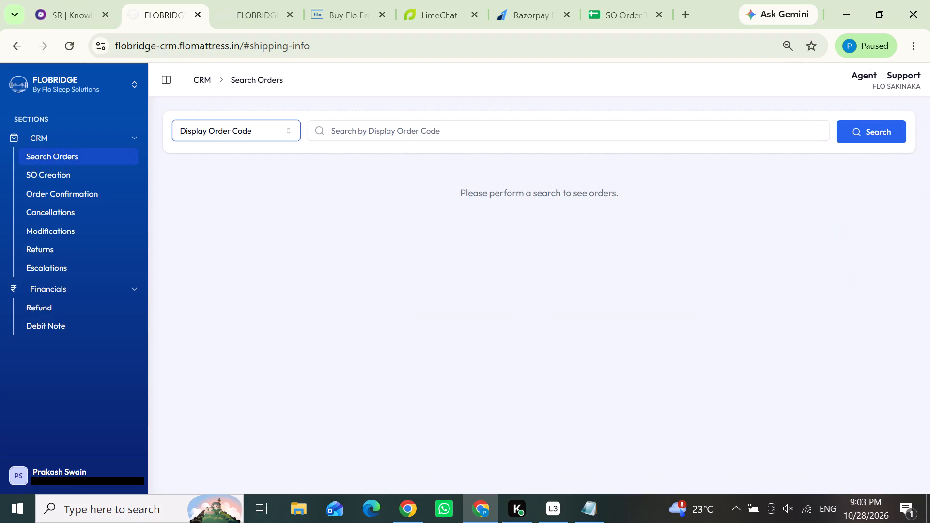
left_click(370, 130)
left_click(354, 177)
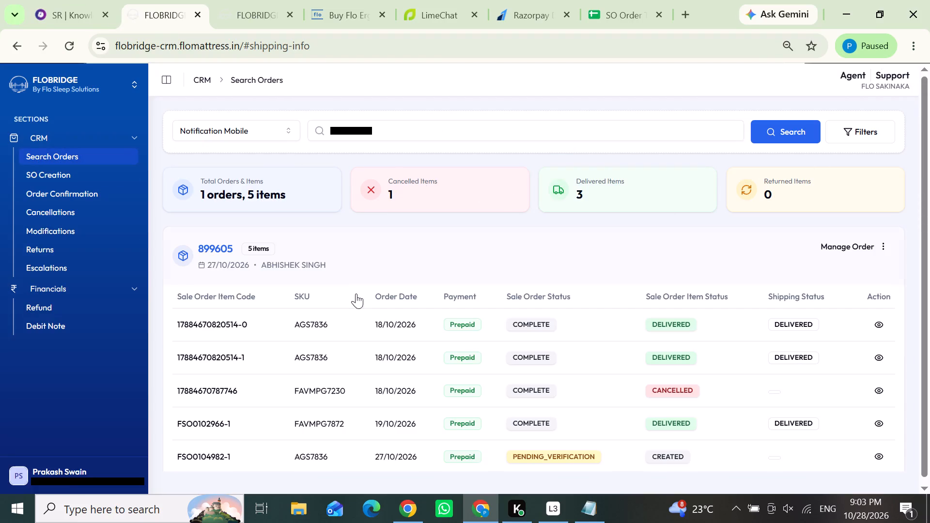
scroll(506, 321, "down", 4)
left_click(876, 447)
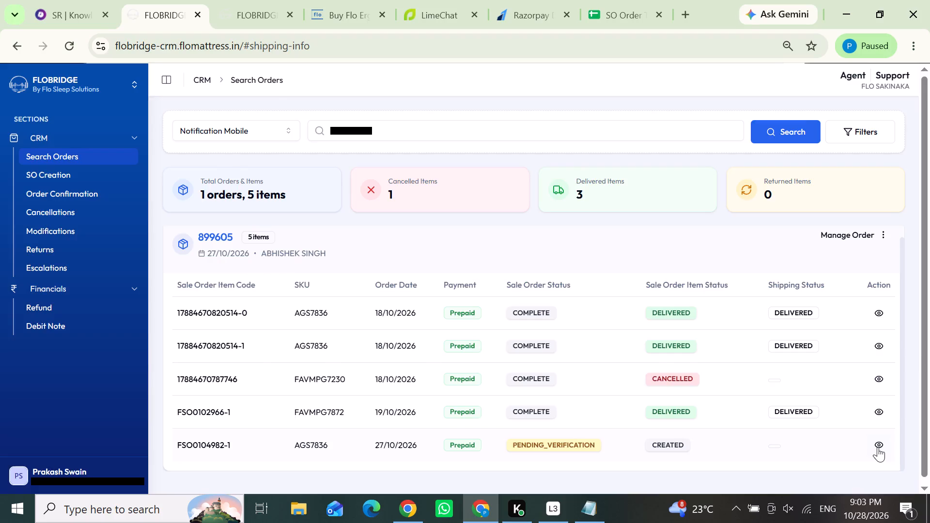
left_click(368, 265)
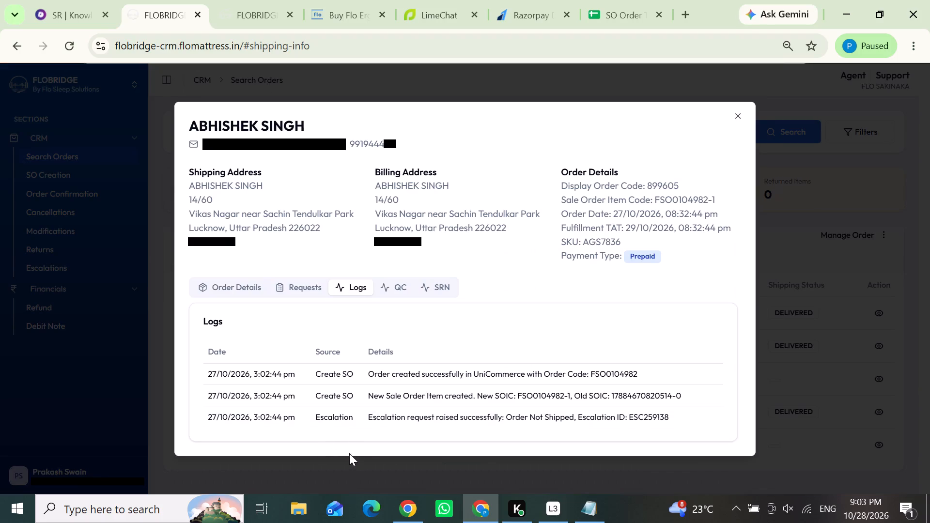
left_click(348, 464)
left_click_drag(239, 235, 190, 243)
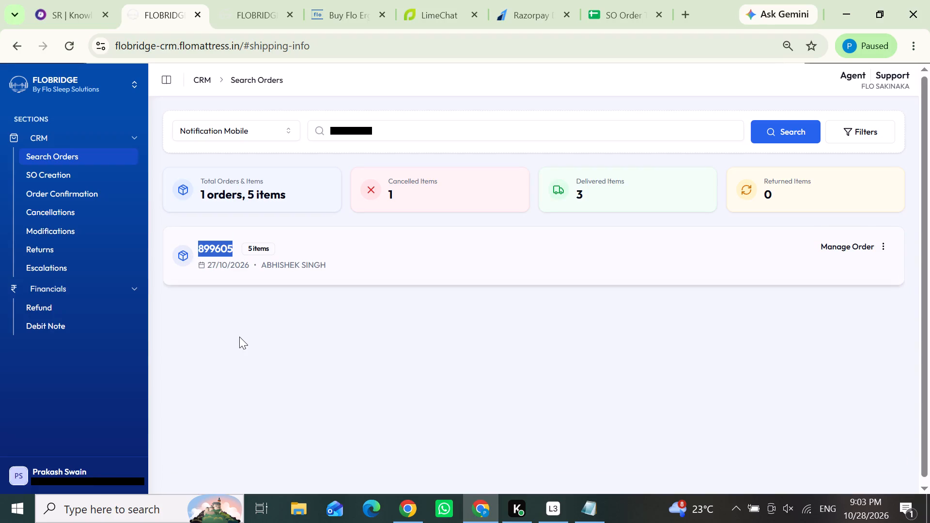
key("ctrl+c")
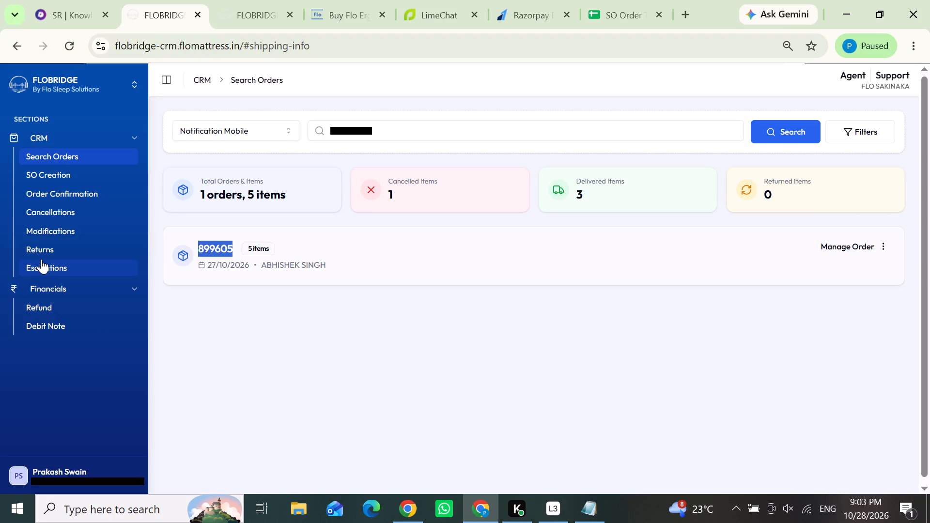
left_click(40, 263)
left_click(266, 301)
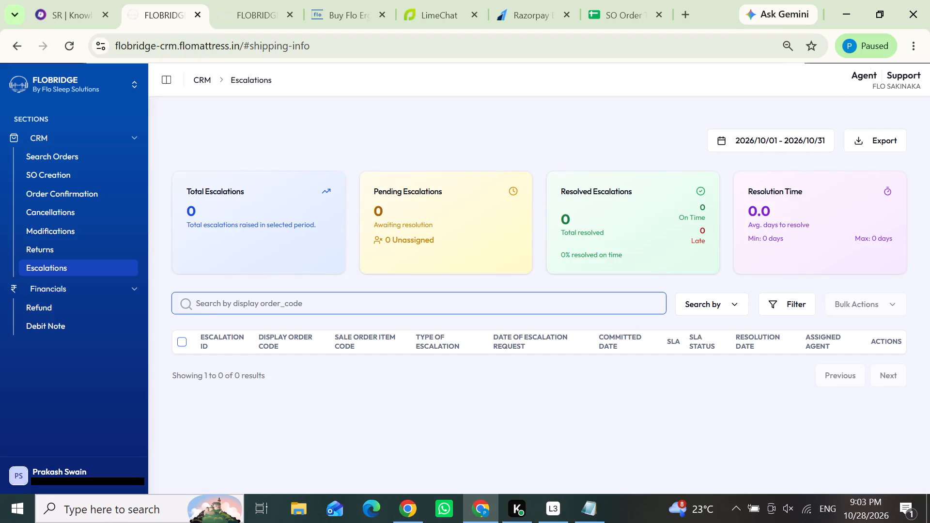
key("ctrl+v")
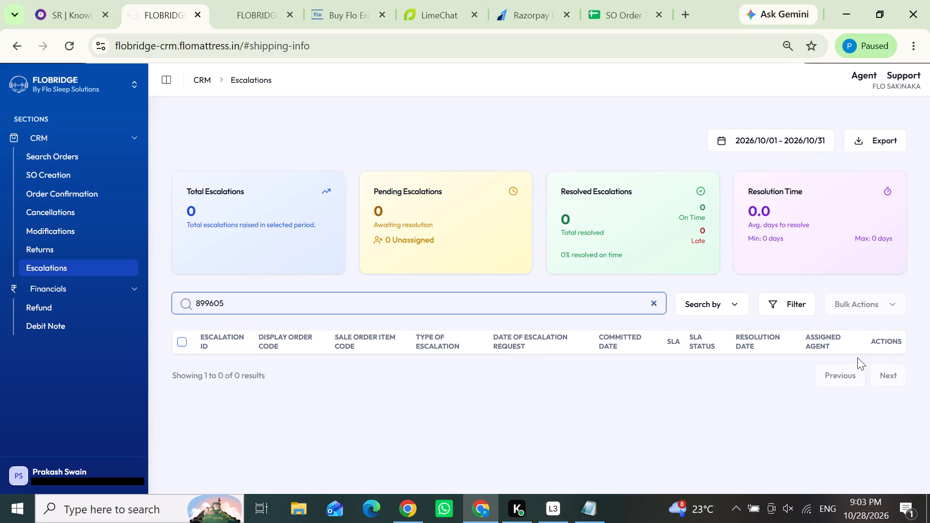
key("Return")
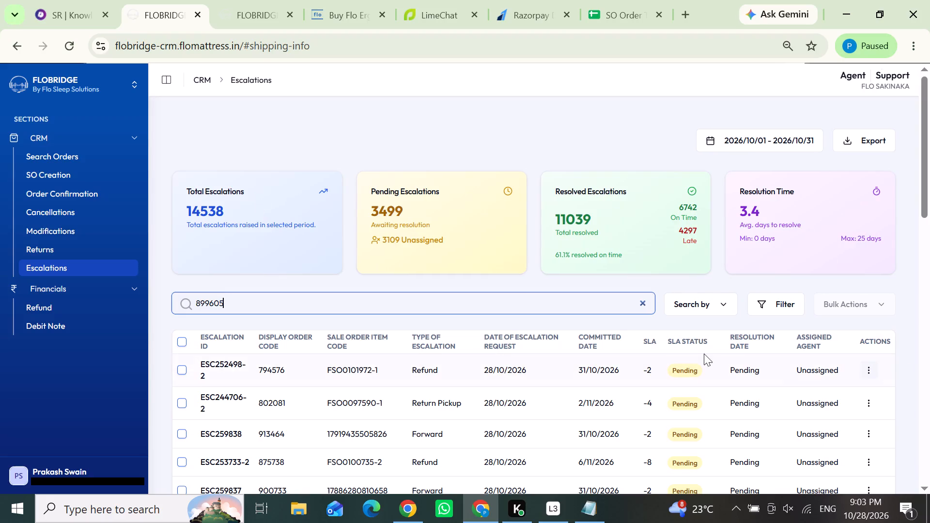
Switch to Knowlarity and log out of the agent account.
left_click(74, 16)
scroll(656, 233, "up", 2)
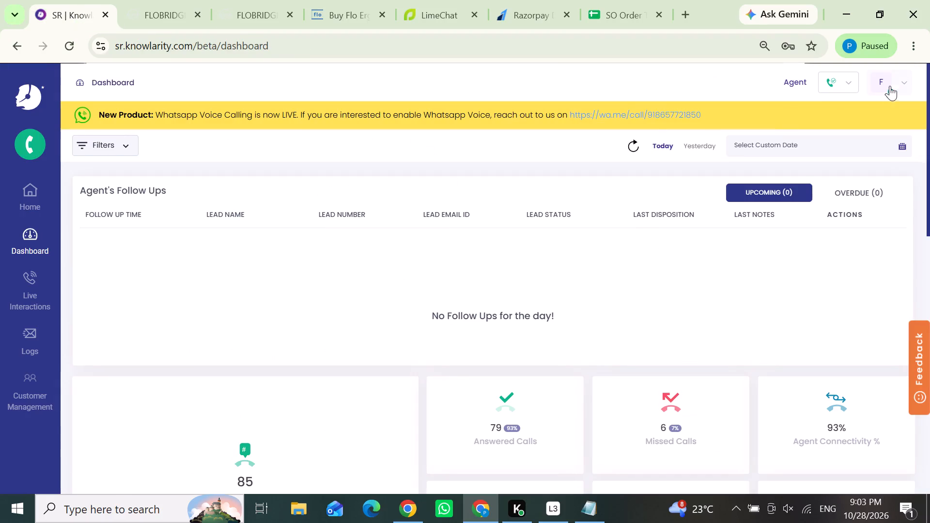
left_click(891, 85)
left_click(800, 242)
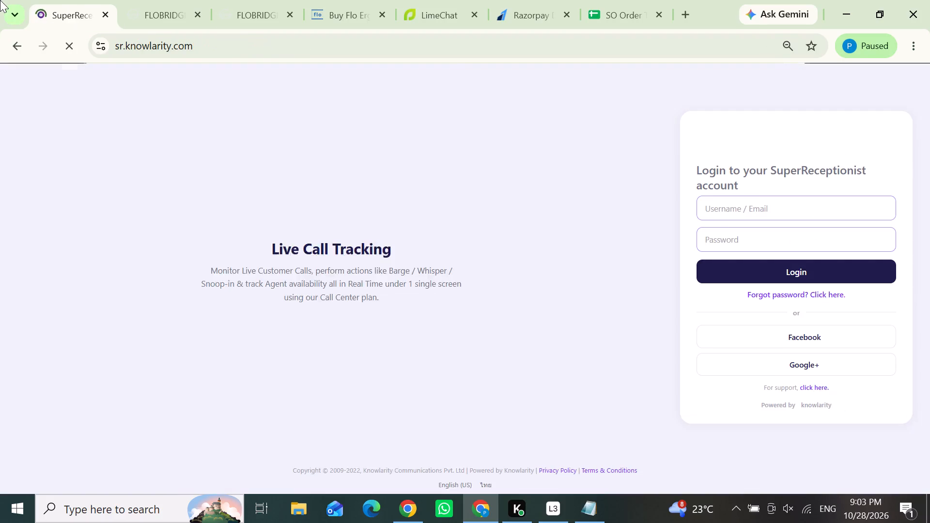
left_click(150, 0)
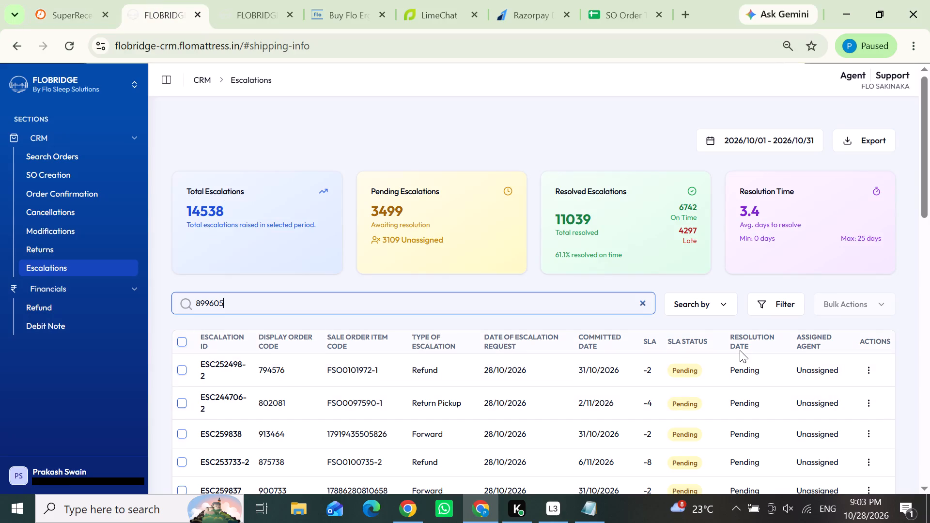
key("Return")
key("Return")
key("Return")
key("Return")
key("Return")
key("Return")
key("Return")
key("Return")
key("Return")
key("Return")
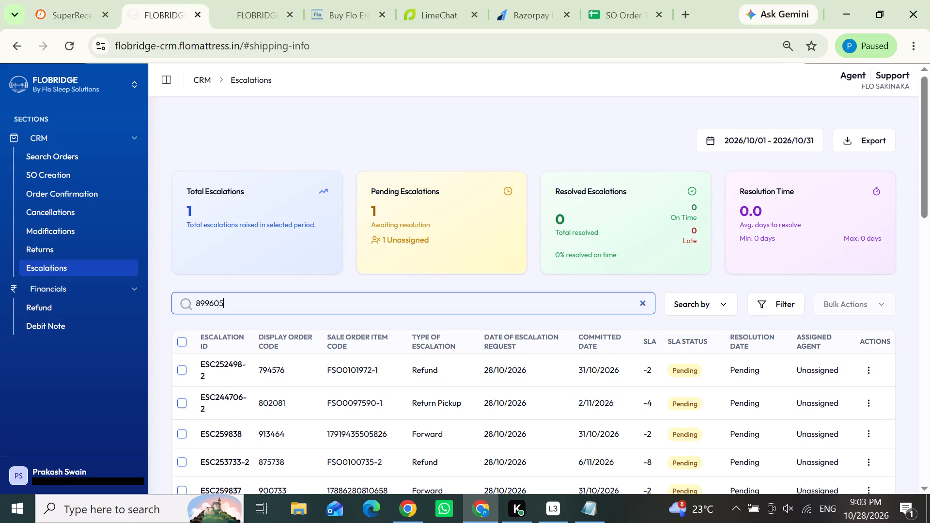
left_click(882, 369)
left_click(857, 409)
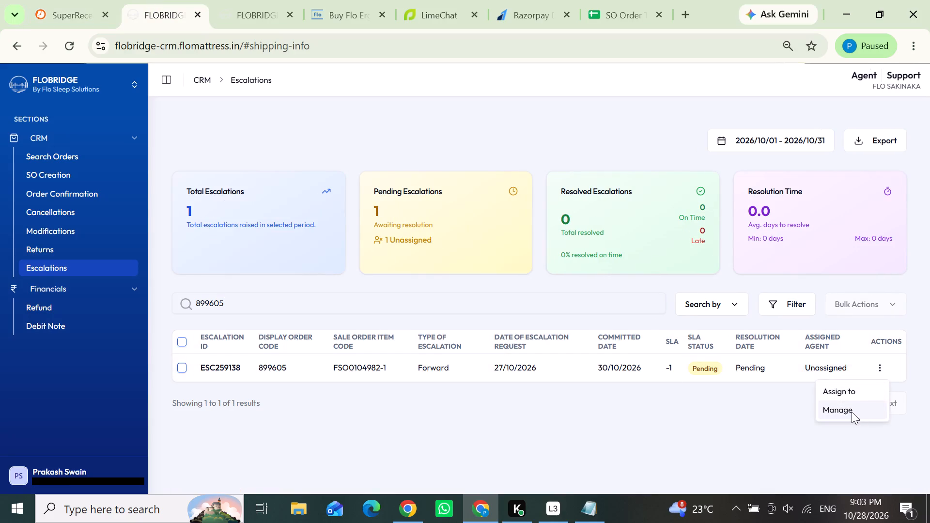
left_click(402, 390)
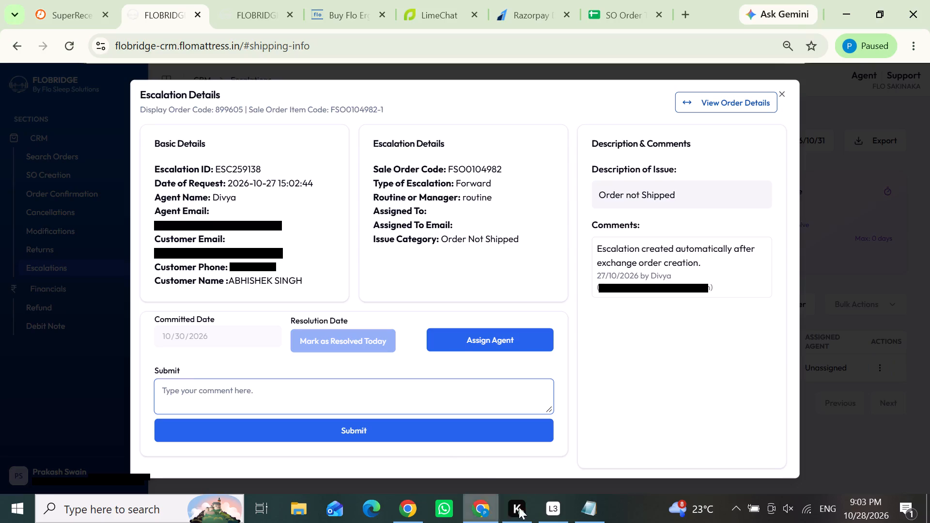
left_click(581, 503)
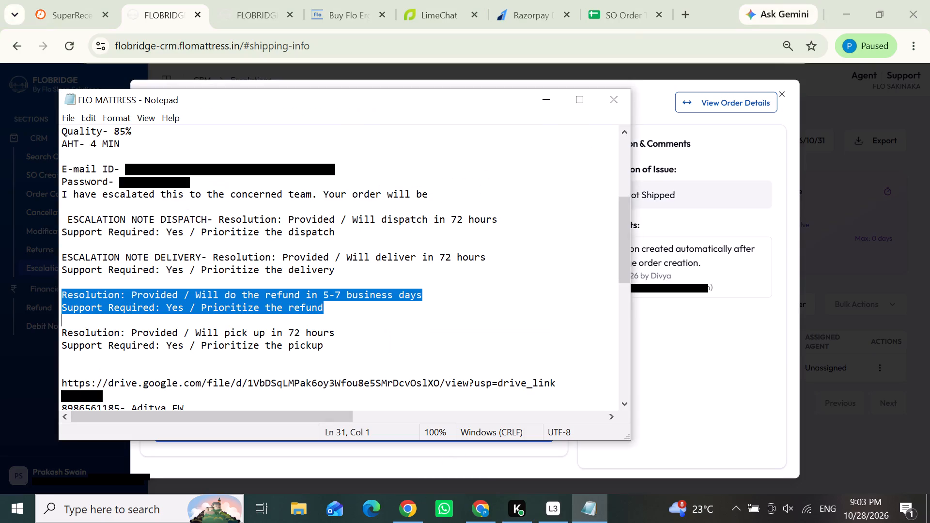
left_click_drag(217, 216, 338, 237)
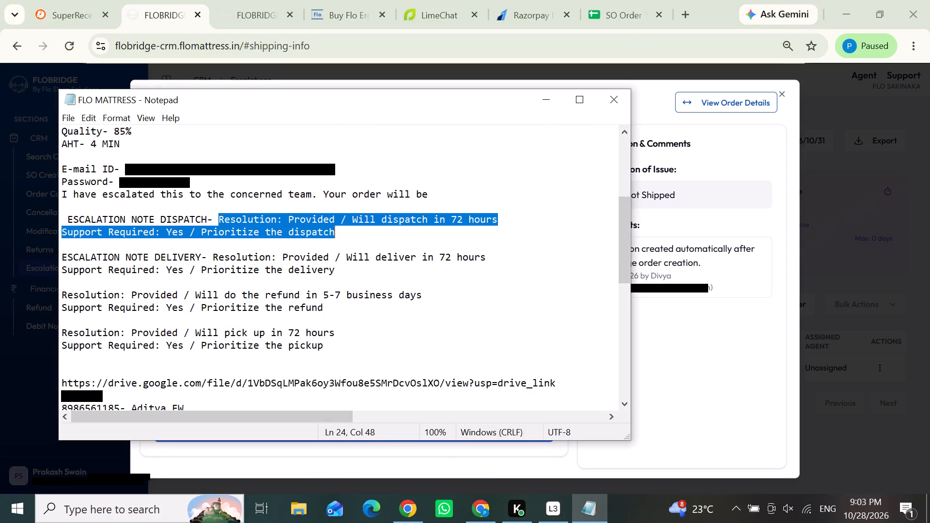
left_click_drag(338, 237, 343, 238)
key("ctrl+c")
left_click(538, 96)
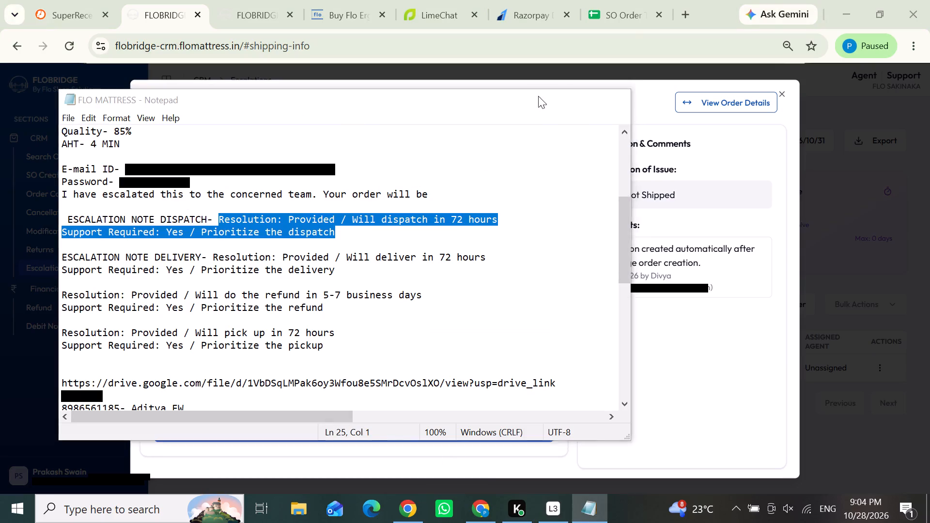
key("ctrl+v")
left_click(281, 426)
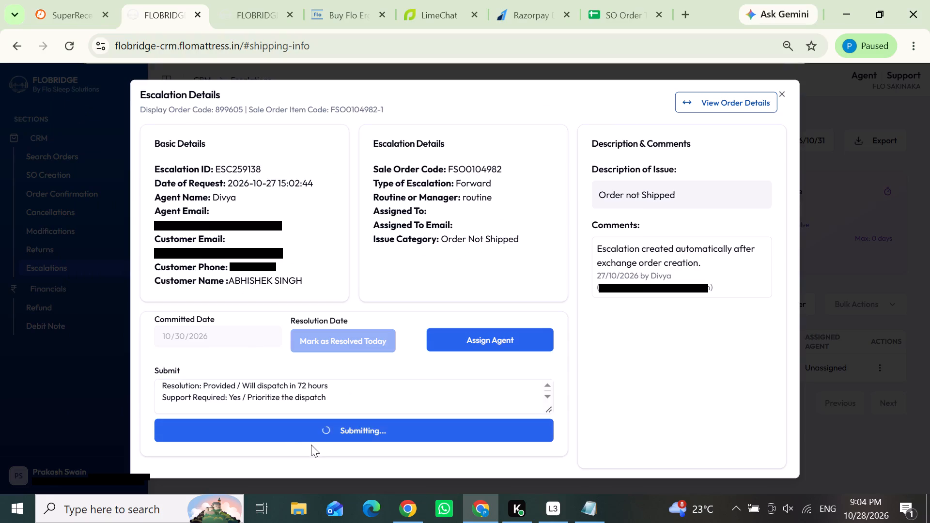
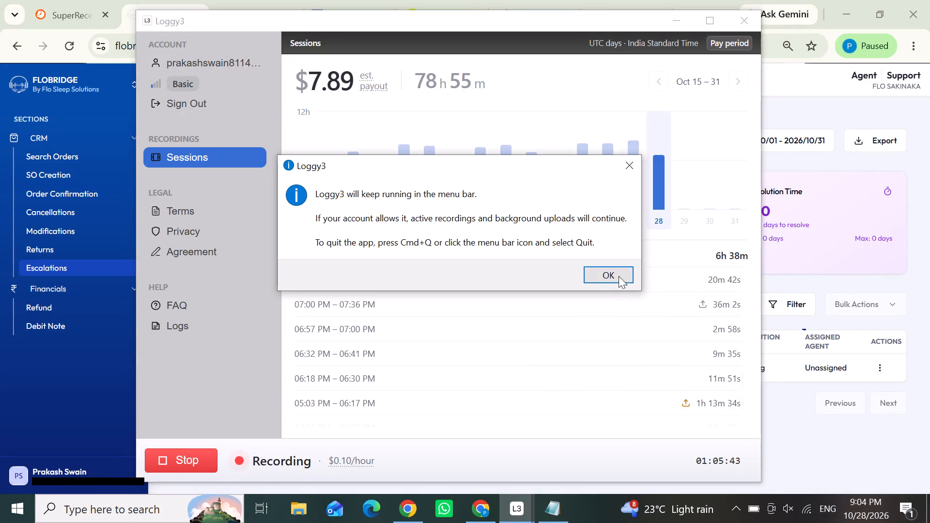
Acknowledge the Loggy3 notice about the app continuing to run in the background.
left_click(619, 274)
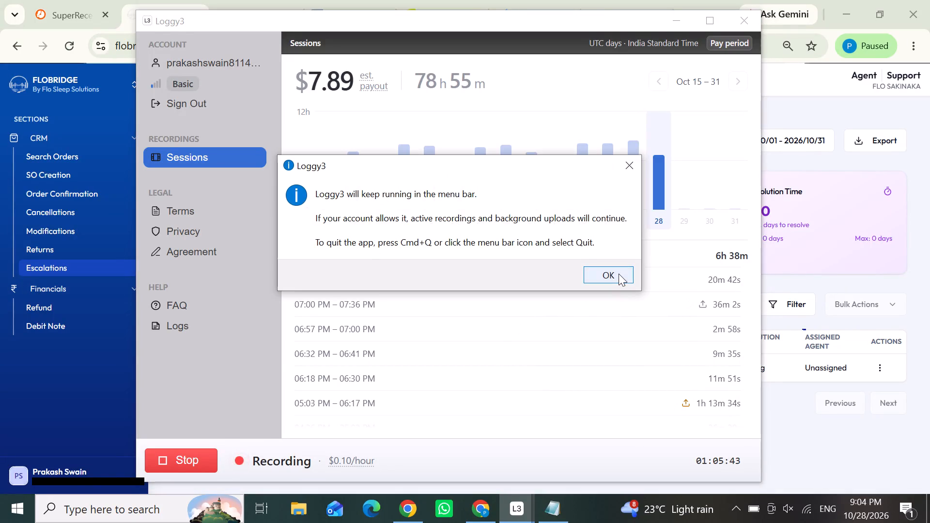
Minimize the FLOBRIDGE browser window and close the browser window showing the Annote ASR tasks.
left_click(837, 15)
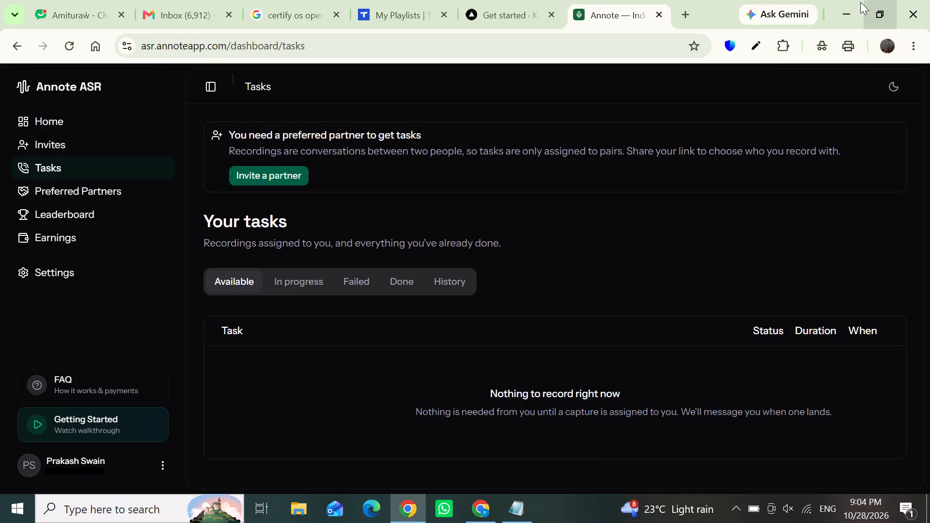
left_click(916, 11)
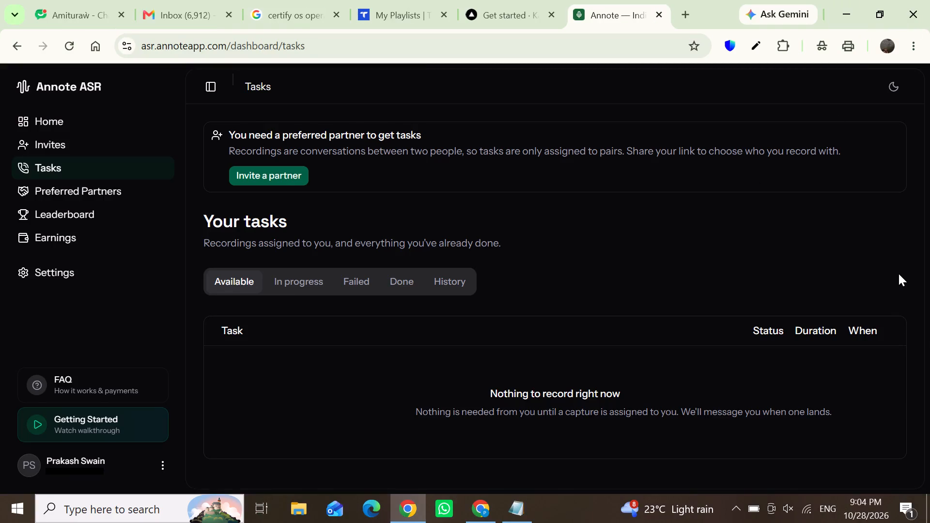
Shut down the computer.
left_click(3, 511)
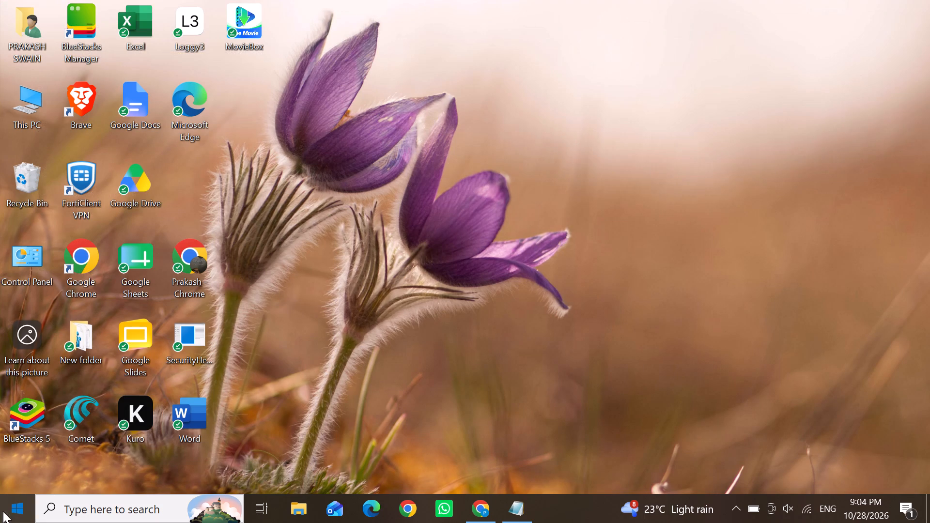
left_click(10, 475)
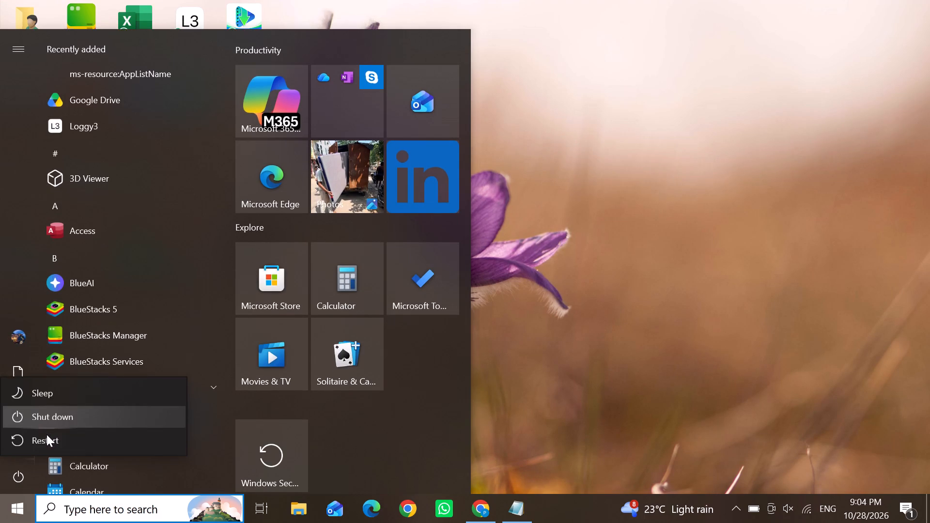
left_click(72, 420)
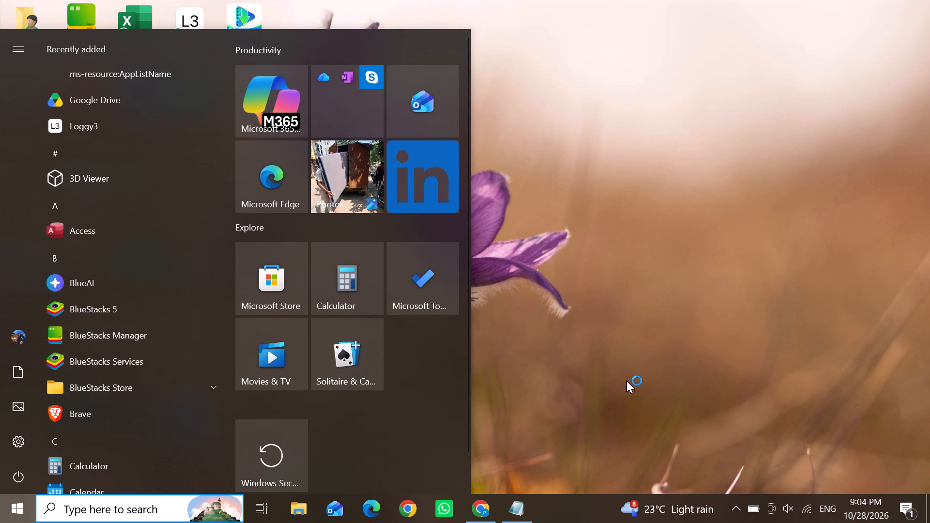